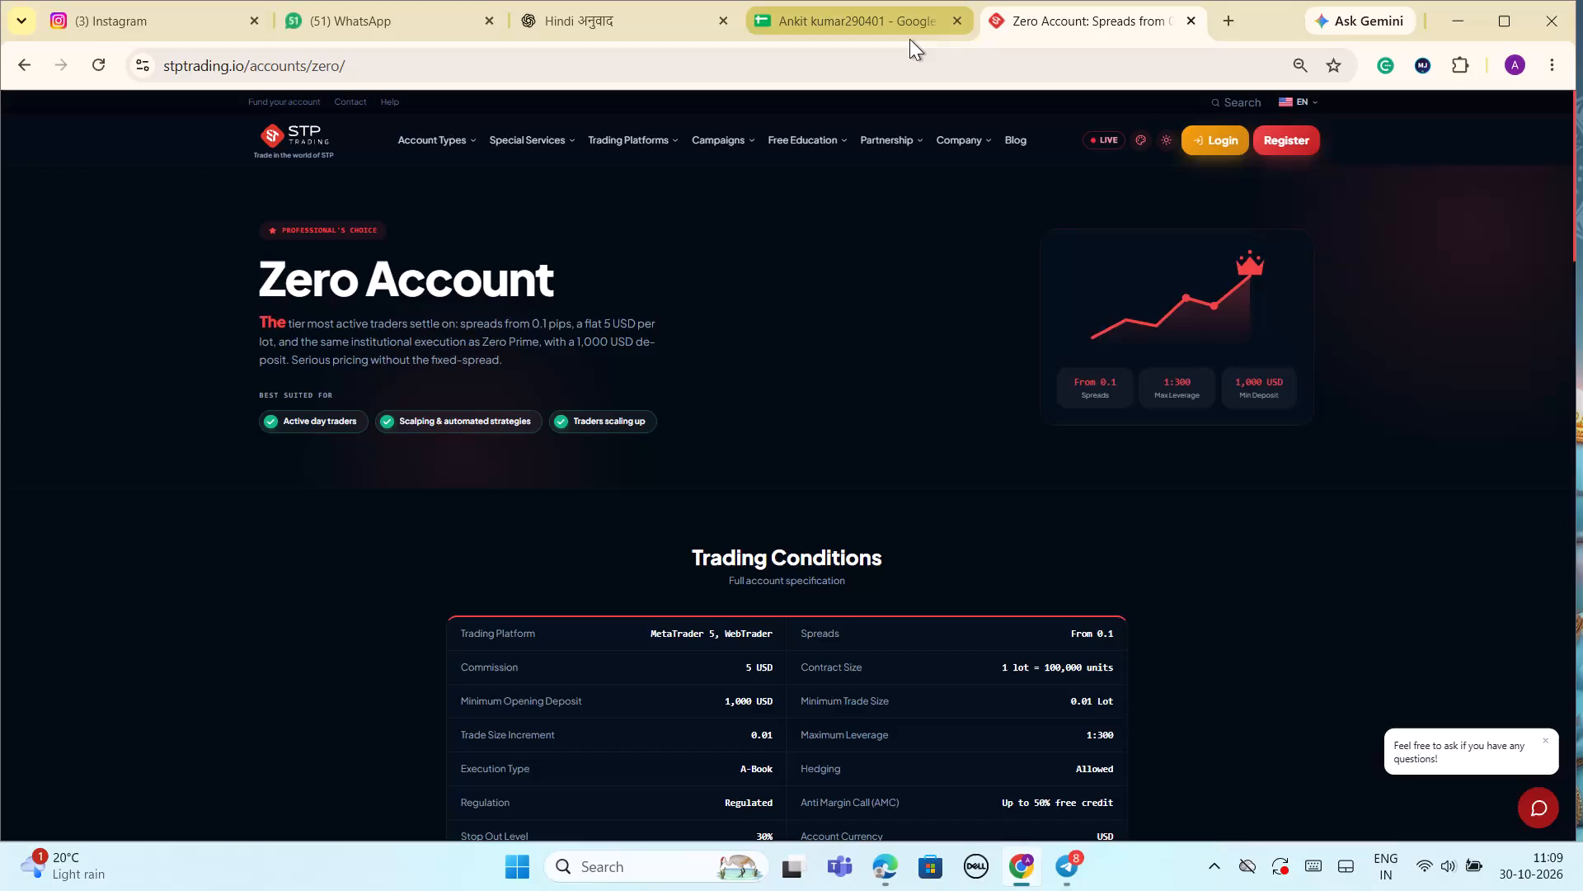
# Switch to the STP CRM in Microsoft Edge and go from the My day dashboard to the Messaging inbox.
pyautogui.click(888, 866)
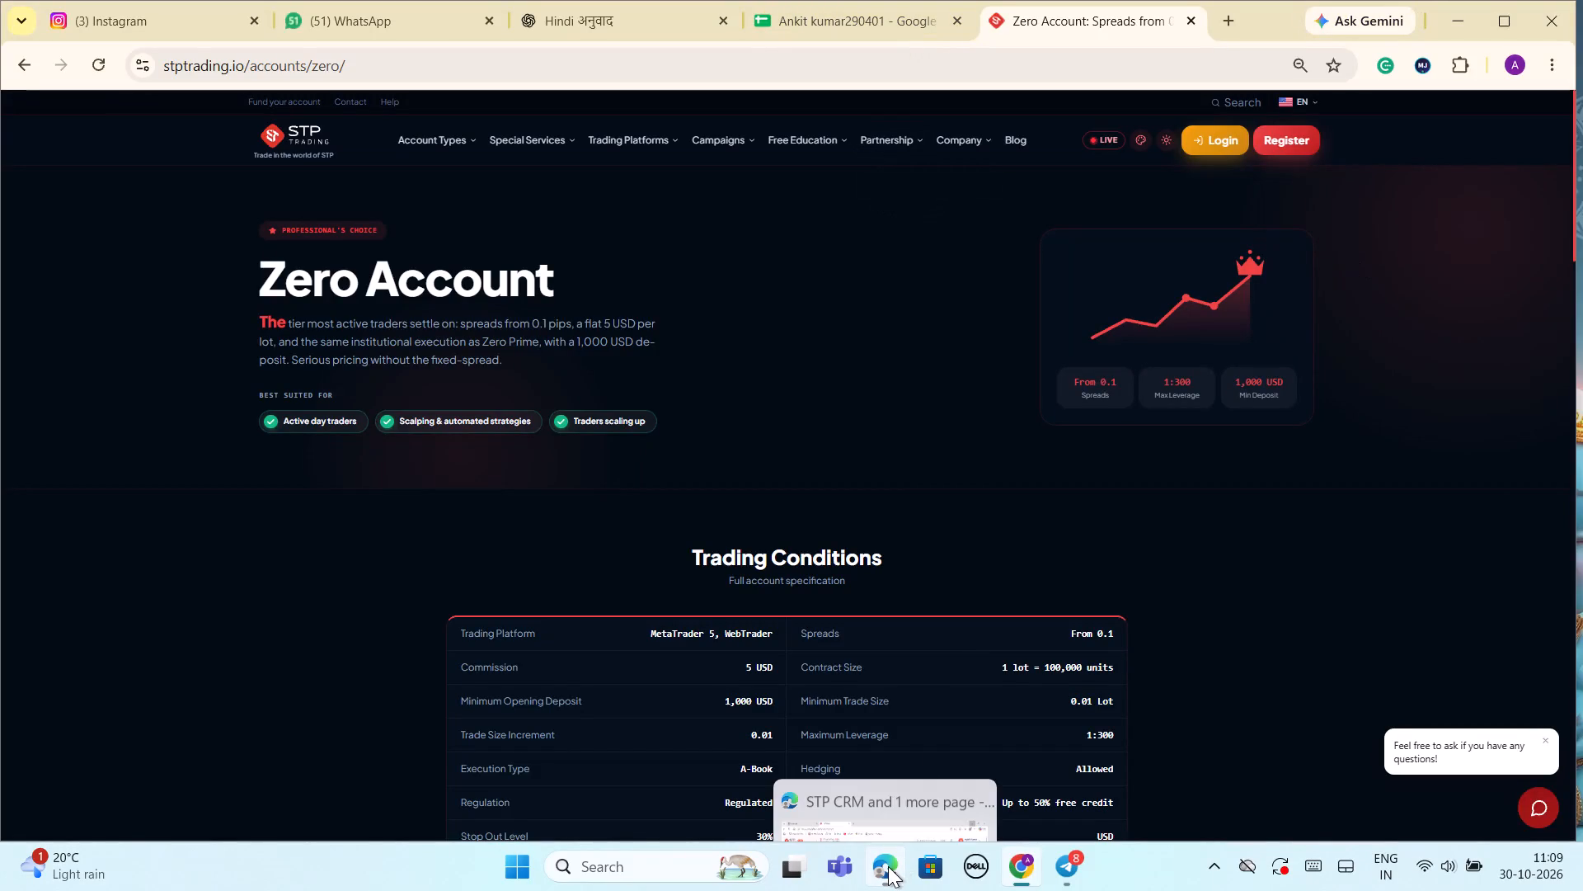
pyautogui.scroll(-2, 636, 672)
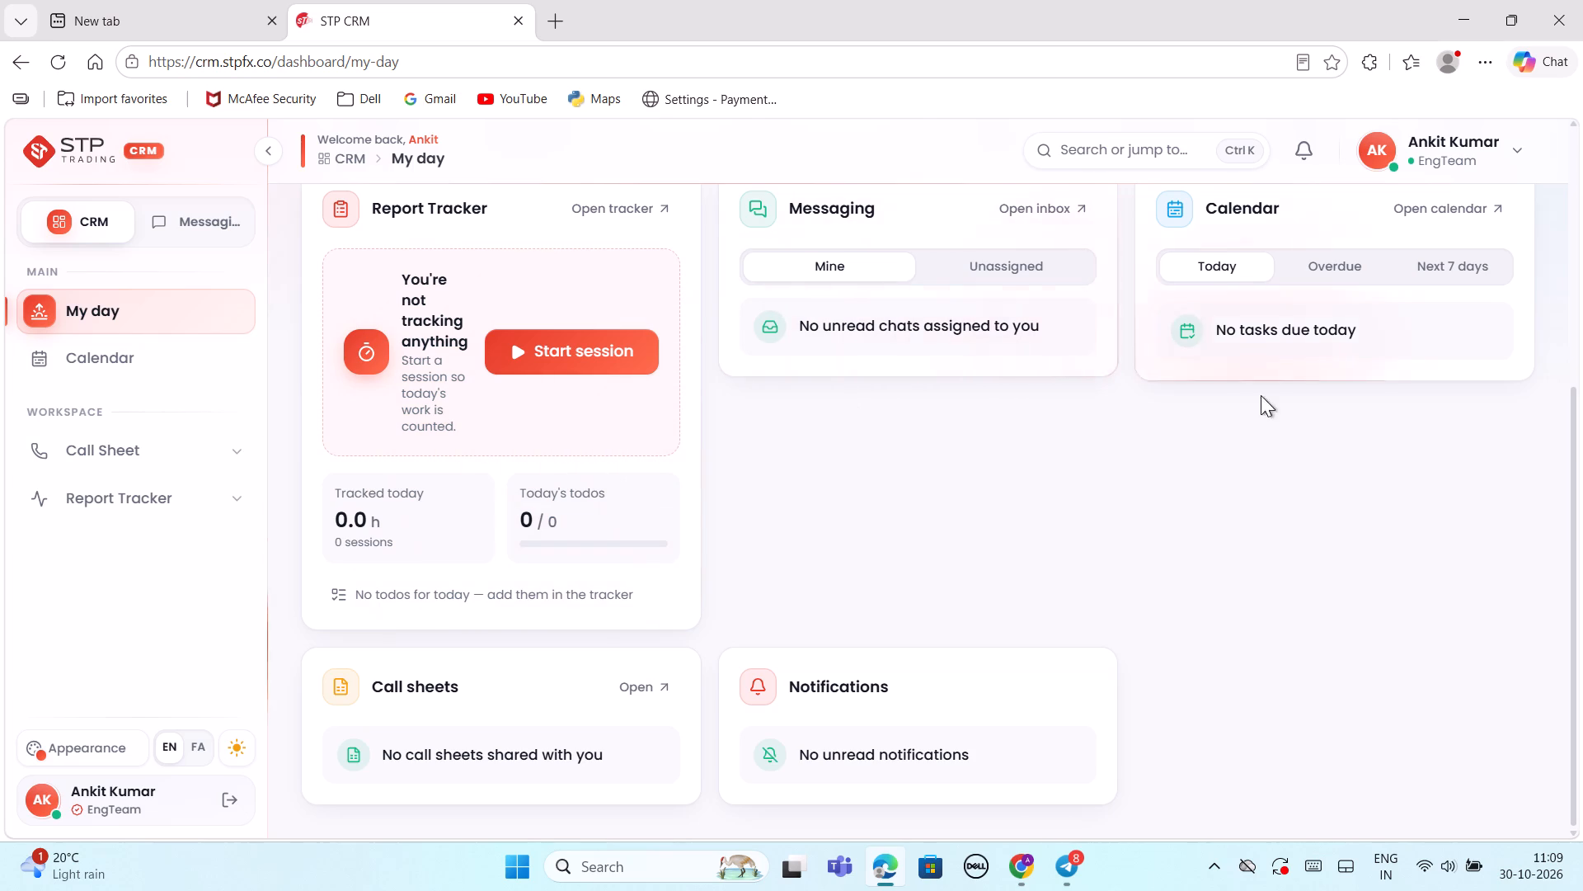
pyautogui.scroll(1, 1249, 370)
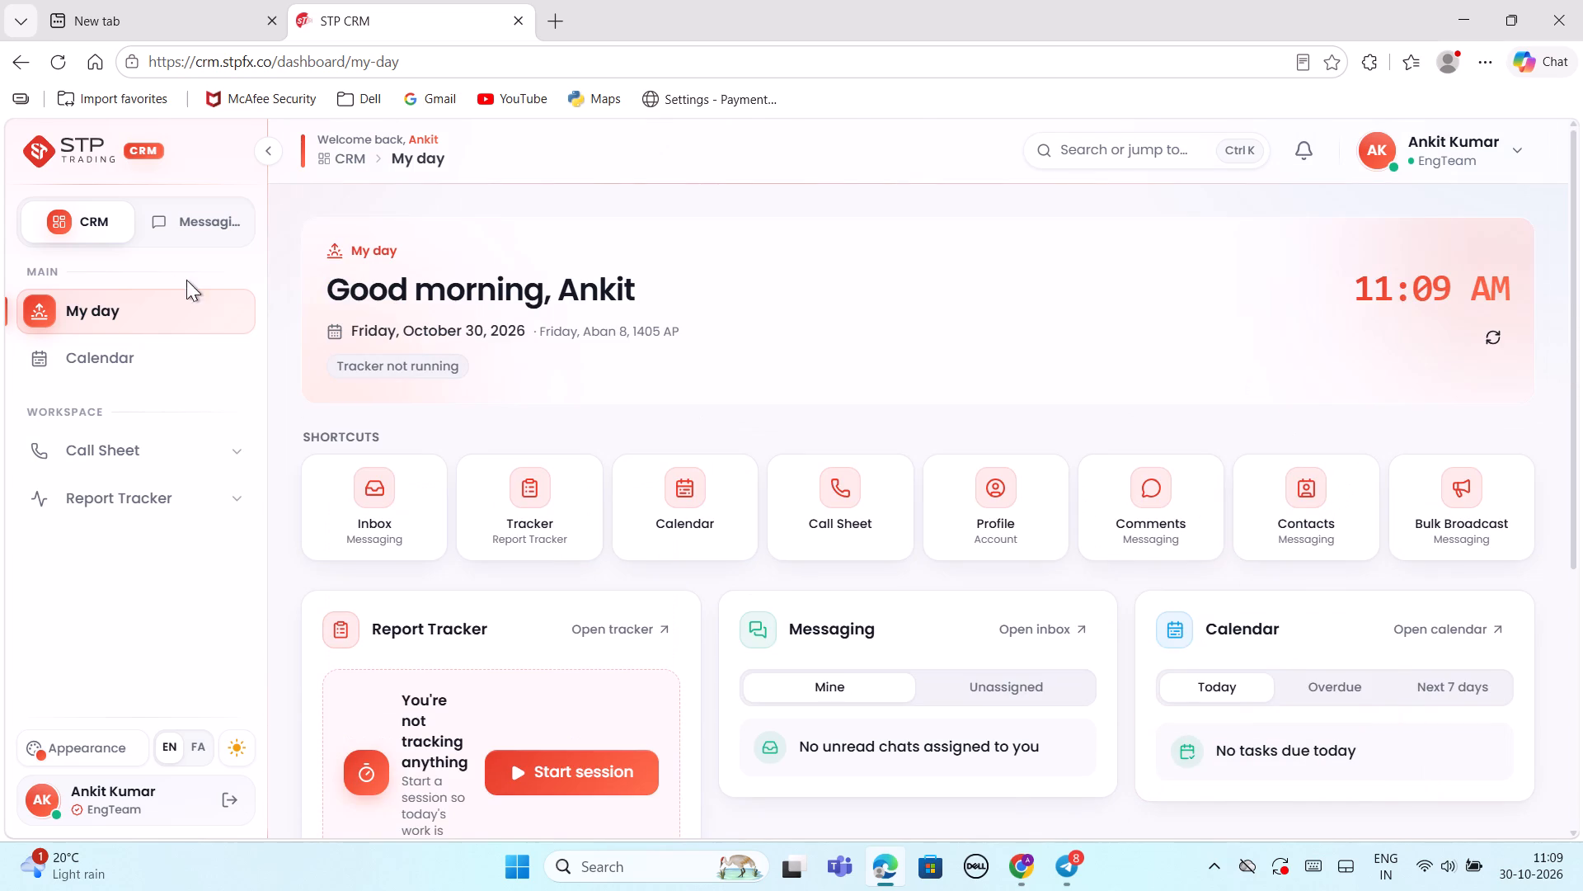
pyautogui.scroll(-1, 198, 284)
pyautogui.click(180, 224)
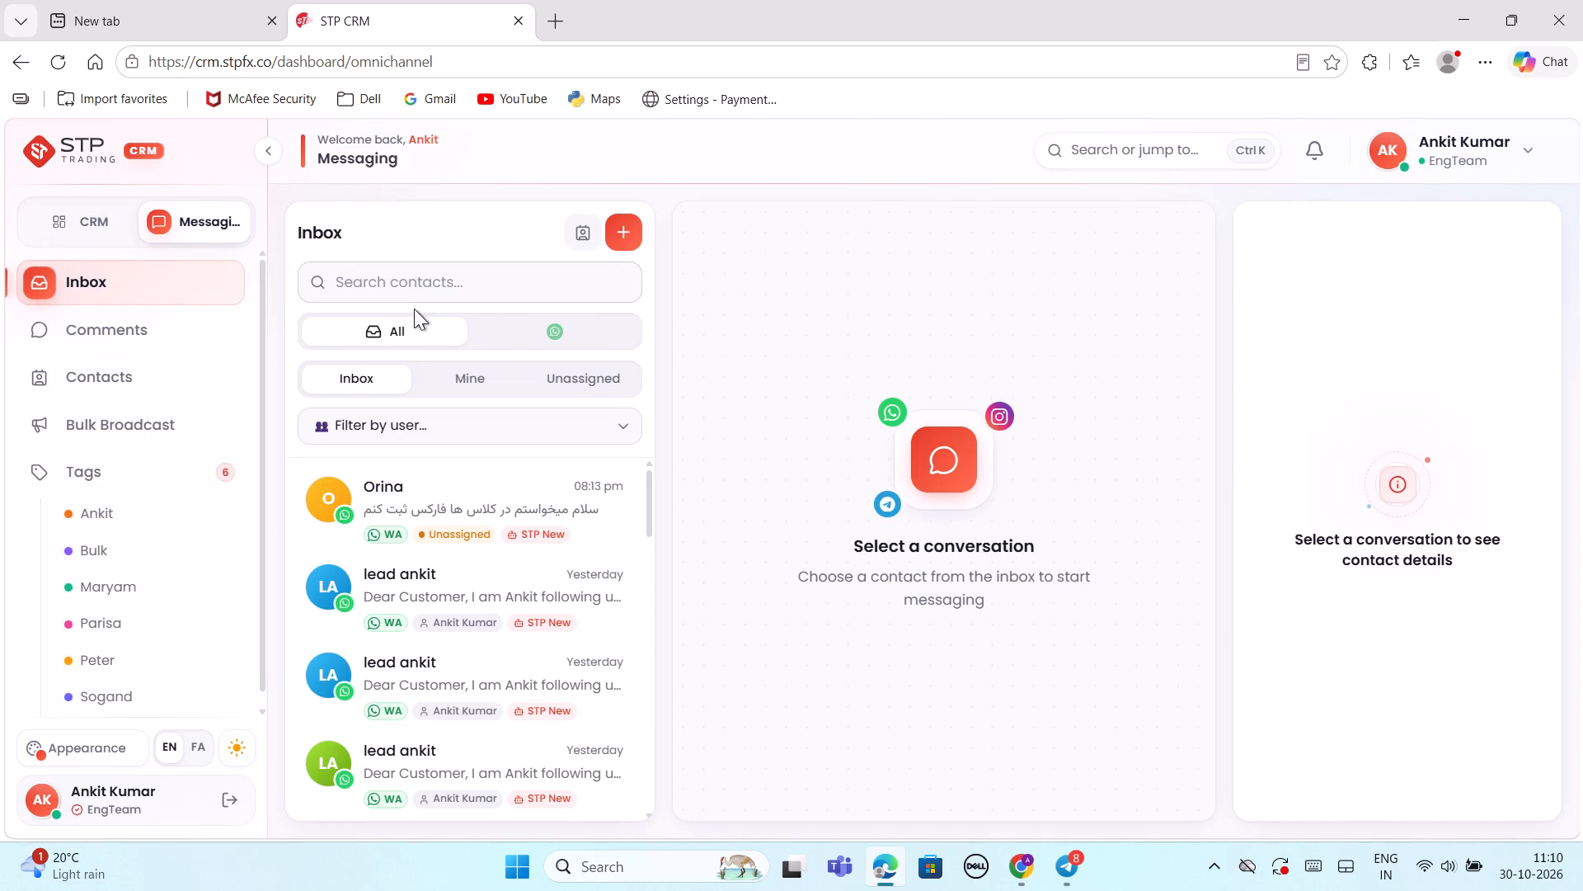
# Filter the inbox to Mine and the WhatsApp channel, and look through the assigned conversations.
pyautogui.click(458, 376)
pyautogui.click(530, 344)
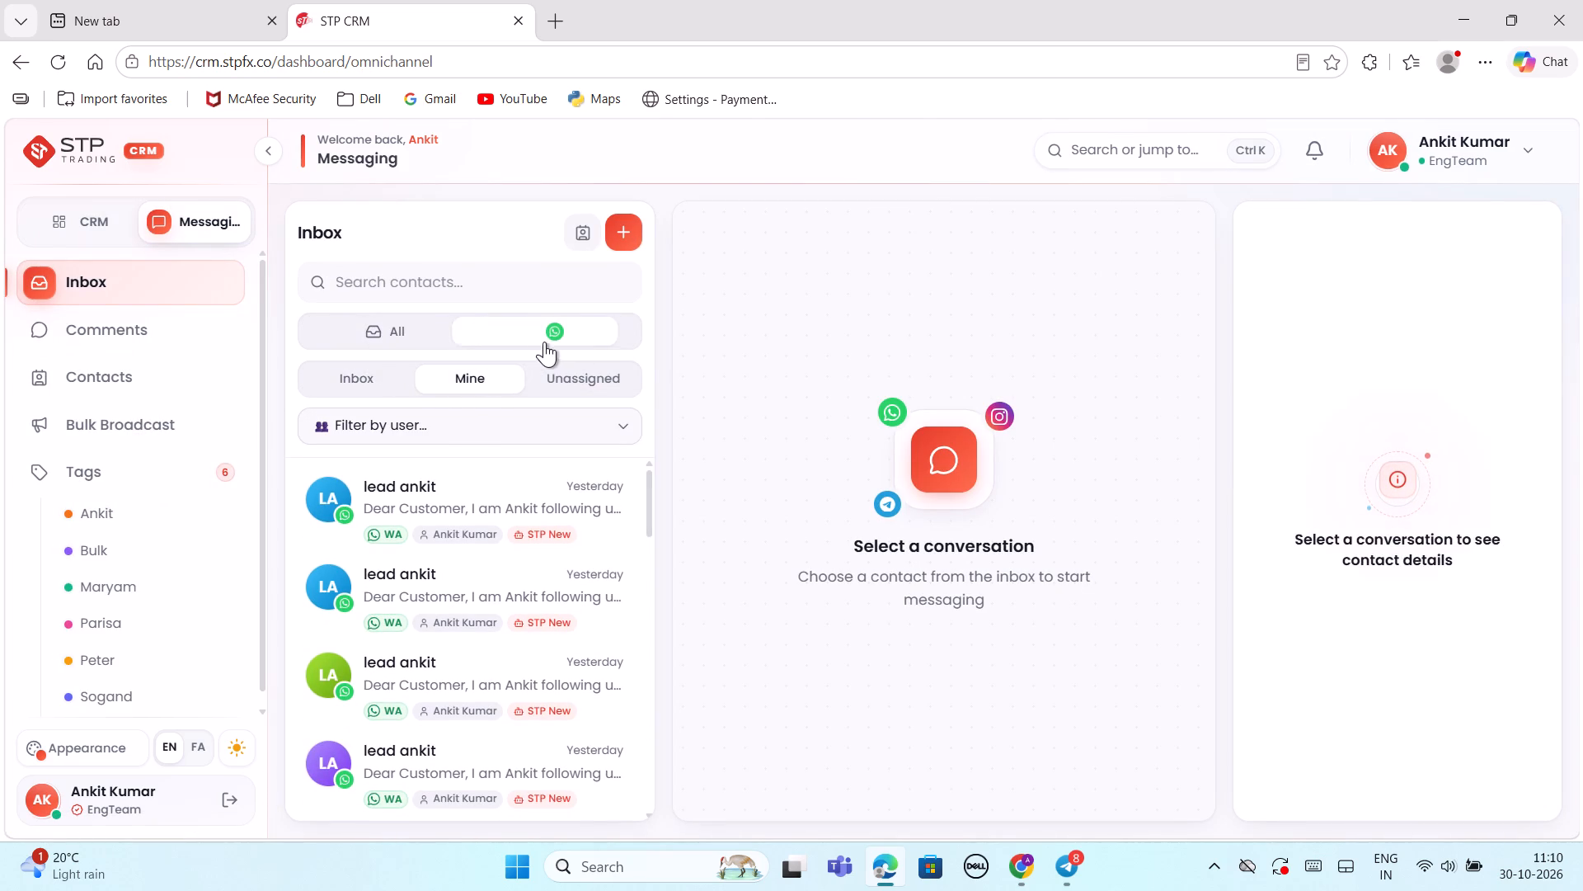
pyautogui.scroll(-1, 571, 507)
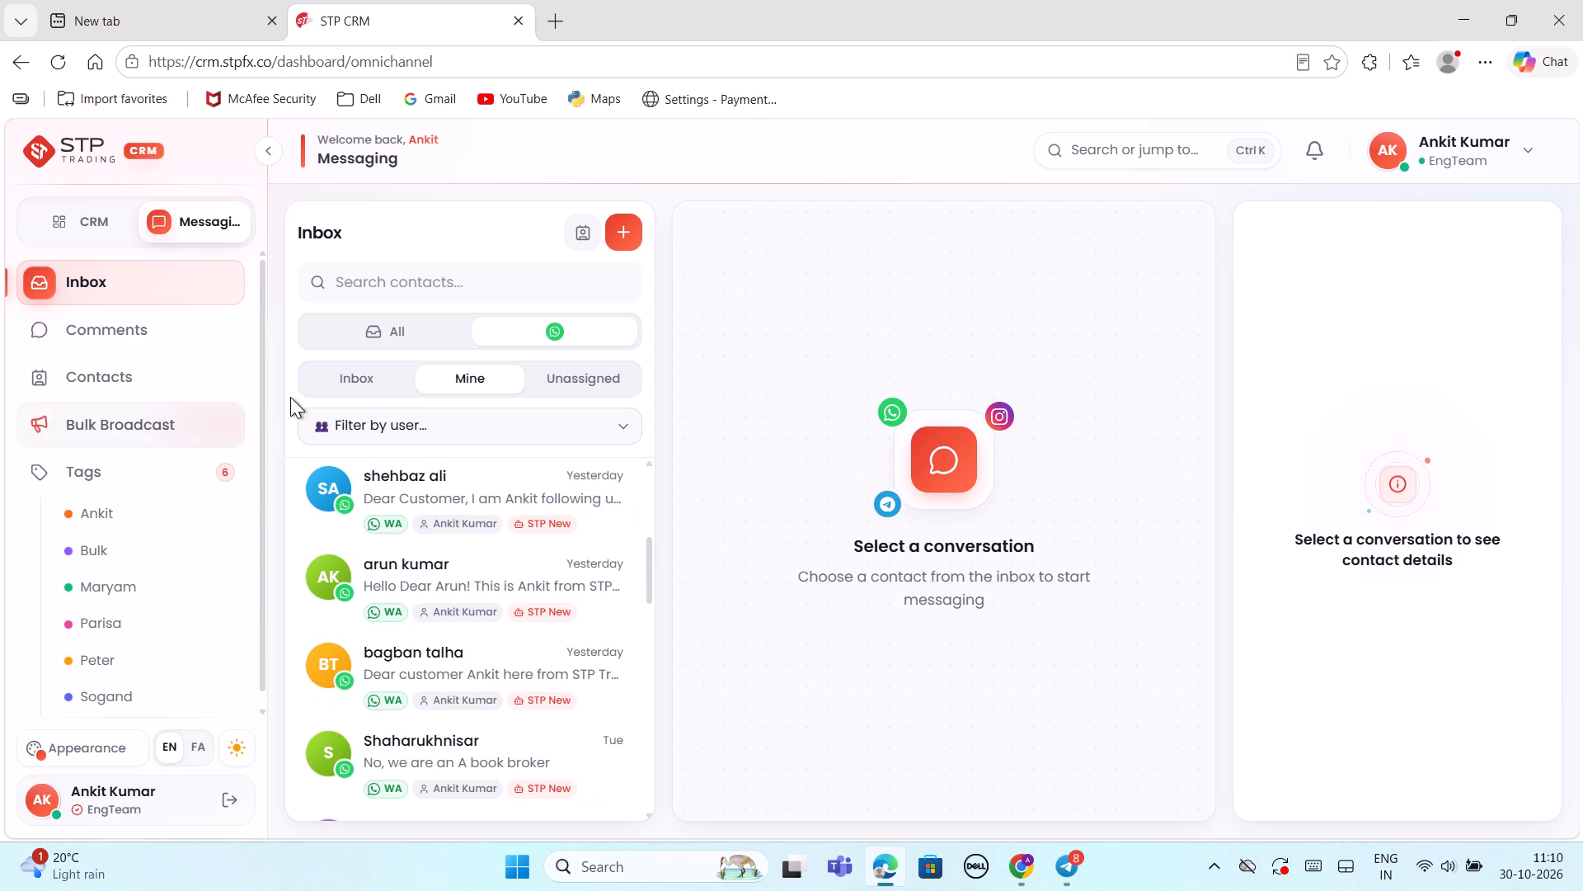
# Switch the WhatsApp conversation list from Mine to the full Inbox and examine its older conversations.
pyautogui.click(355, 383)
pyautogui.scroll(-3, 480, 532)
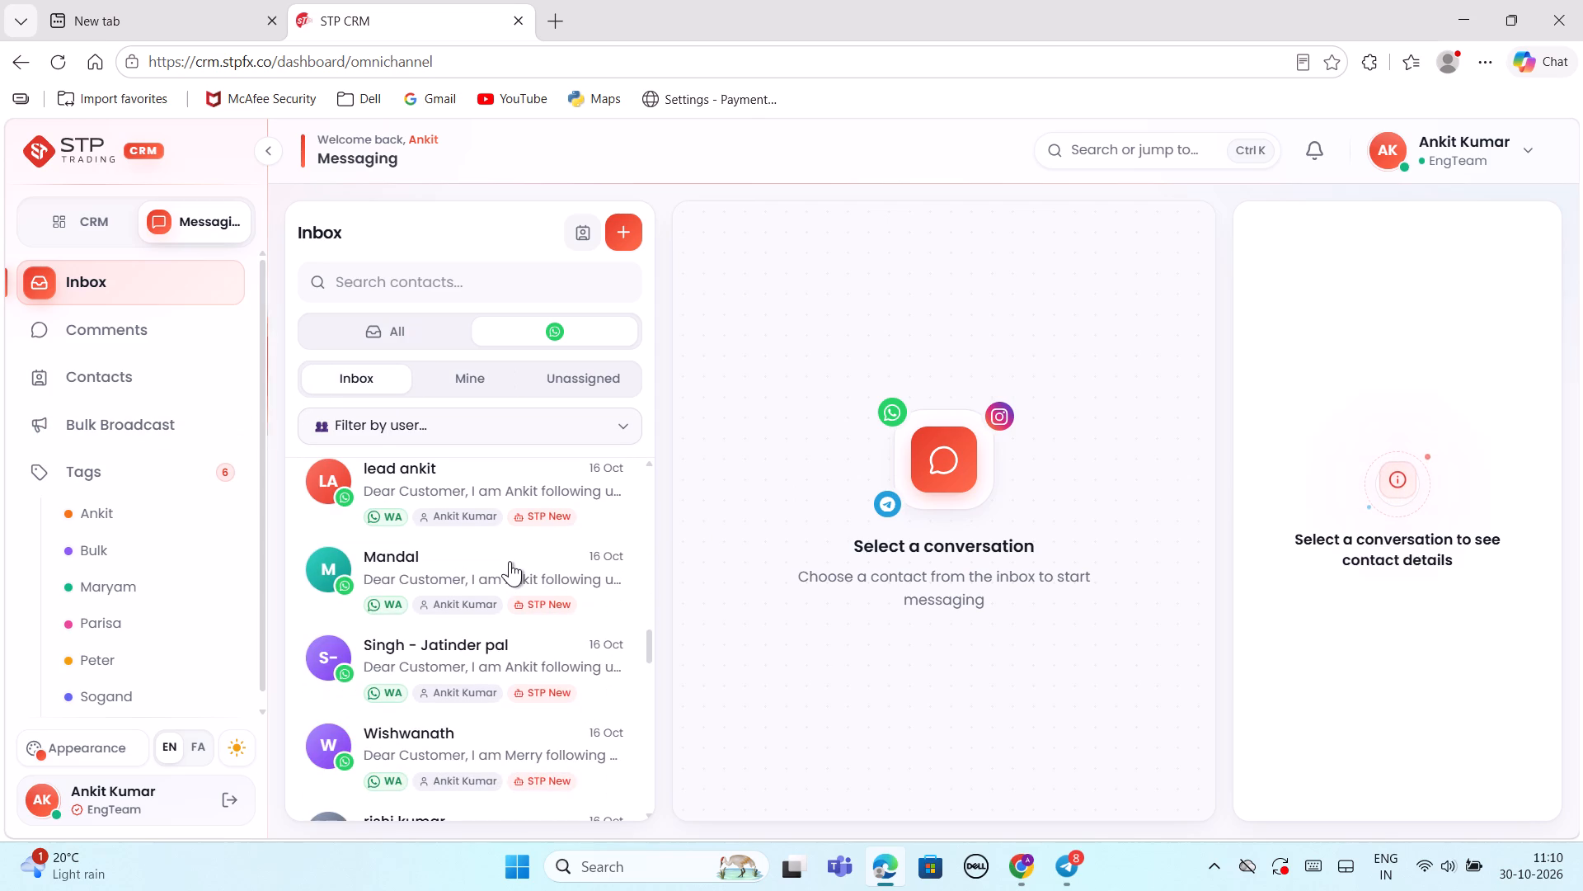
pyautogui.scroll(-2, 509, 610)
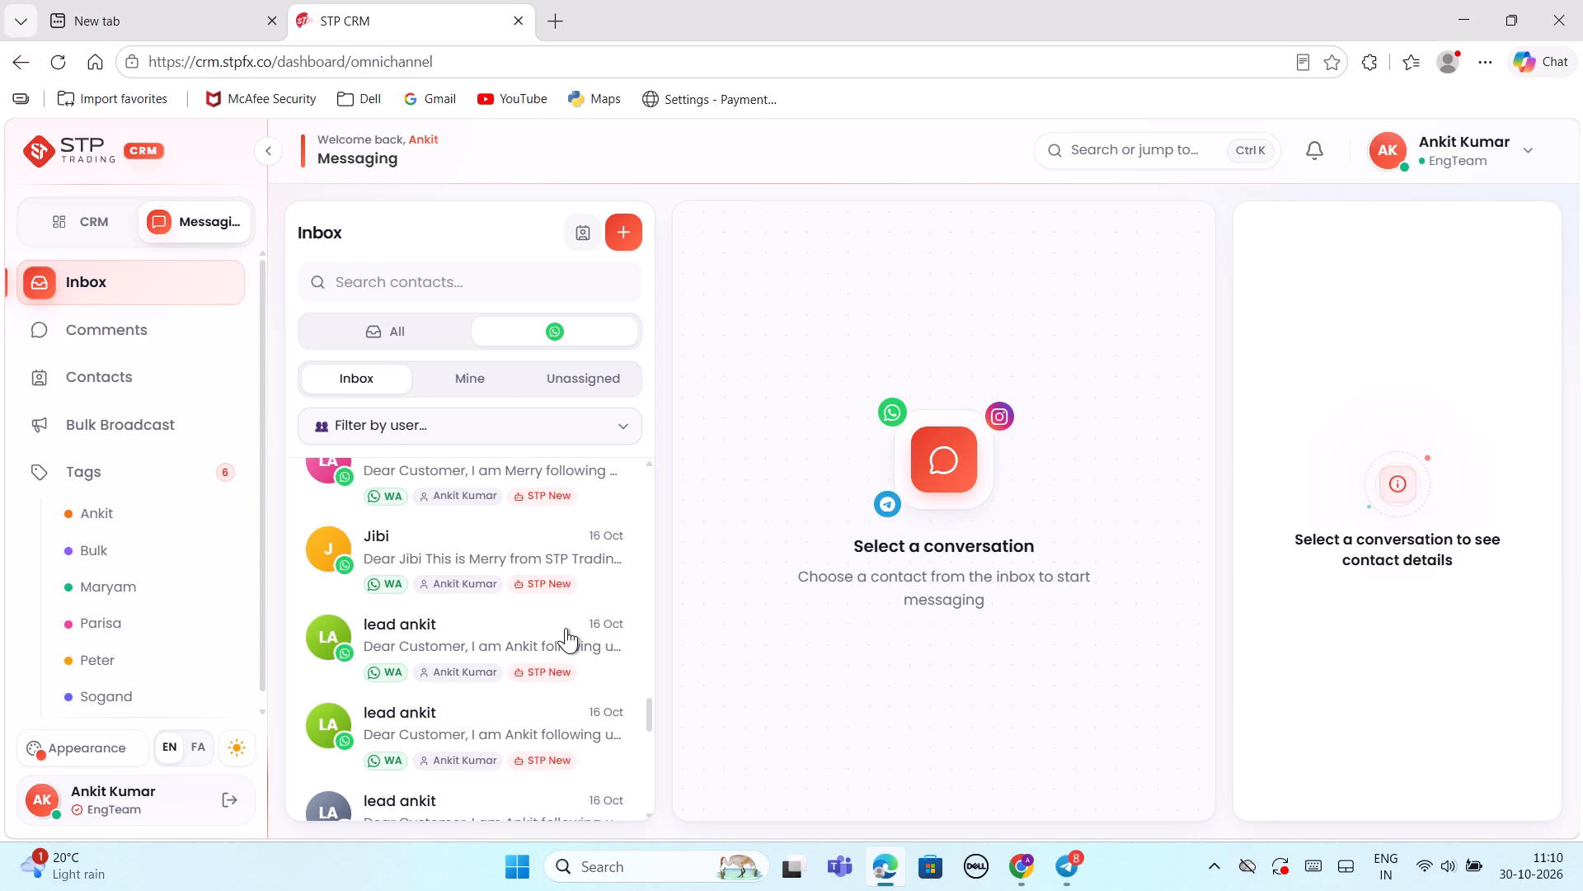
pyautogui.scroll(-1, 560, 627)
pyautogui.scroll(1, 560, 627)
pyautogui.scroll(-1, 547, 610)
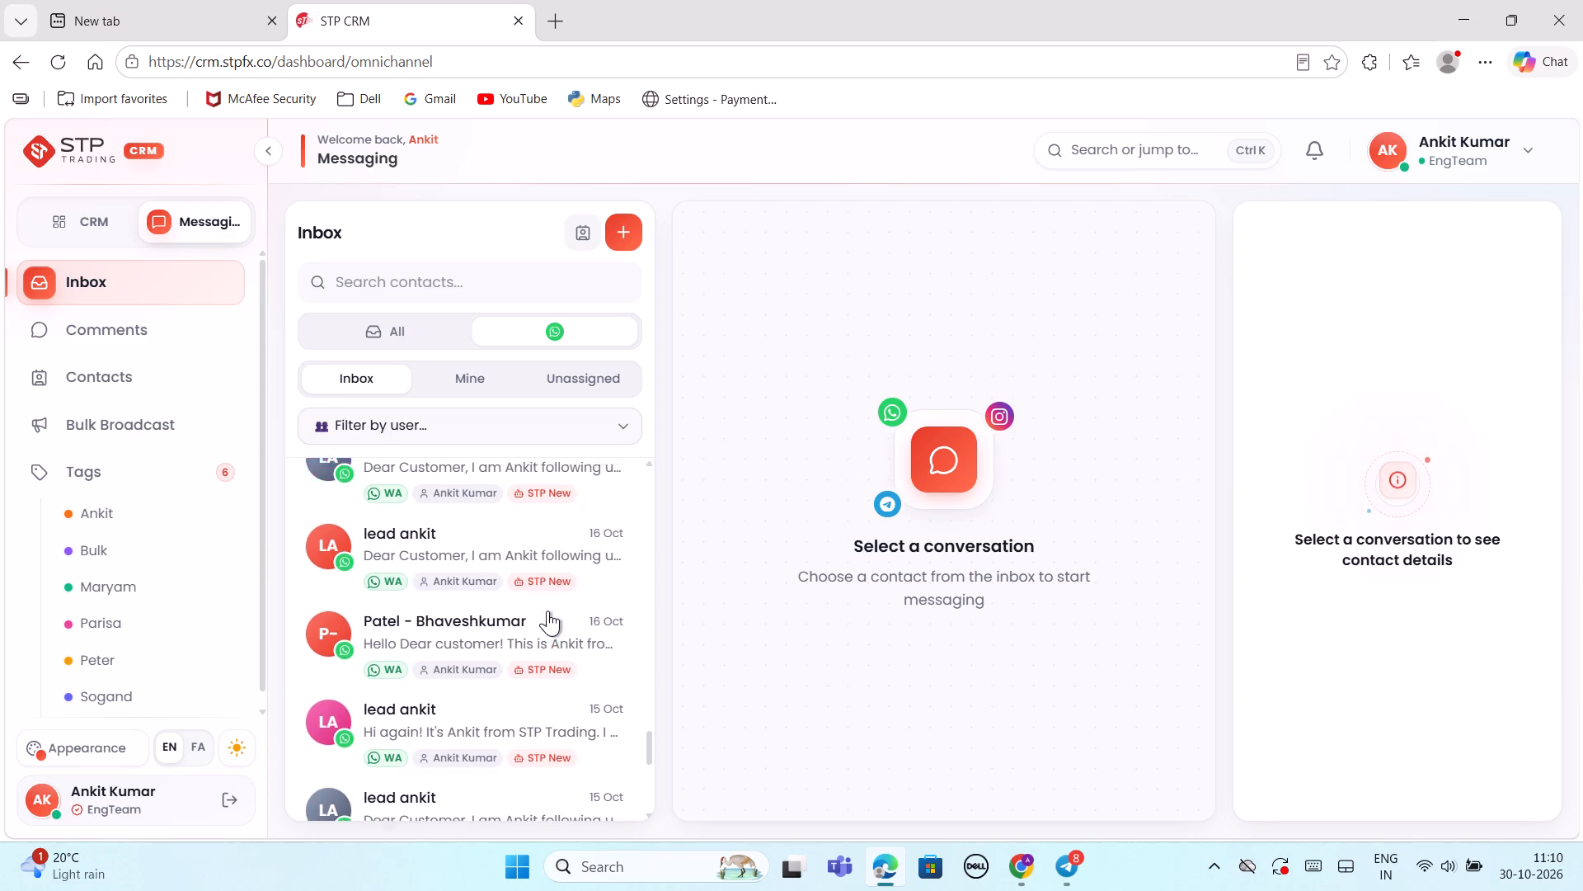
pyautogui.scroll(-2, 544, 606)
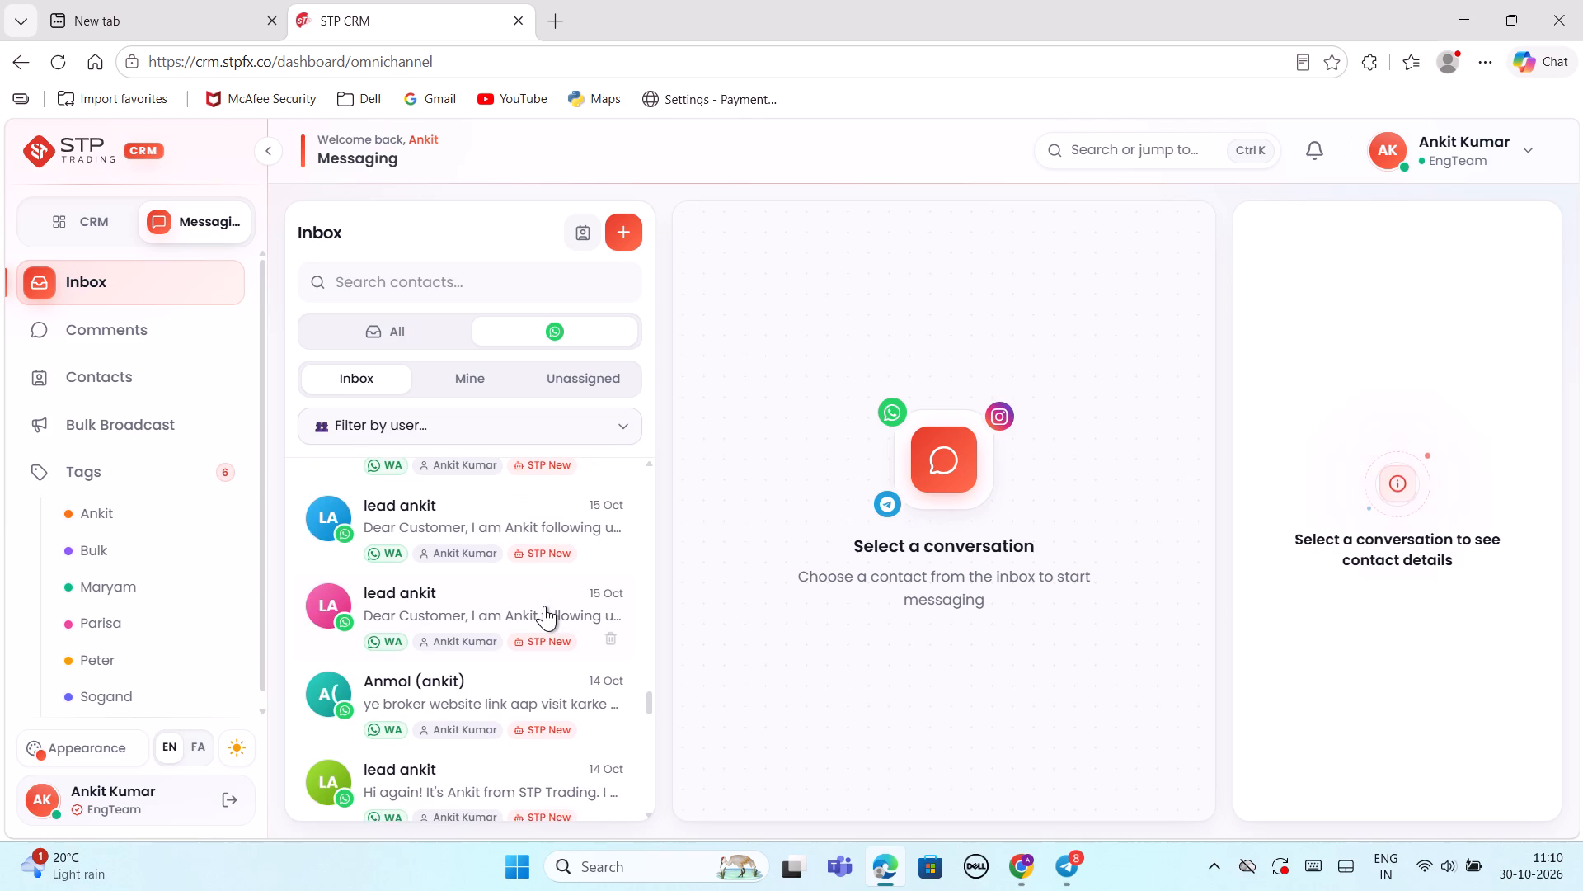
pyautogui.scroll(-2, 544, 606)
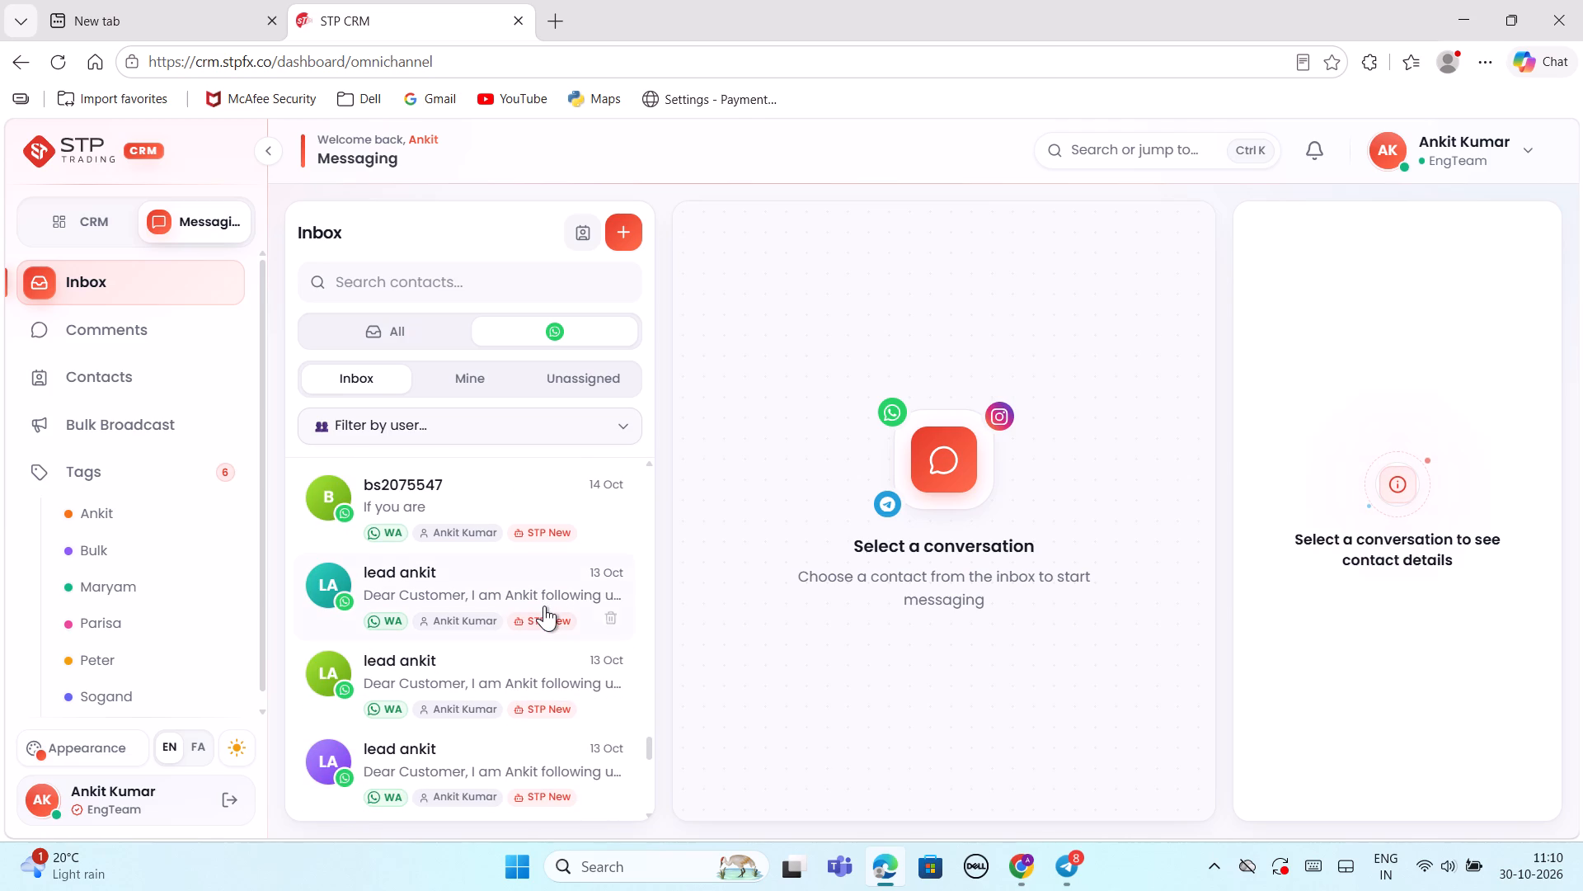
pyautogui.scroll(-2, 544, 606)
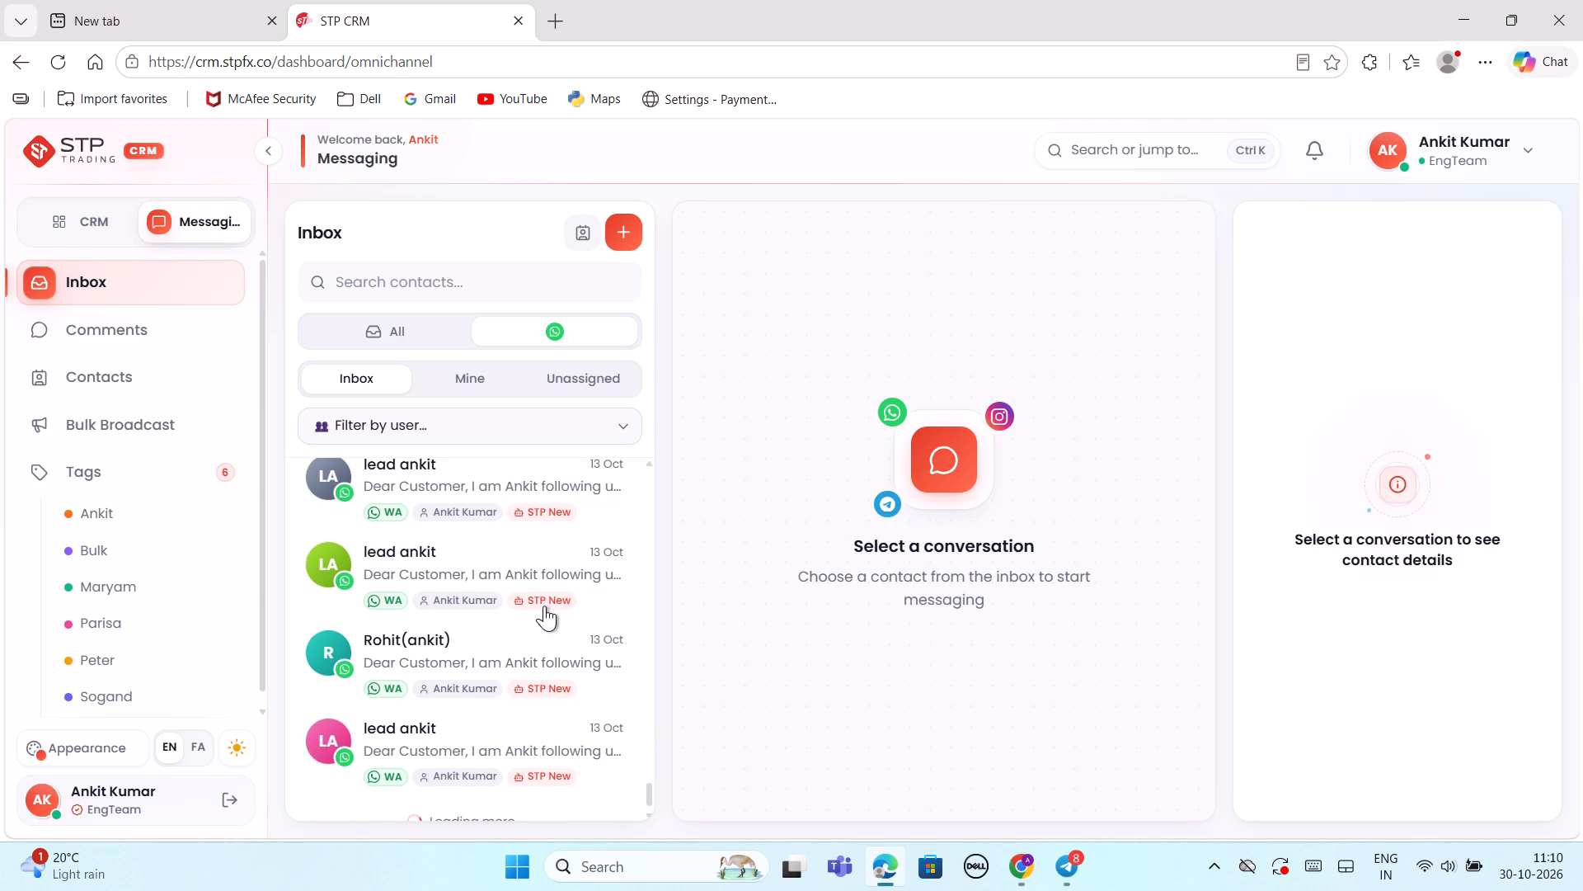
pyautogui.scroll(-5, 544, 606)
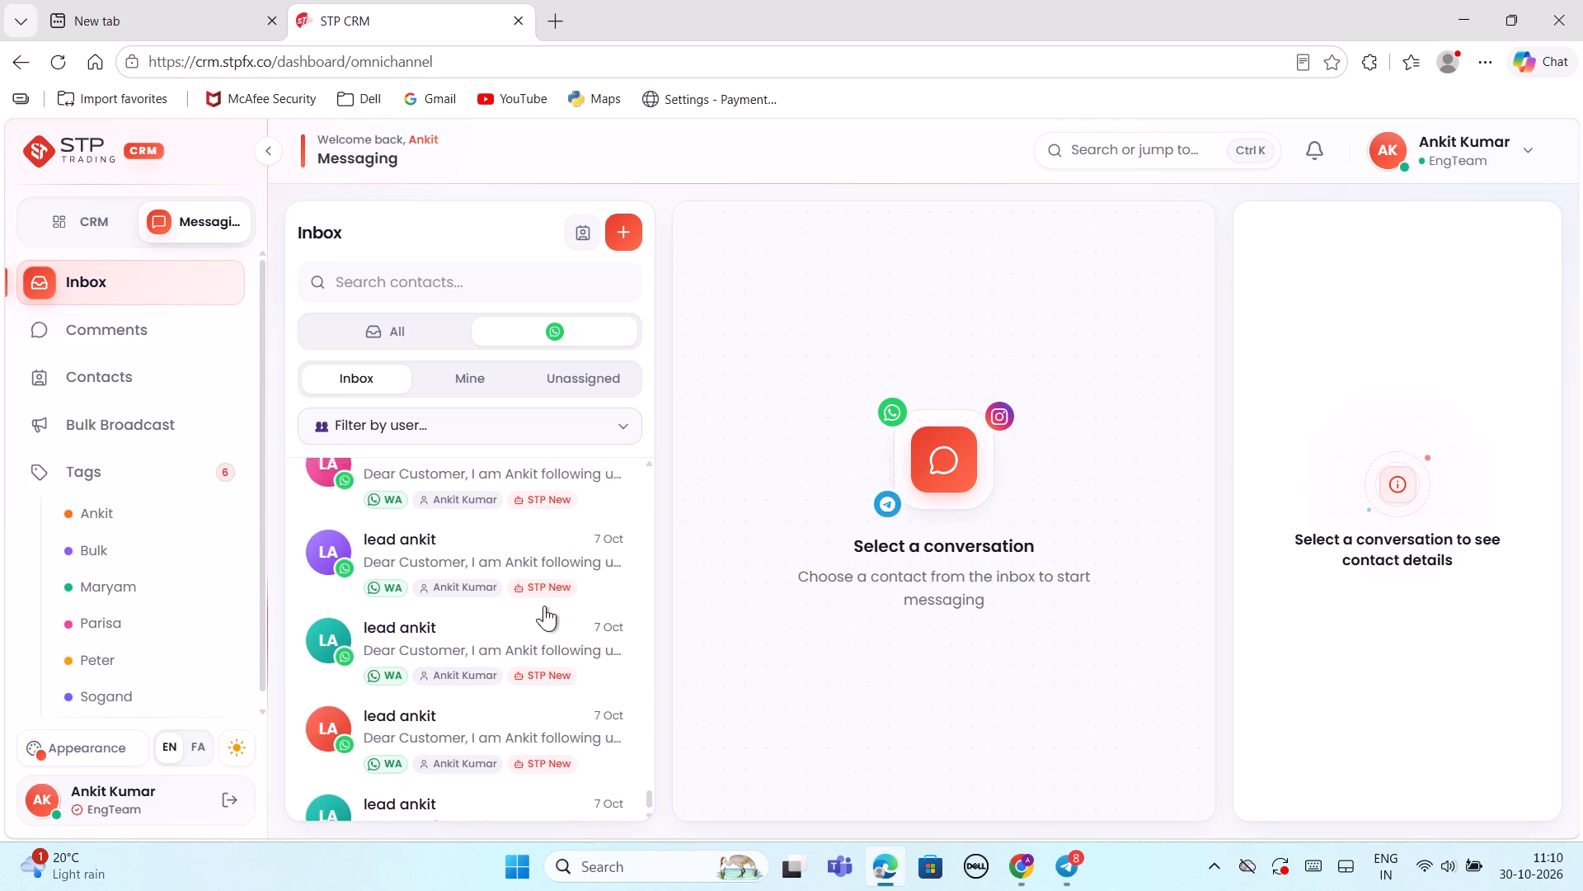
pyautogui.scroll(-2, 544, 606)
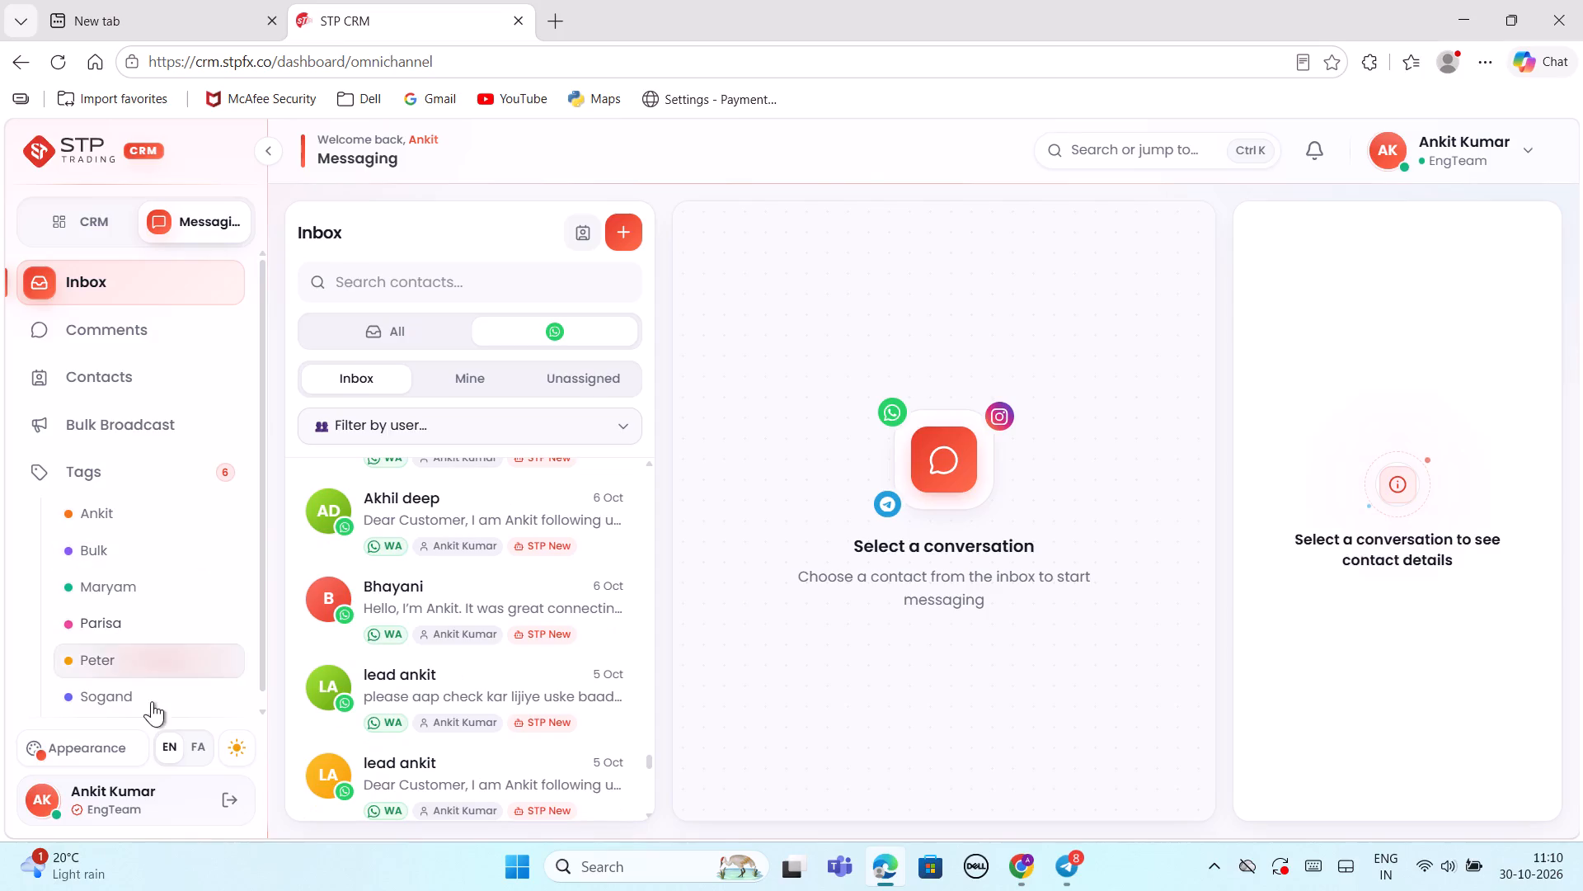
pyautogui.scroll(-2, 100, 543)
pyautogui.scroll(-1, 139, 658)
pyautogui.scroll(2, 138, 634)
pyautogui.scroll(-2, 138, 634)
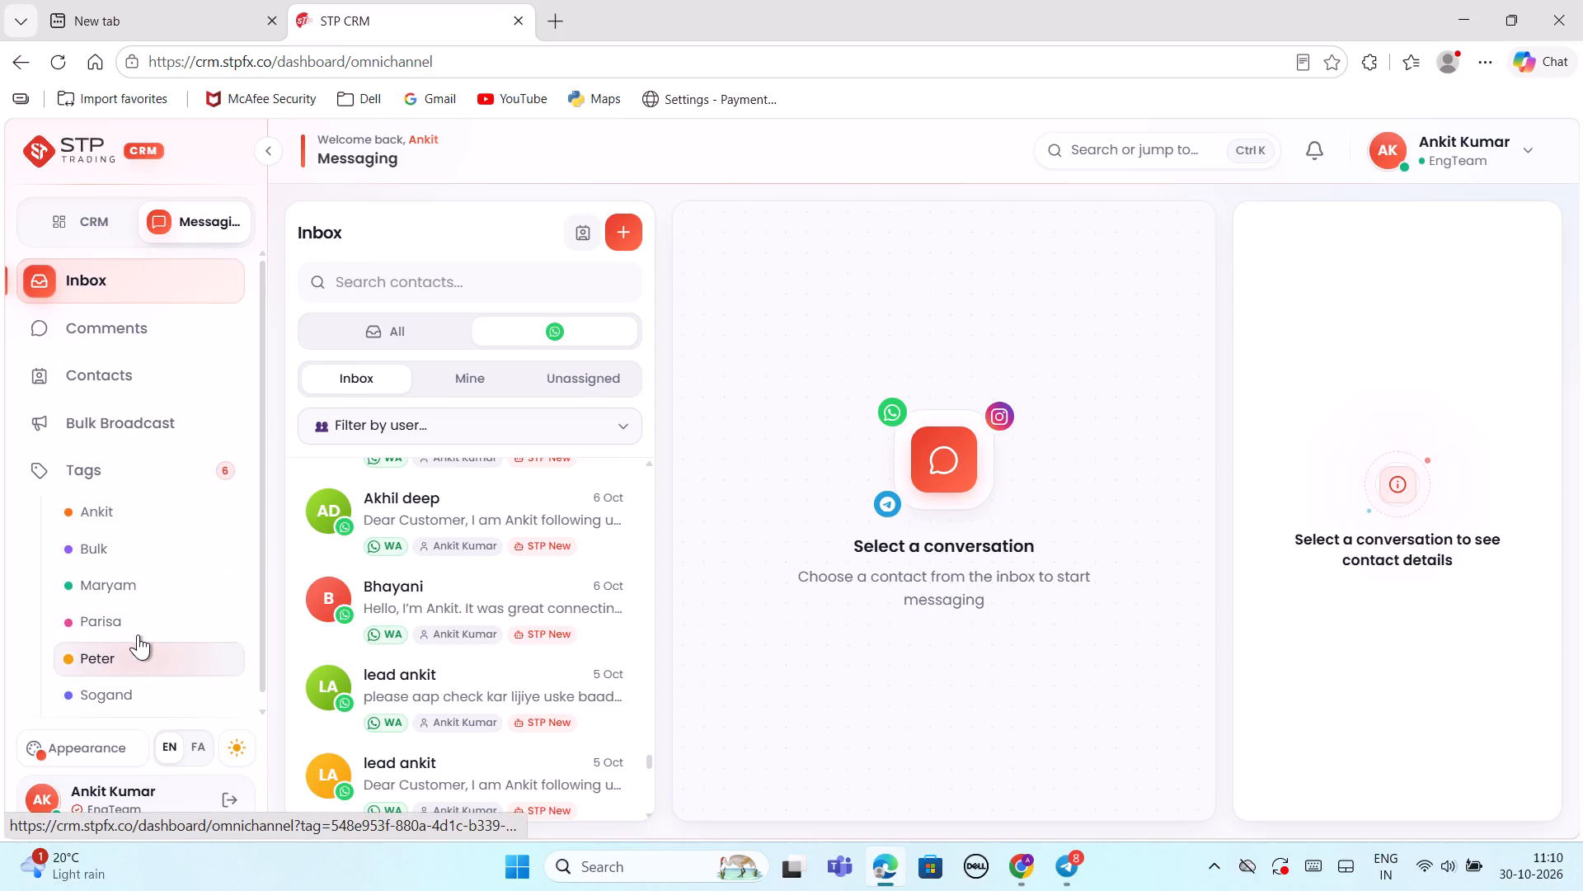
pyautogui.scroll(-4, 420, 609)
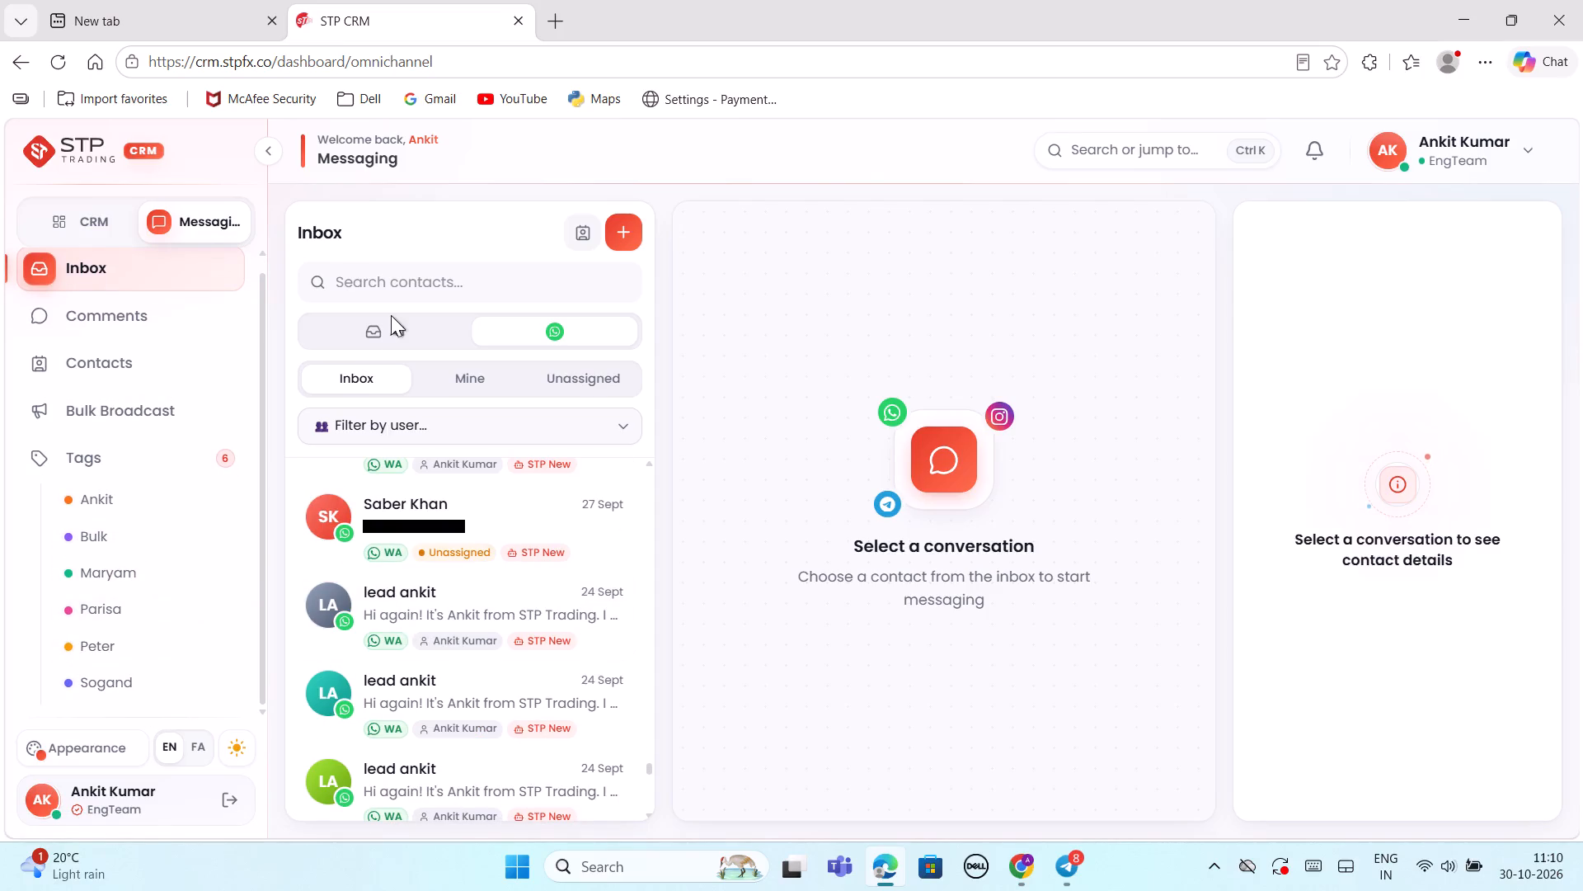
# Show the inbox conversations from all channels and review them from the newest back to early September.
pyautogui.click(371, 340)
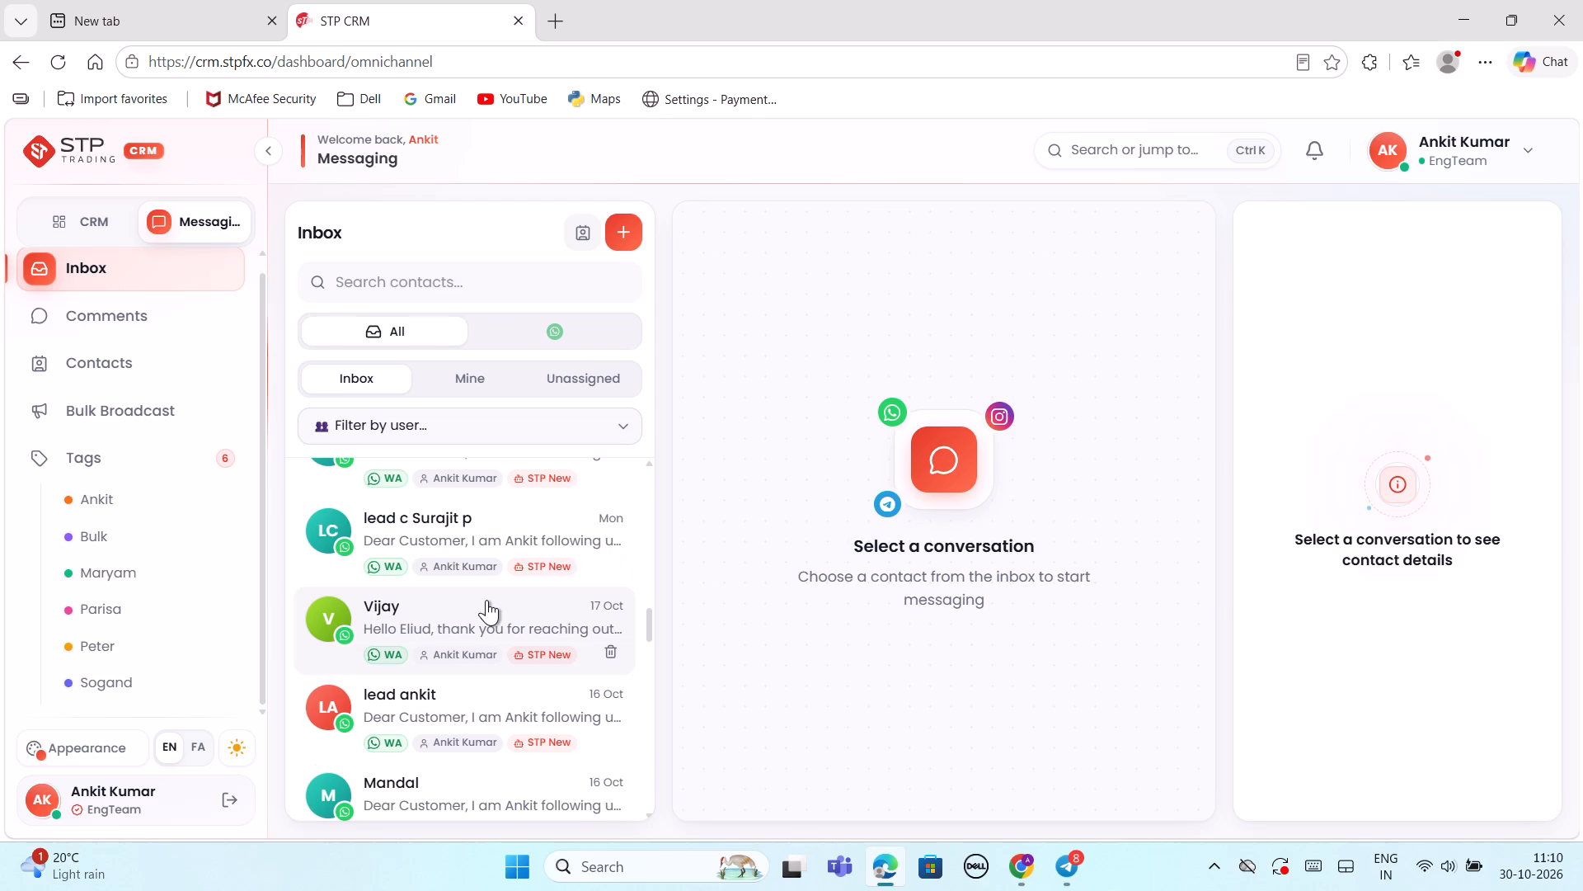
pyautogui.scroll(8, 486, 600)
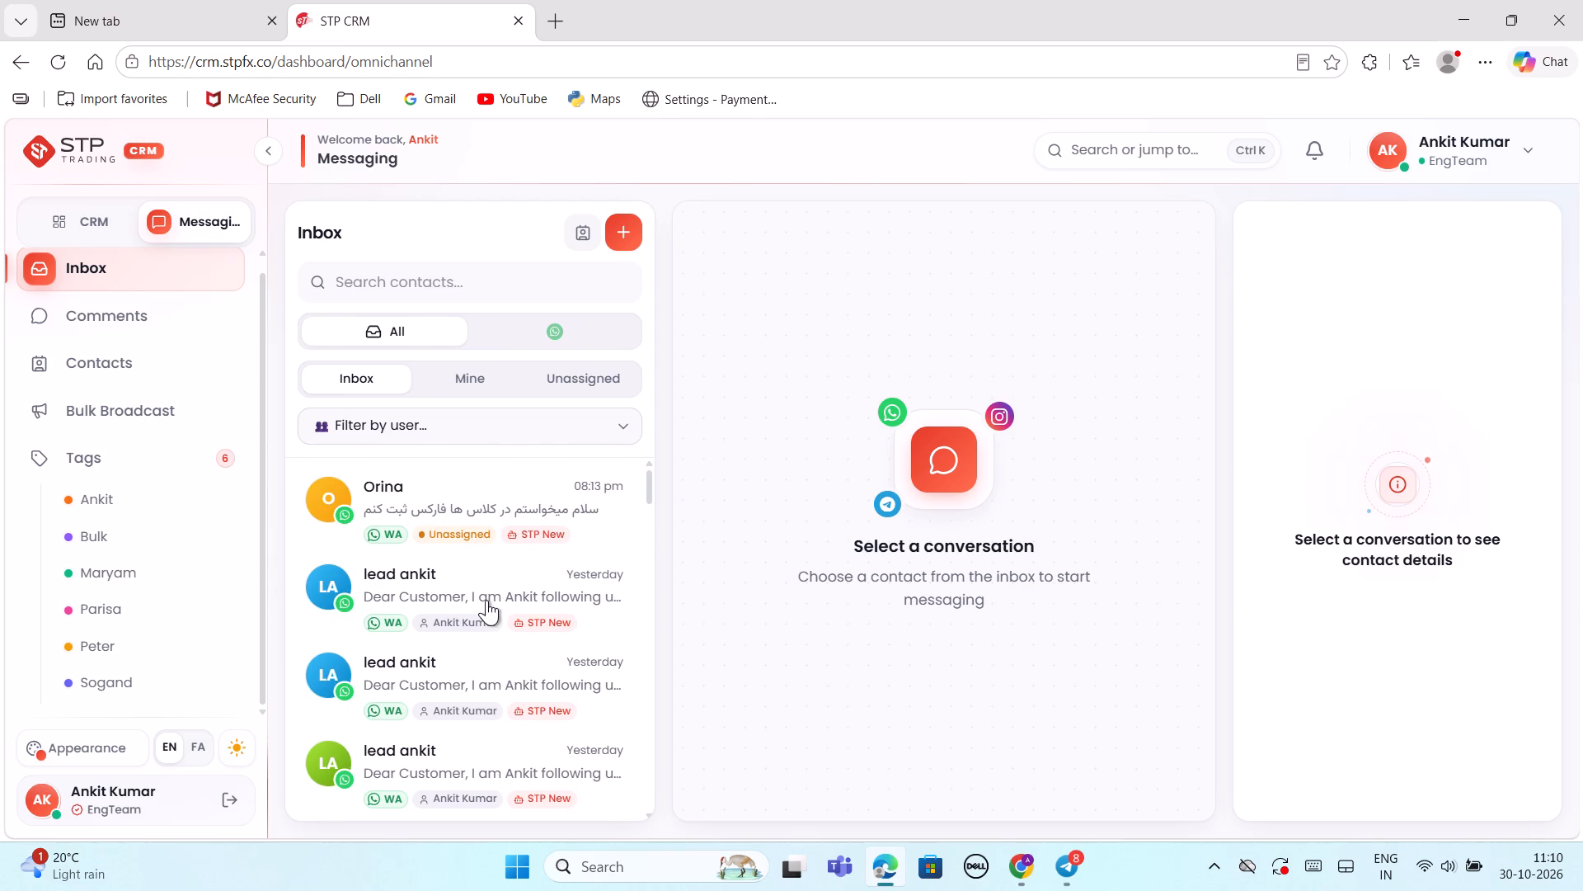
pyautogui.scroll(-1, 475, 599)
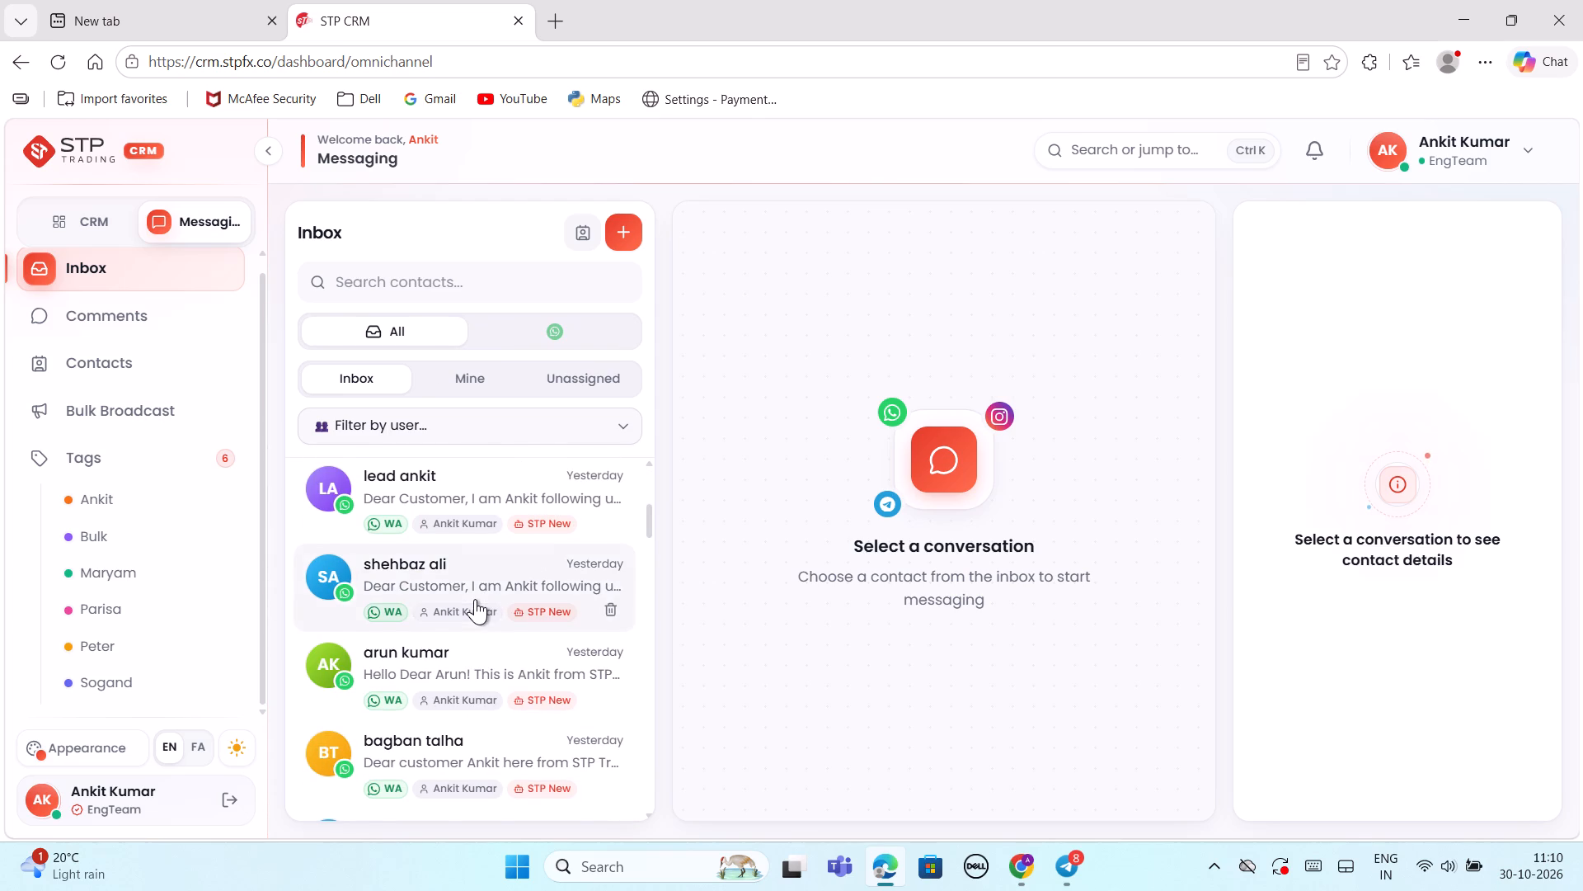
pyautogui.scroll(1, 475, 599)
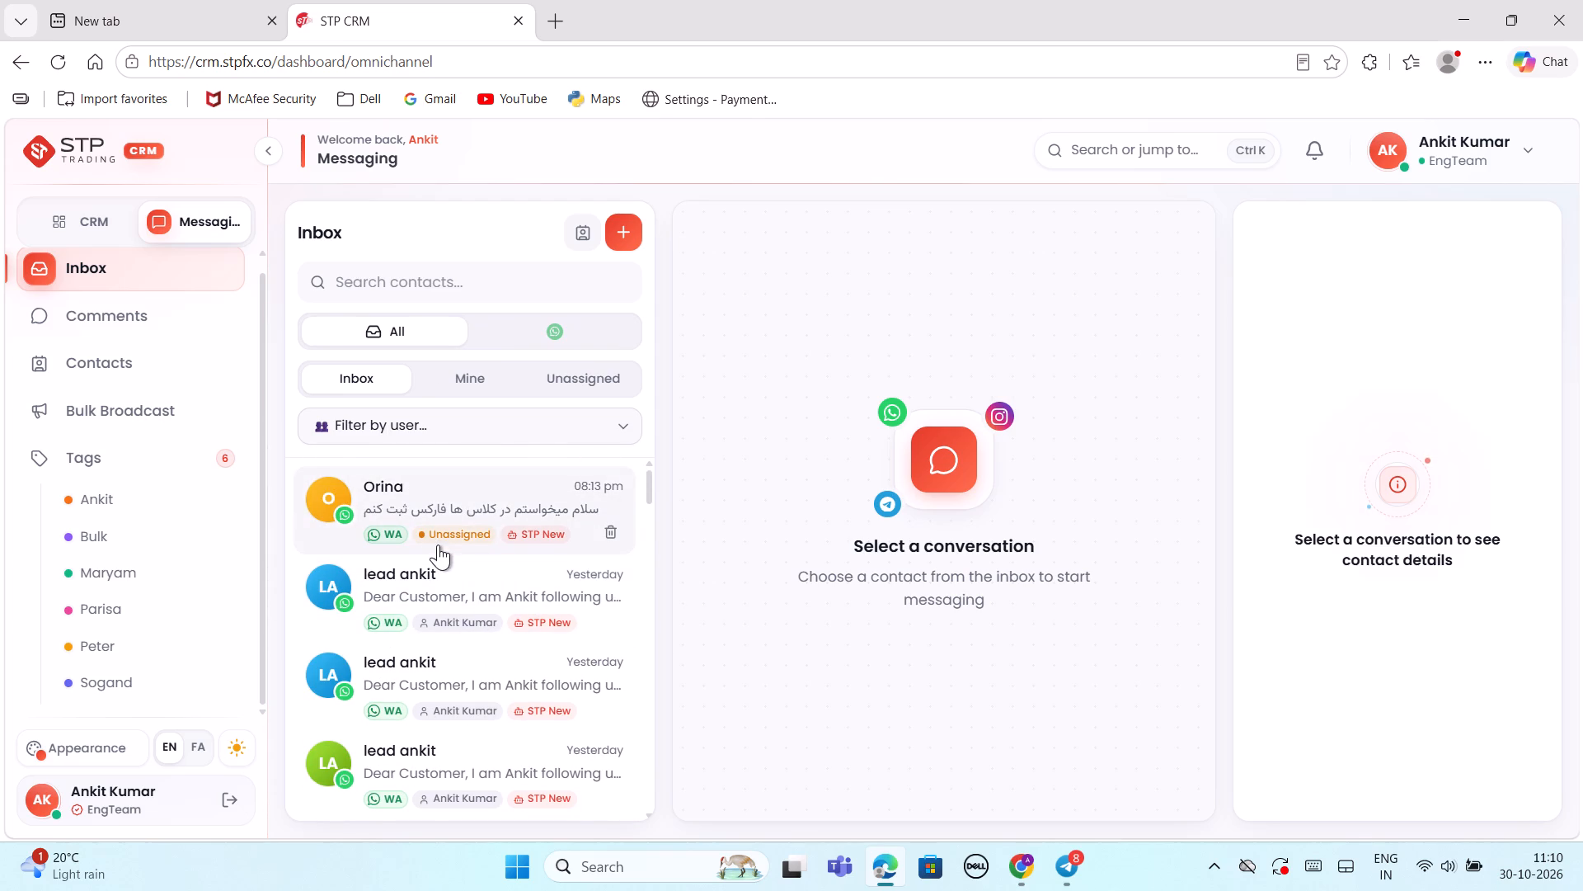
pyautogui.scroll(-4, 438, 551)
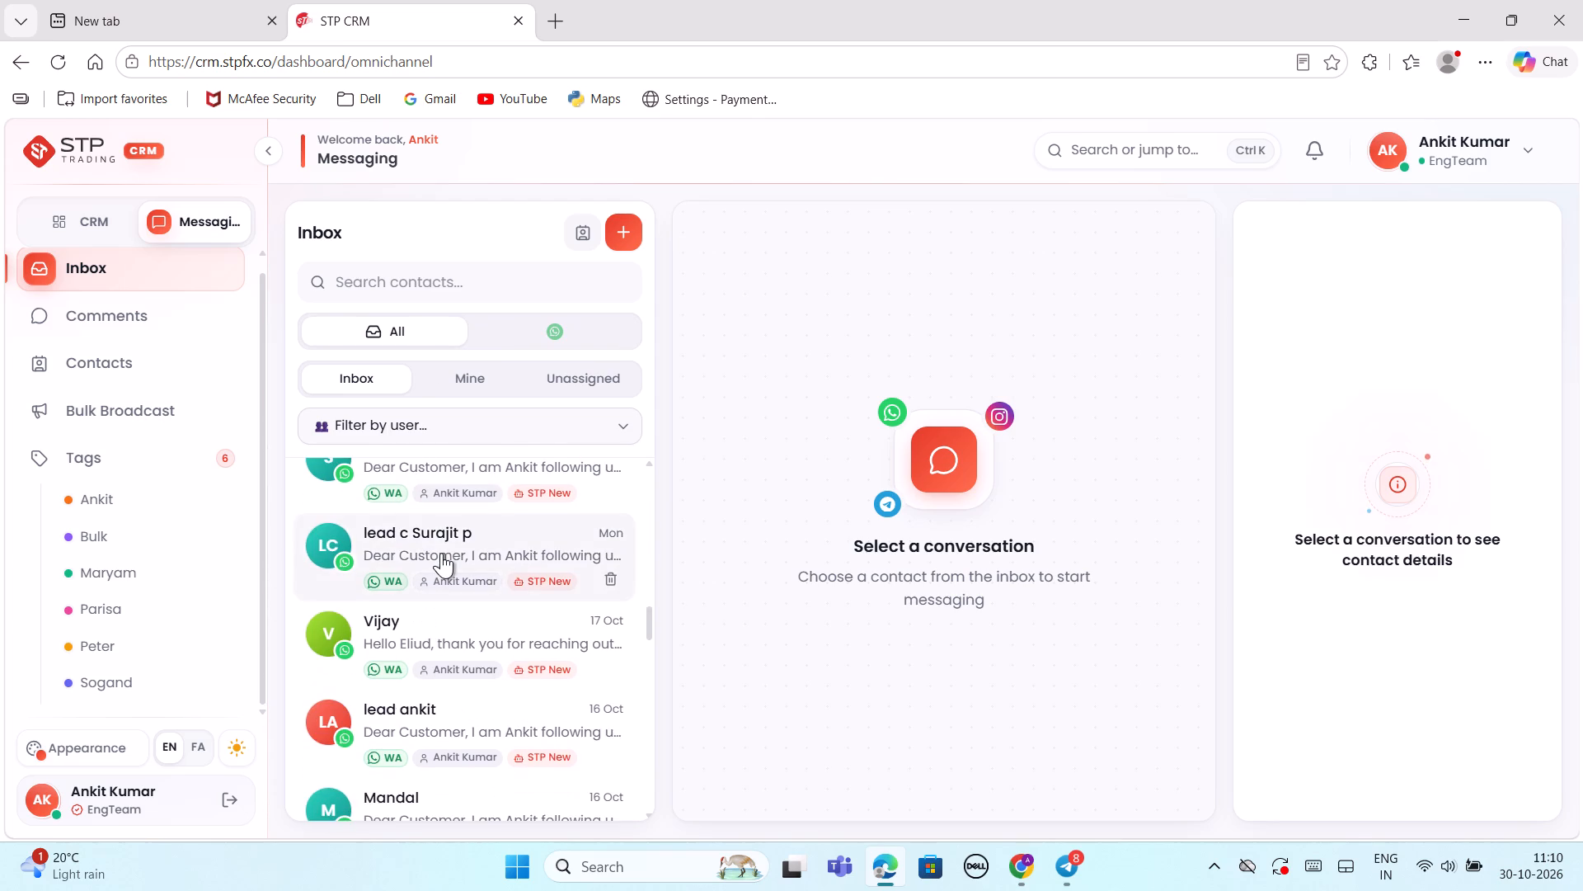
pyautogui.scroll(-5, 441, 553)
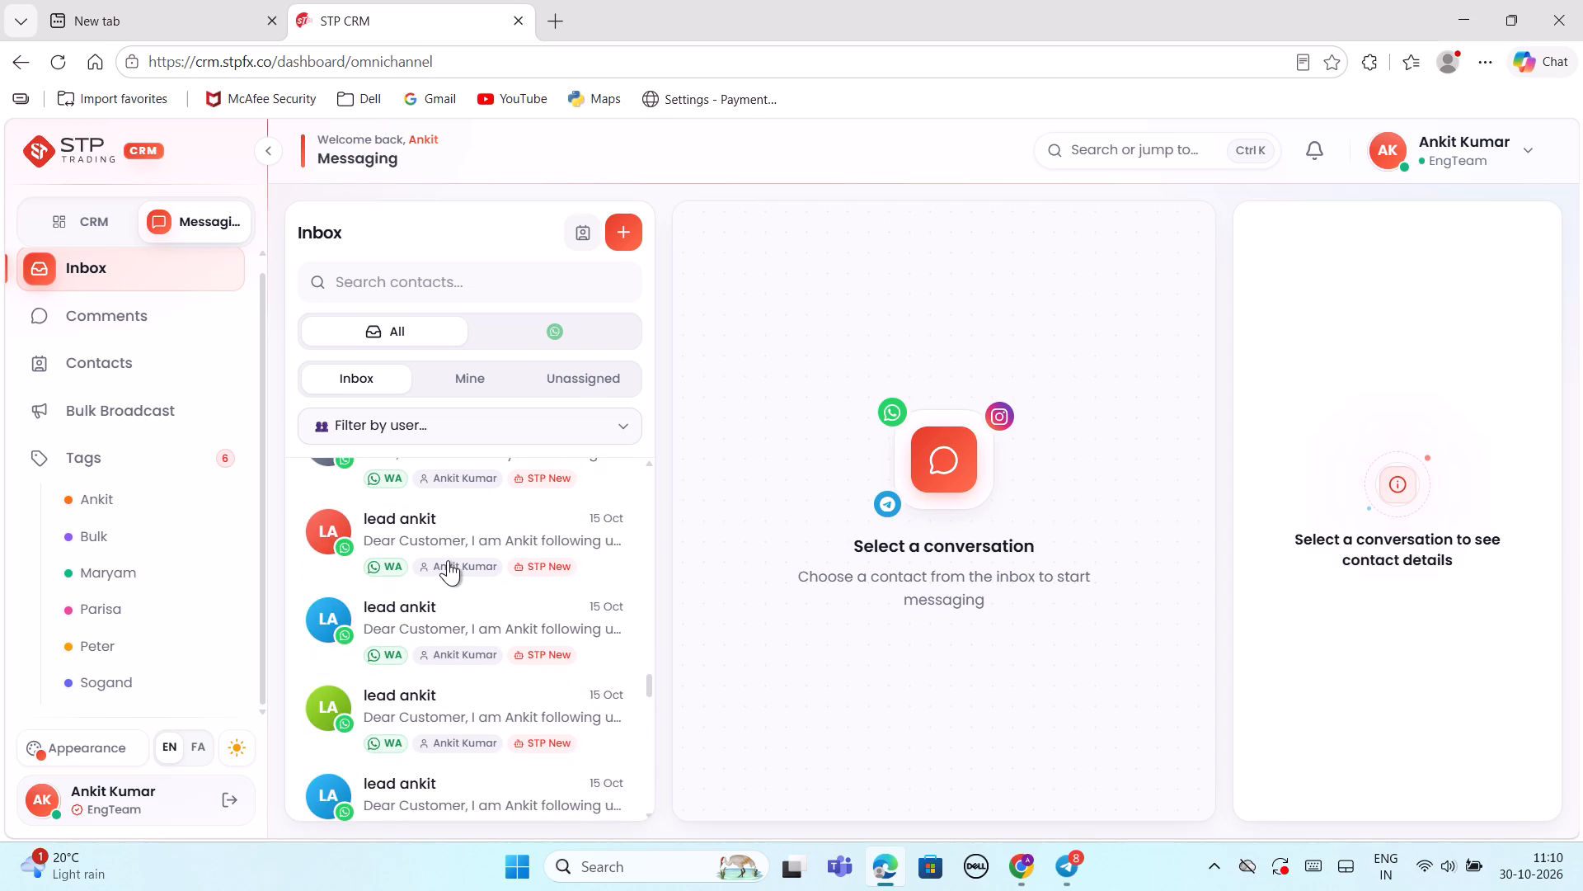
pyautogui.scroll(1, 448, 560)
pyautogui.scroll(-7, 448, 560)
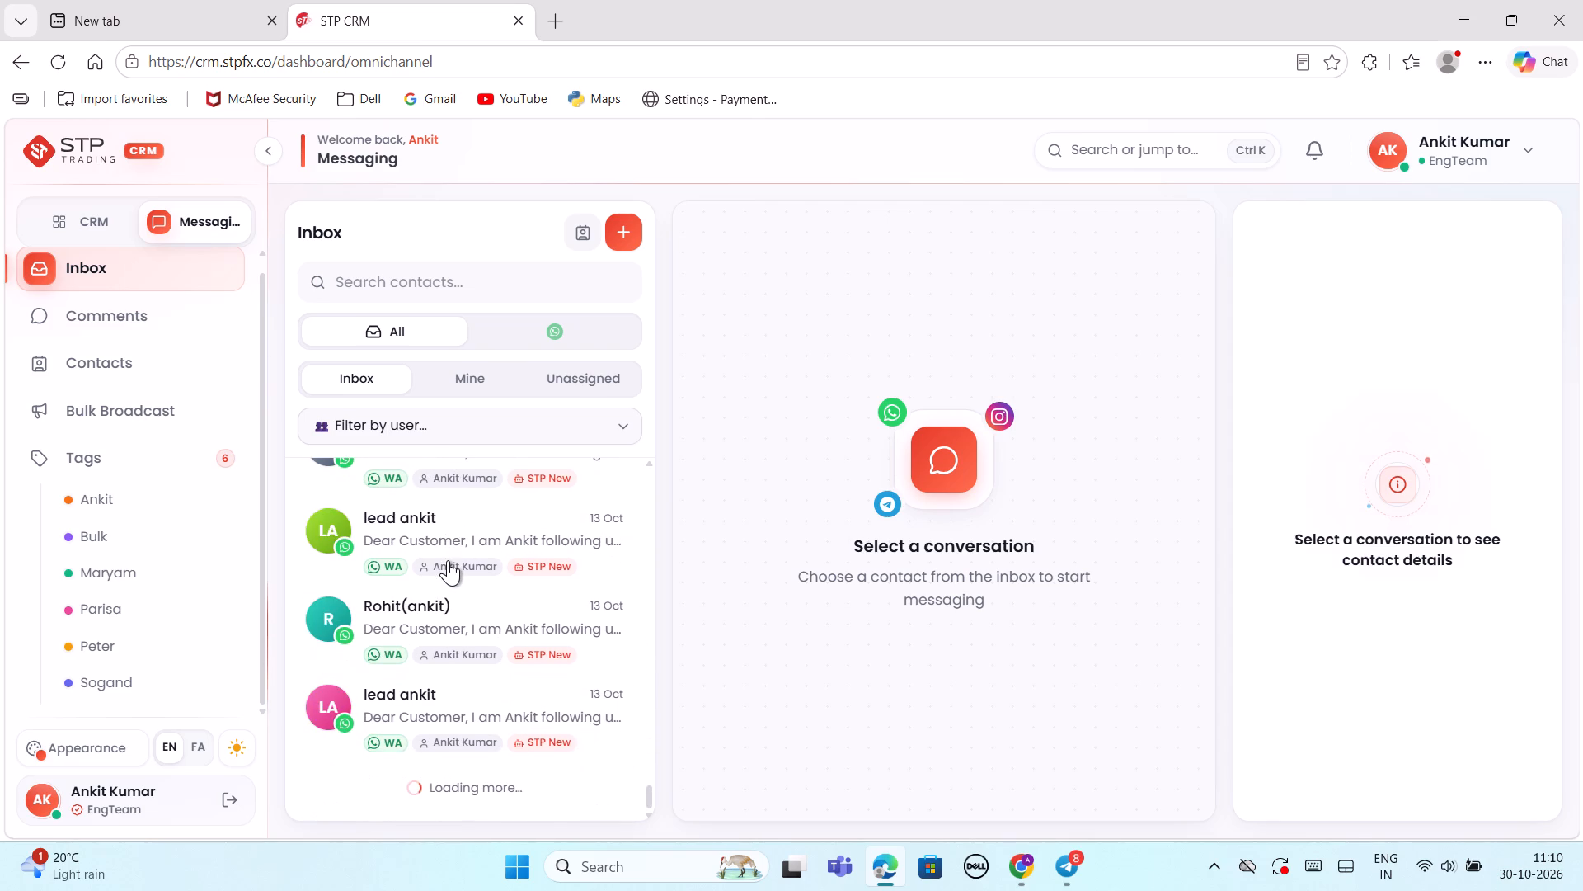
pyautogui.scroll(-12, 448, 560)
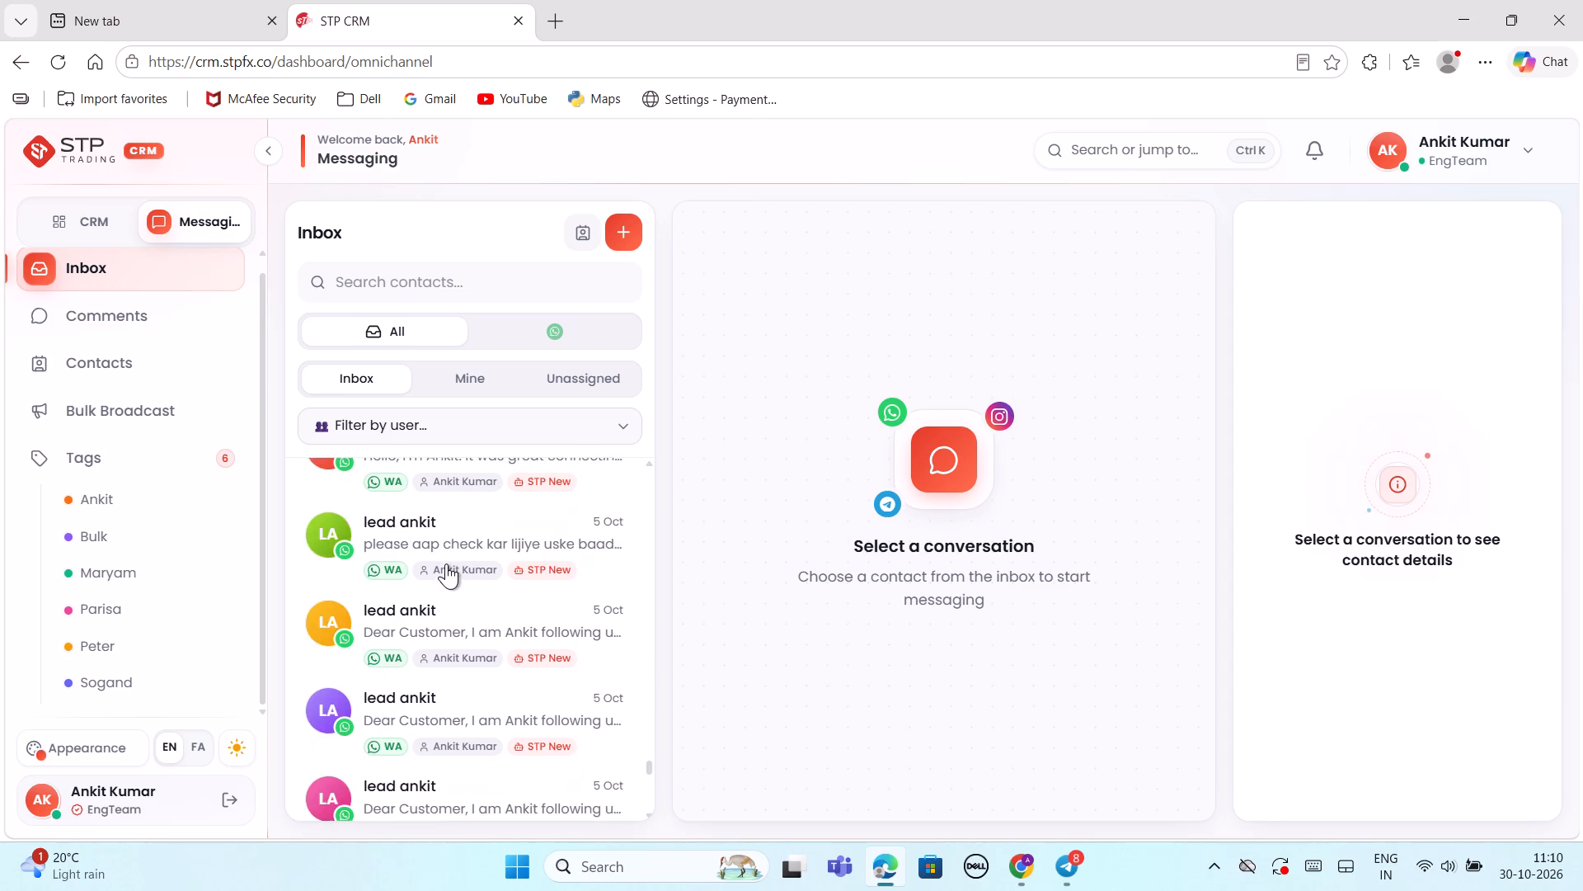
pyautogui.scroll(-2, 446, 563)
pyautogui.scroll(2, 446, 563)
pyautogui.scroll(-6, 446, 563)
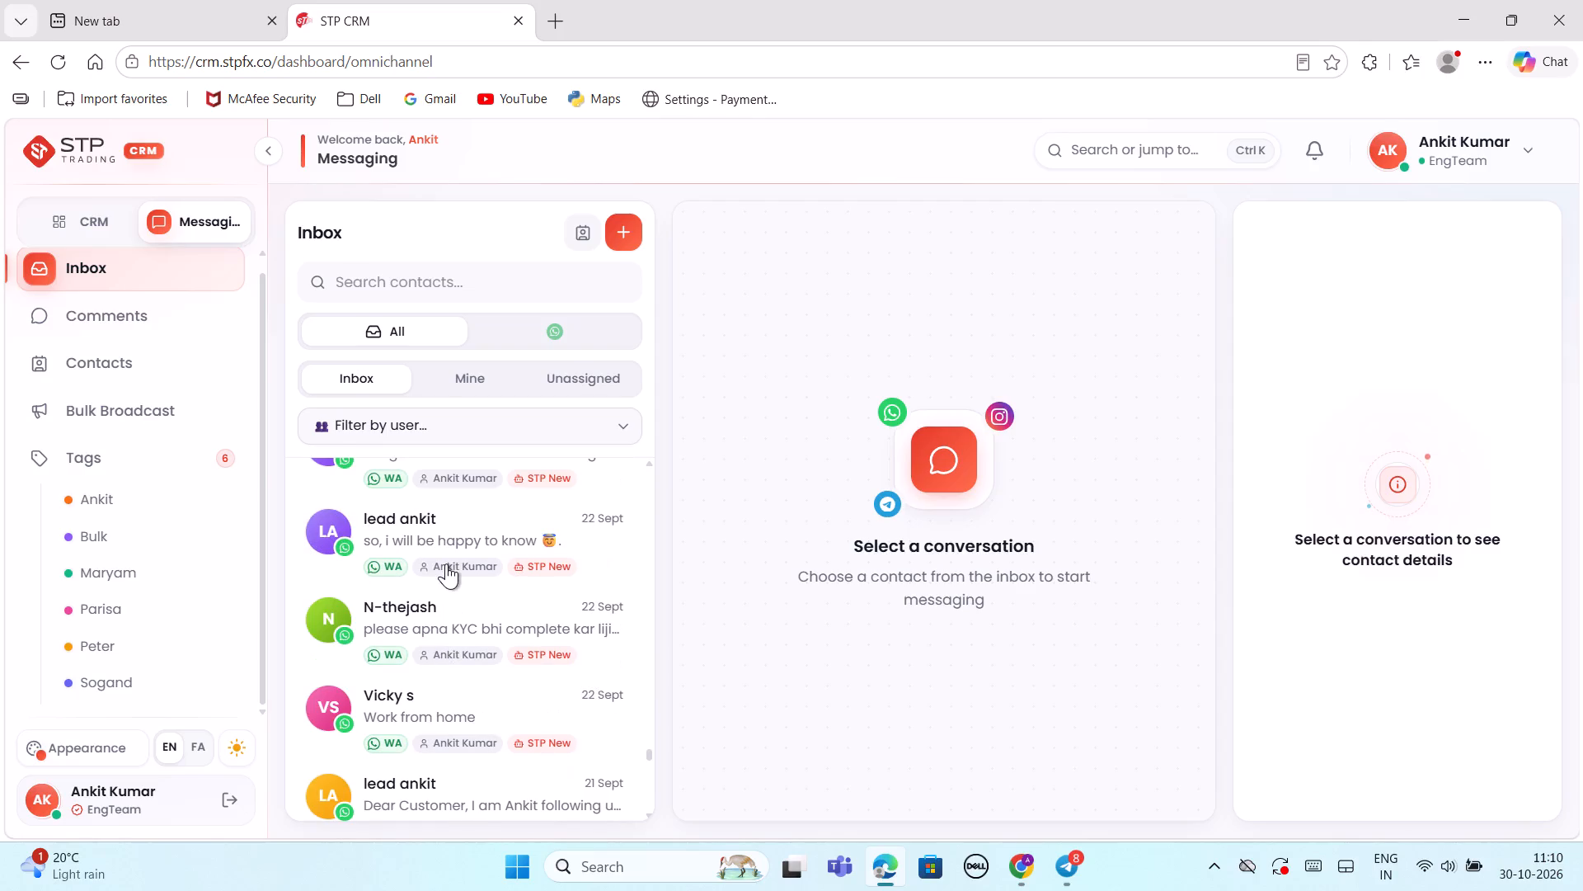
pyautogui.scroll(-3, 446, 563)
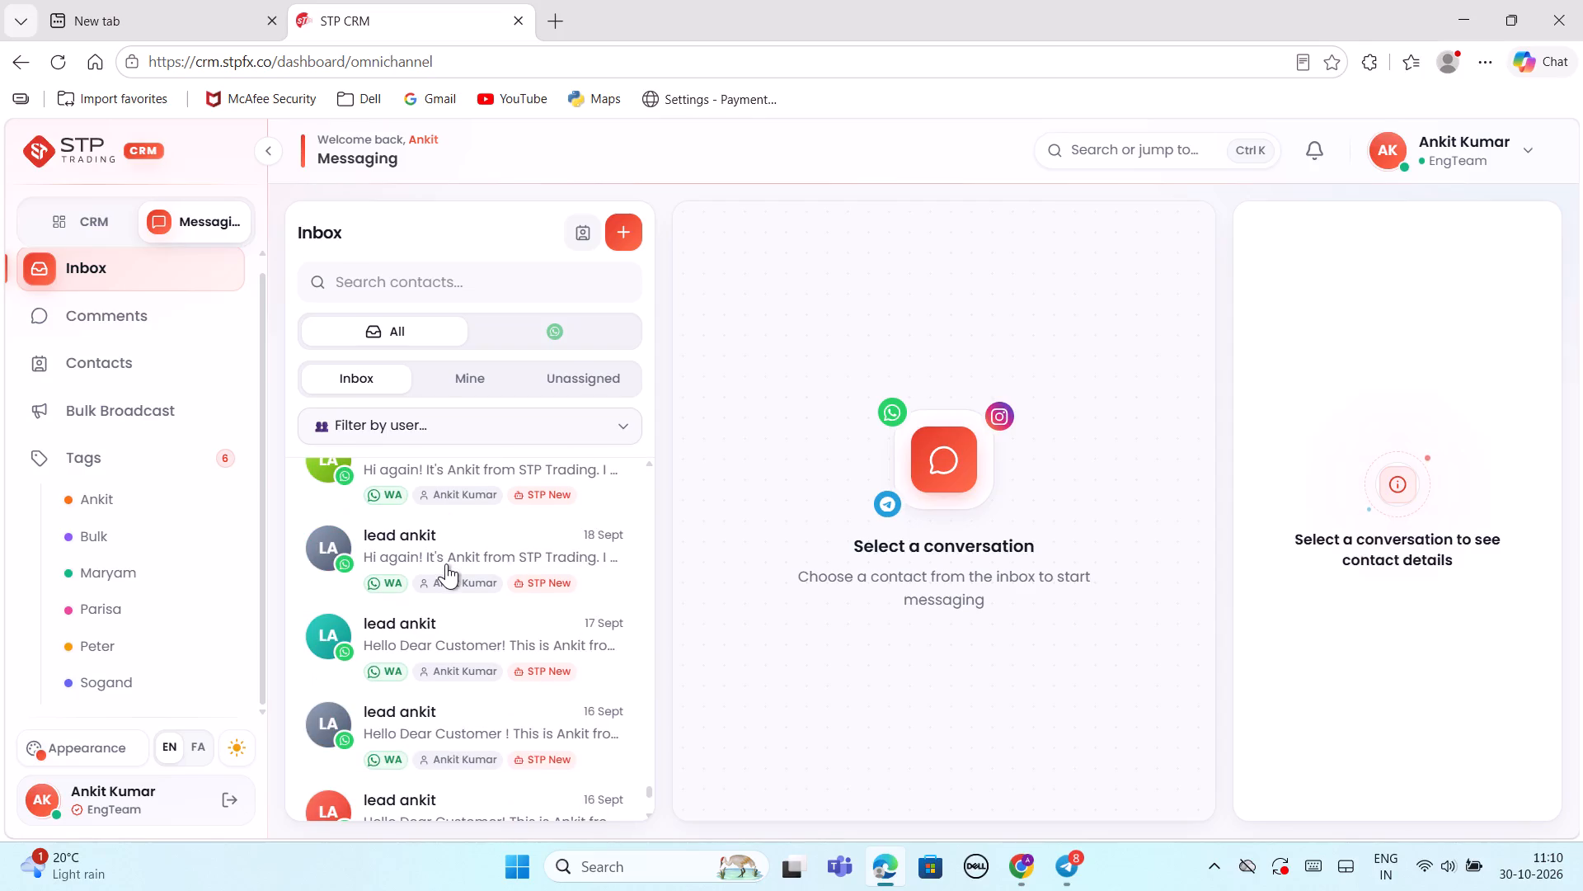
pyautogui.scroll(-5, 446, 563)
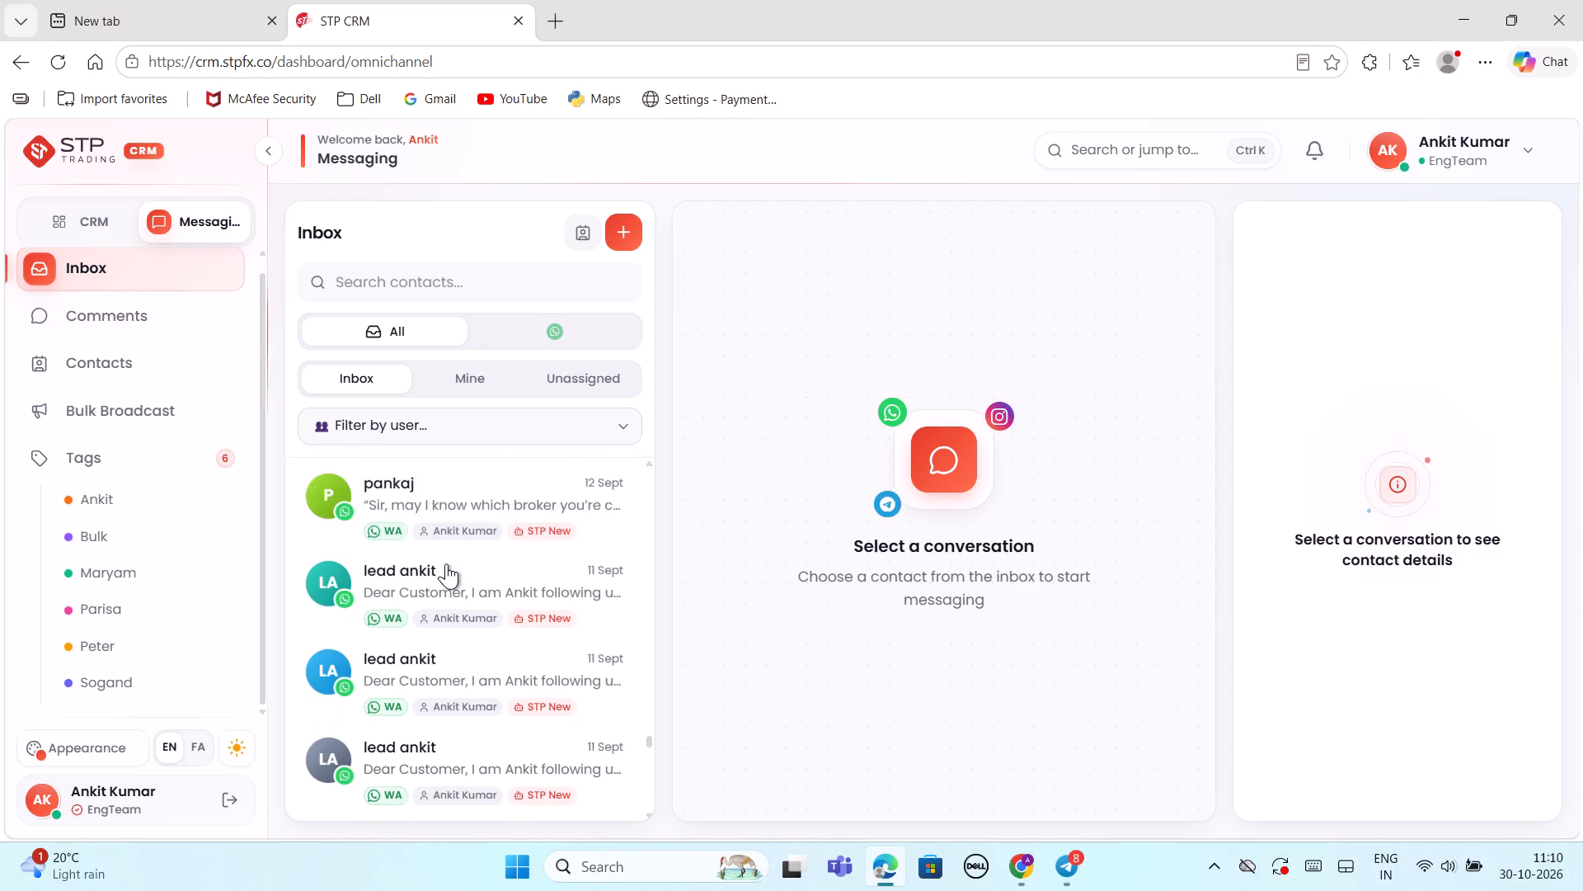
pyautogui.scroll(-2, 446, 563)
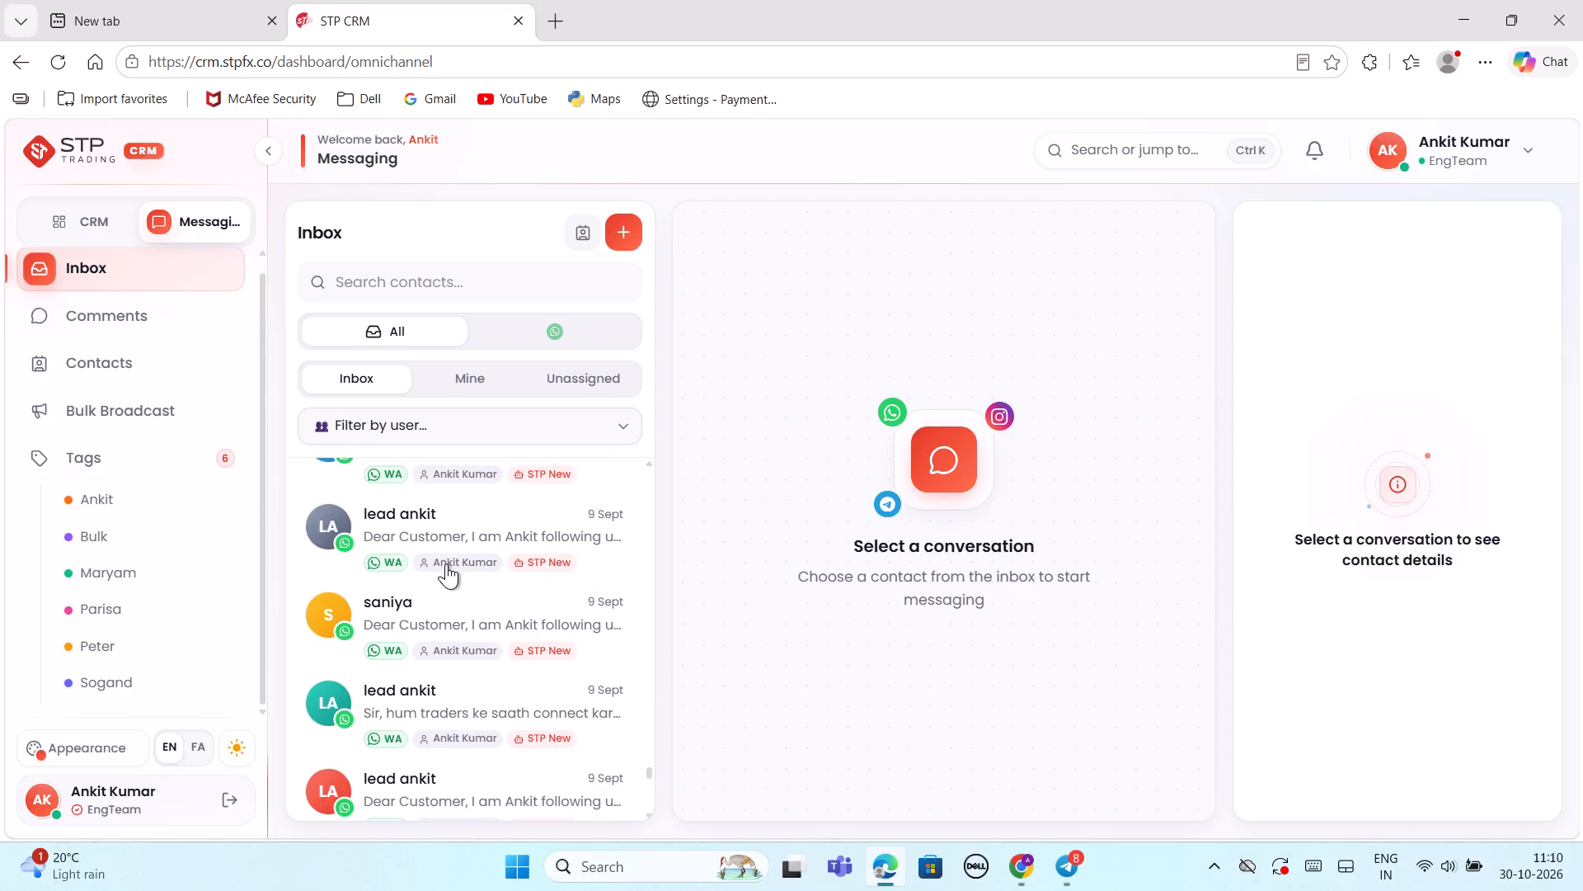
pyautogui.scroll(-5, 446, 563)
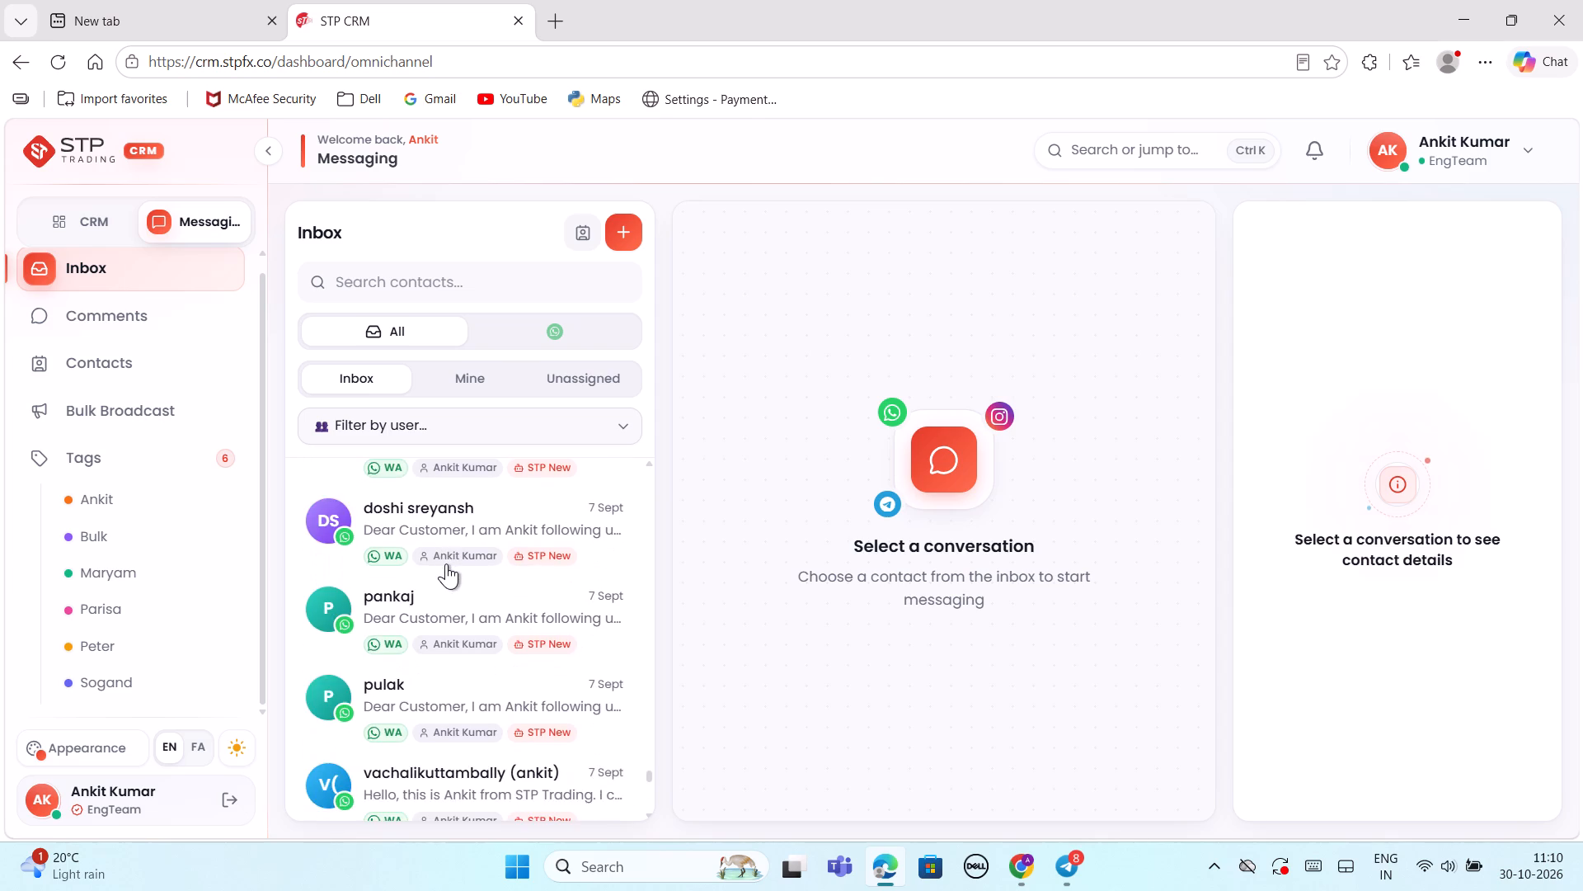
pyautogui.scroll(-5, 446, 563)
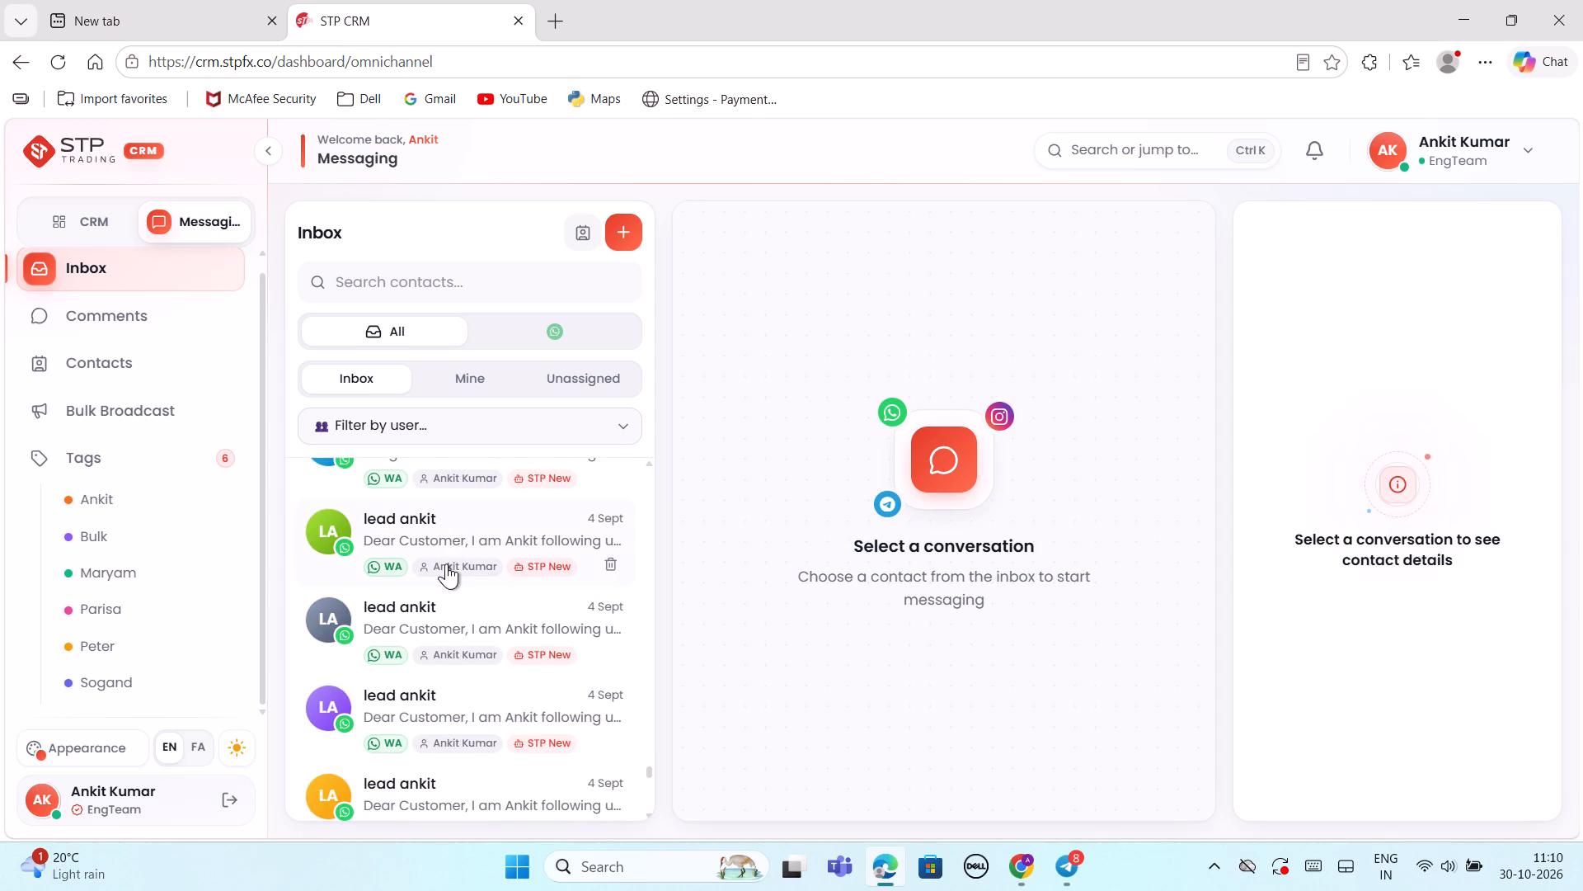
pyautogui.scroll(20, 446, 563)
pyautogui.scroll(5, 446, 563)
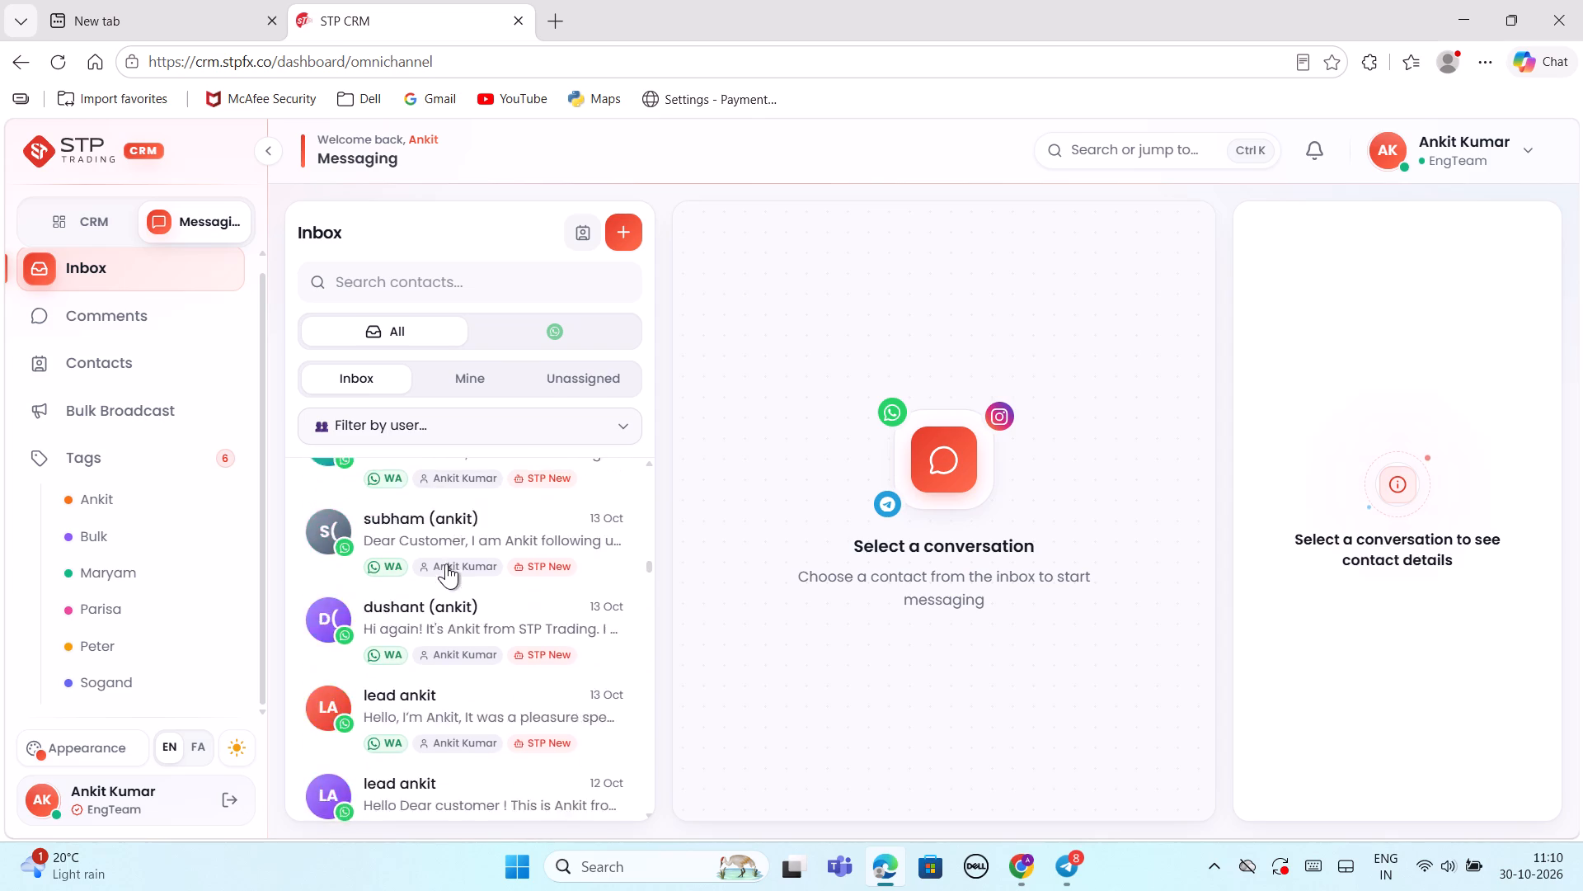
pyautogui.scroll(20, 446, 563)
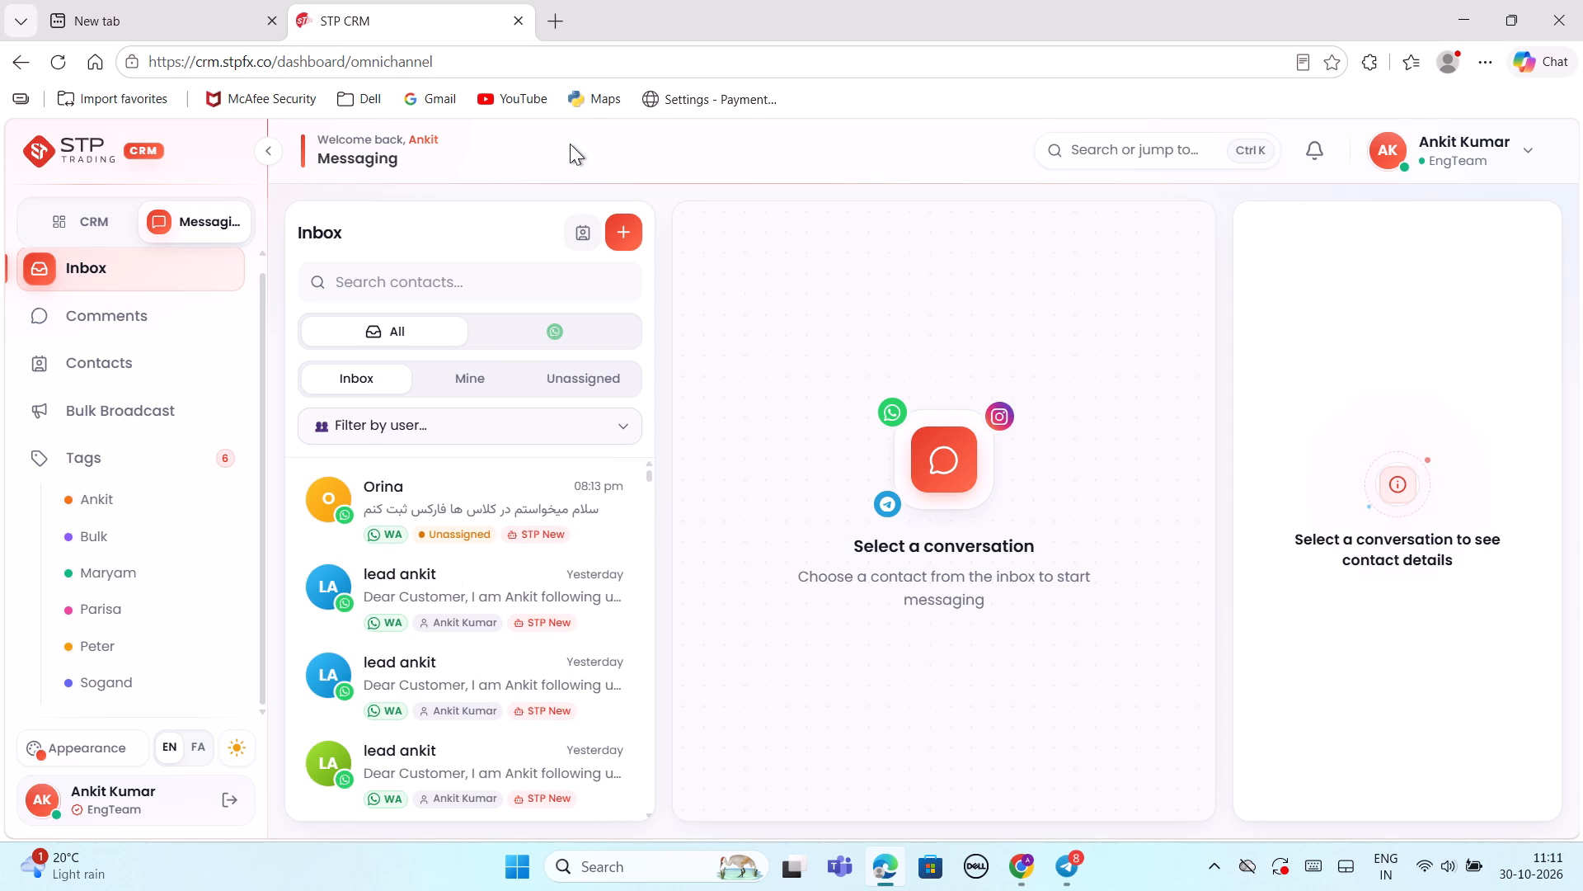
# Filter the conversation list to Mine and the WhatsApp channel.
pyautogui.click(487, 379)
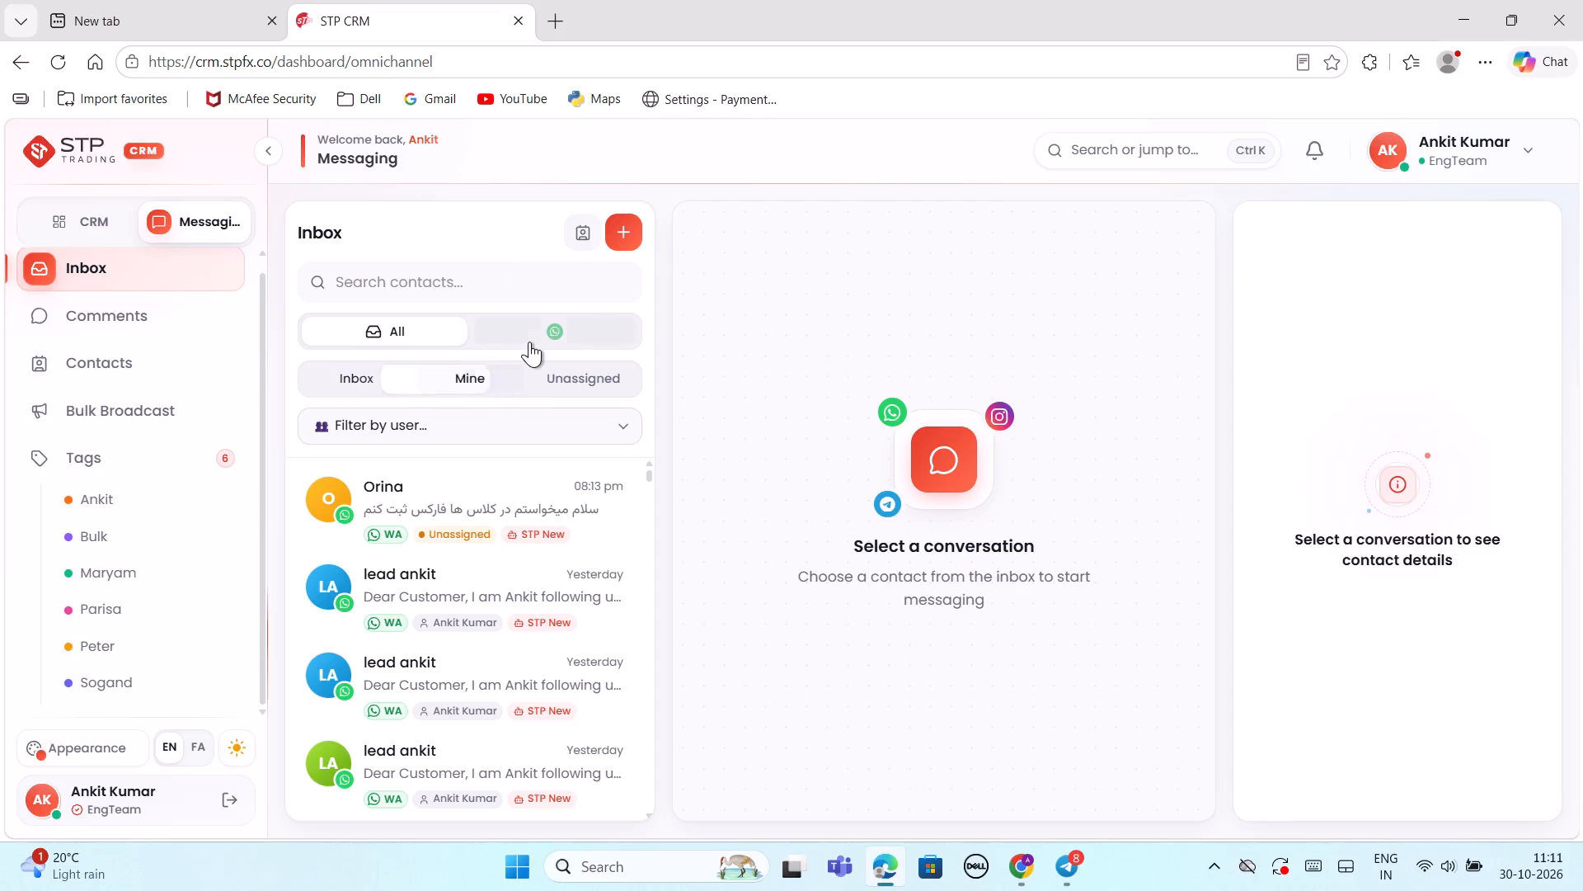
pyautogui.click(529, 342)
# Open the Message Existing Contact form, examine the available contacts, and close it without choosing one.
pyautogui.click(587, 233)
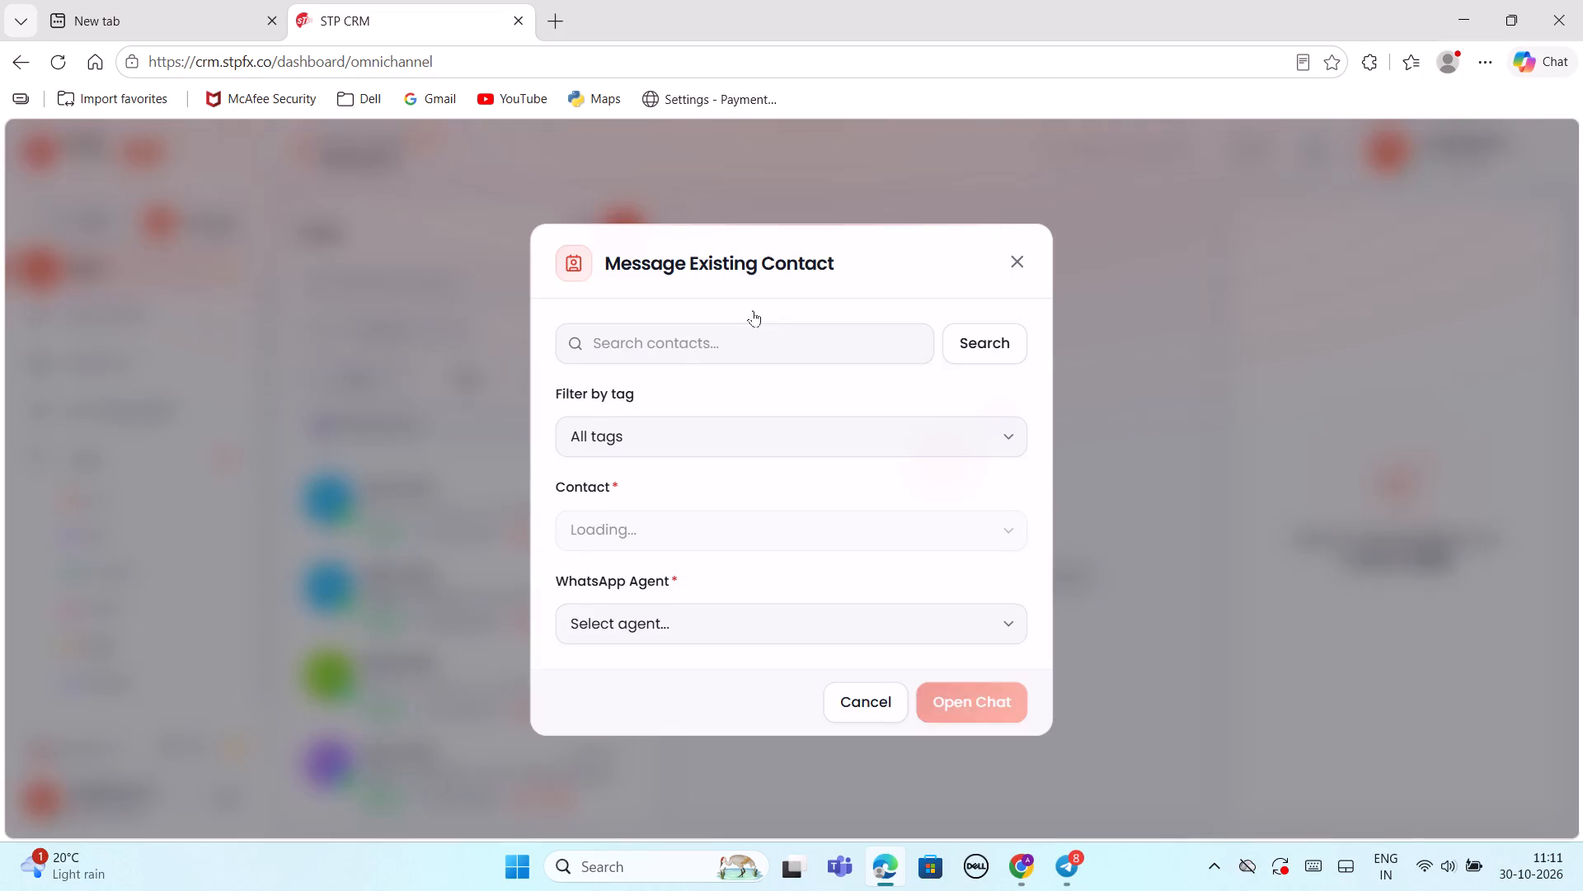
pyautogui.click(1012, 532)
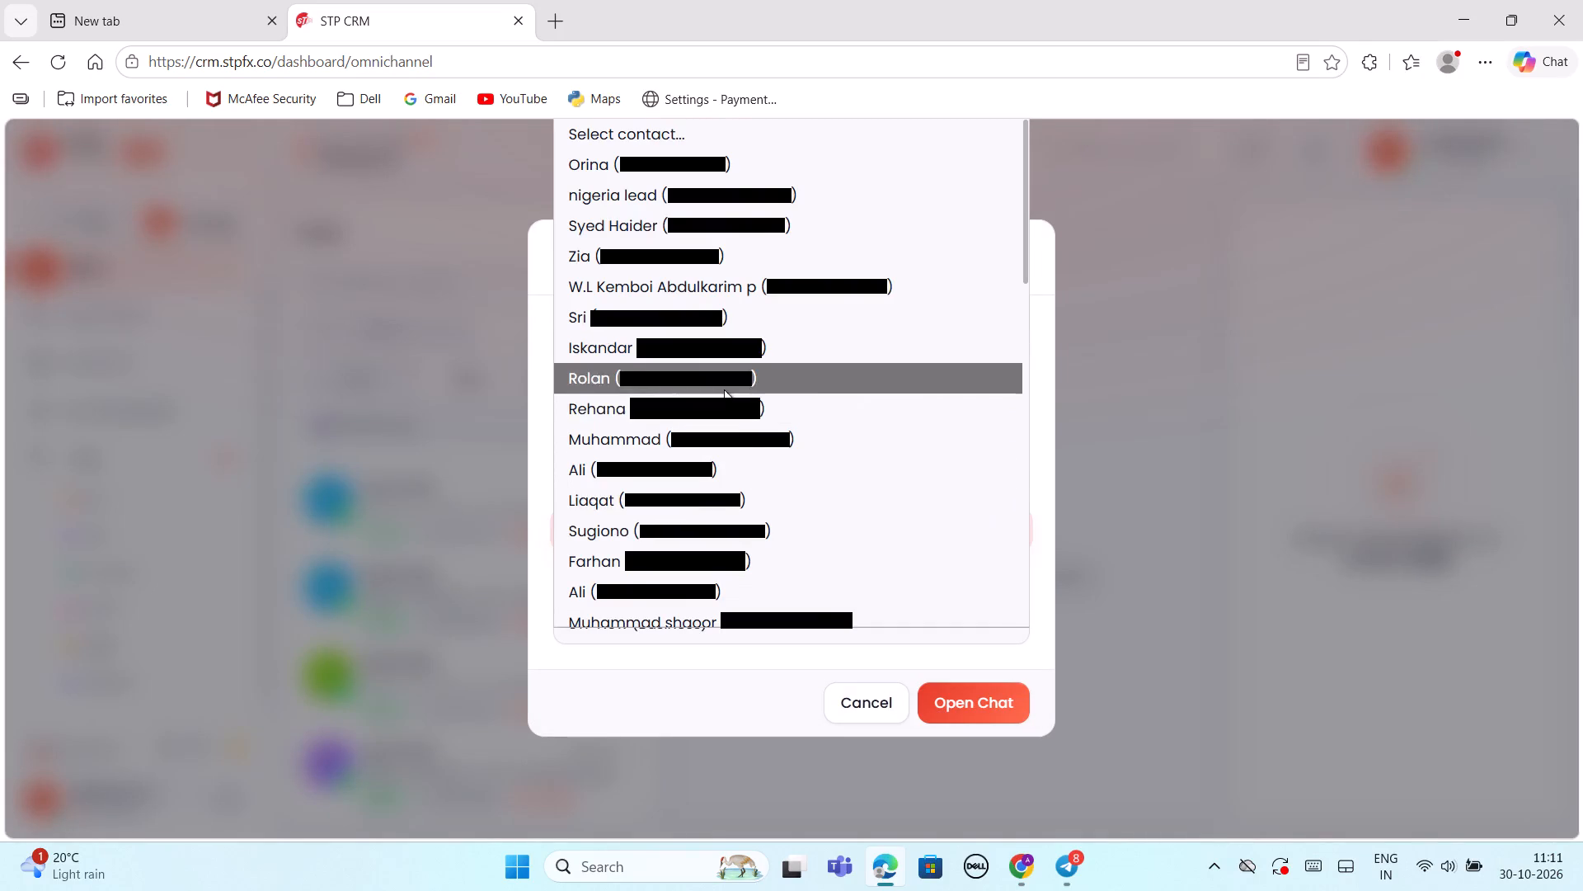
pyautogui.scroll(-2, 724, 389)
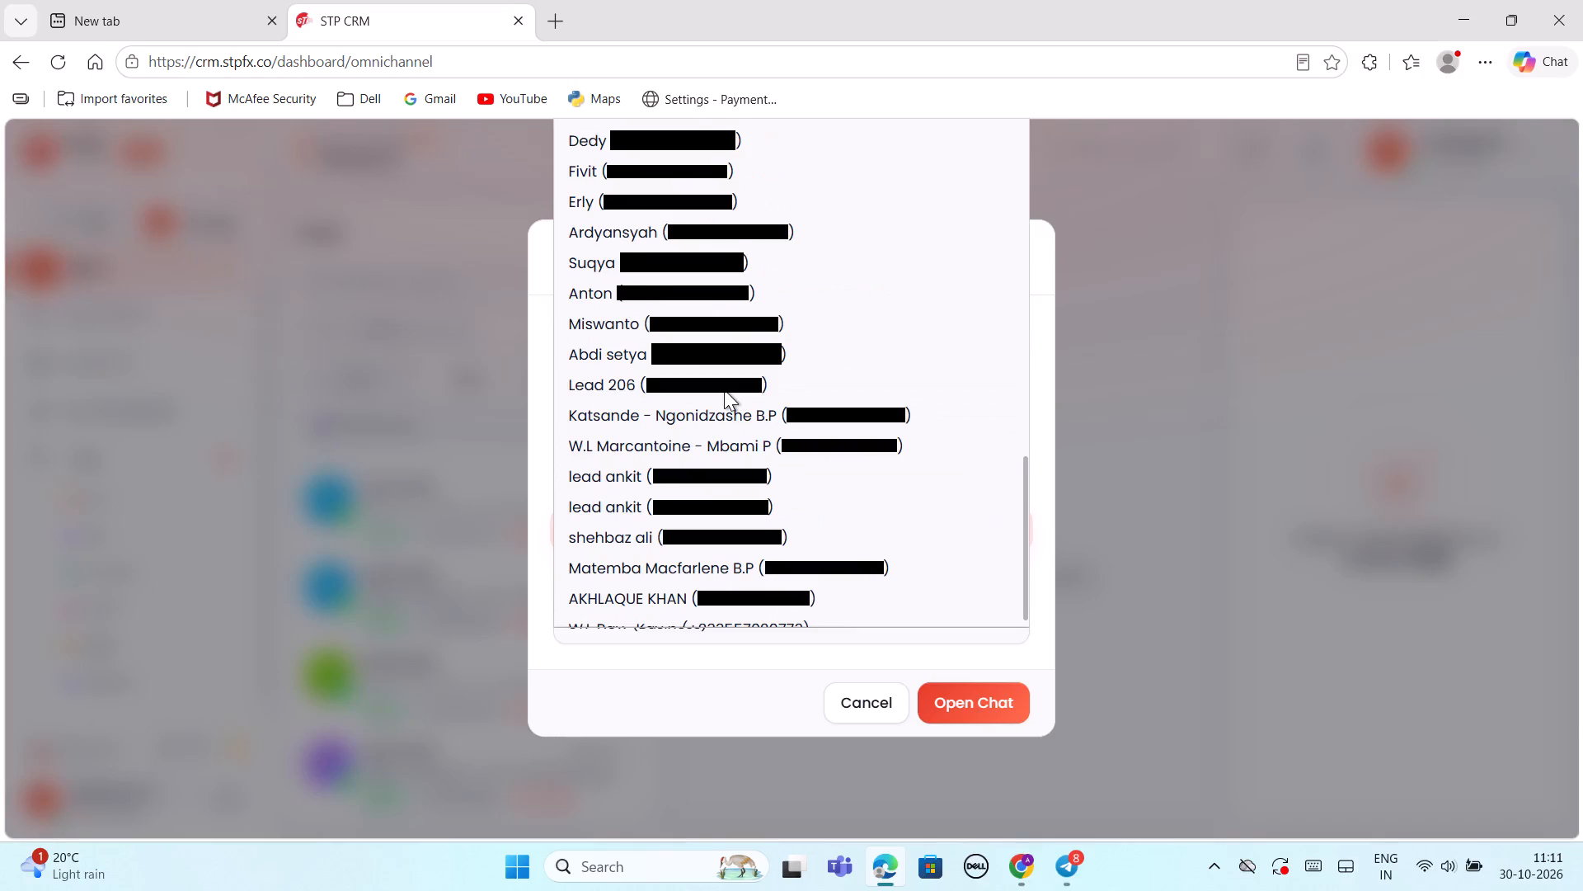
pyautogui.scroll(-1, 706, 430)
pyautogui.scroll(9, 706, 439)
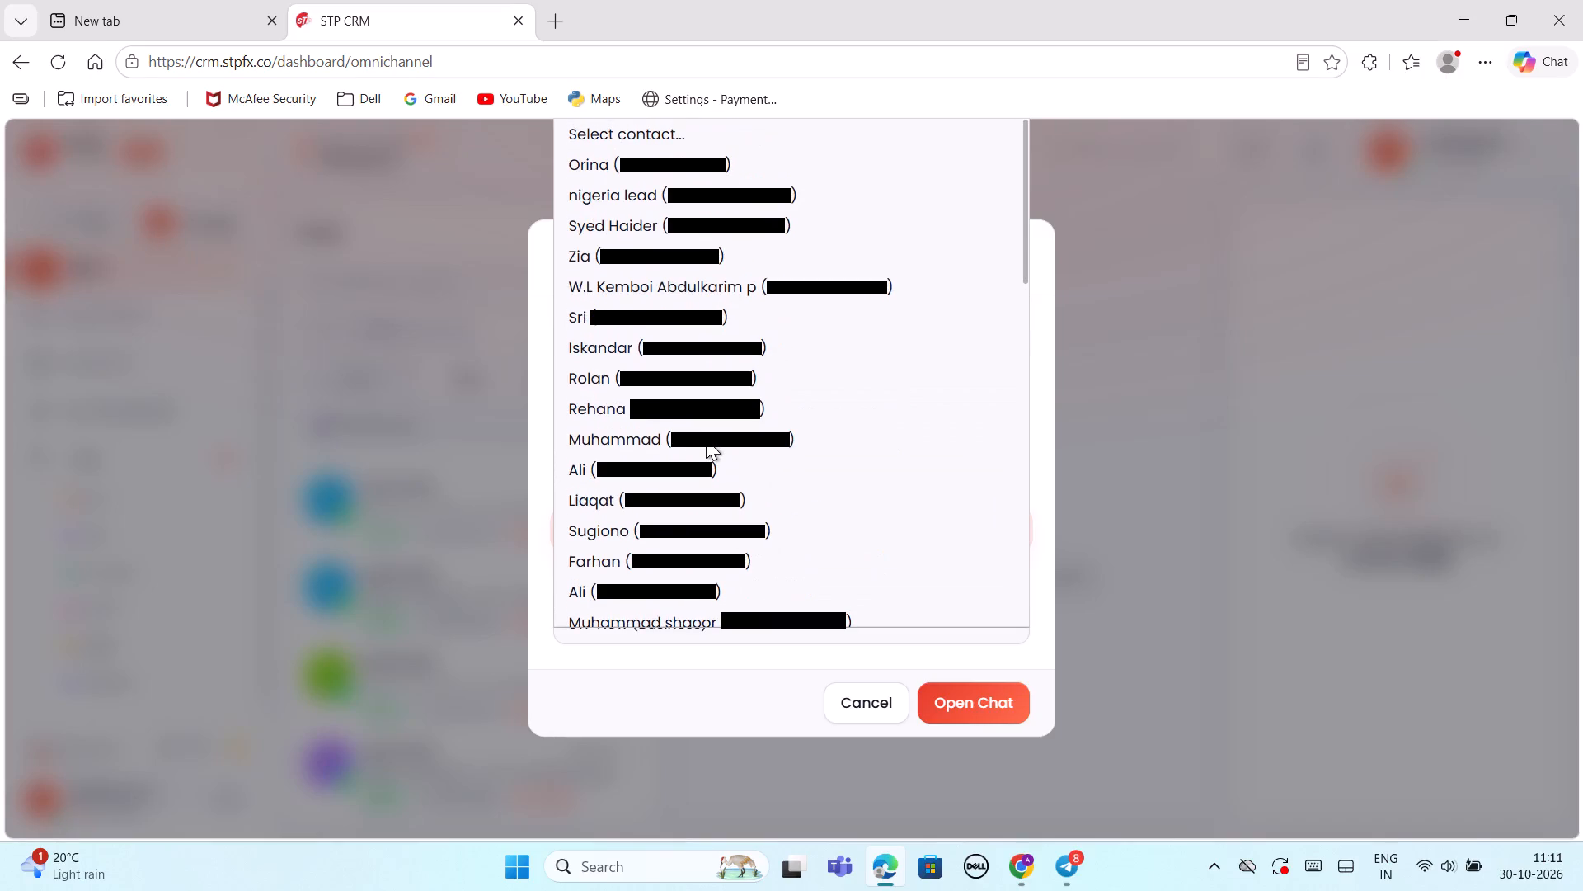
pyautogui.click(1215, 355)
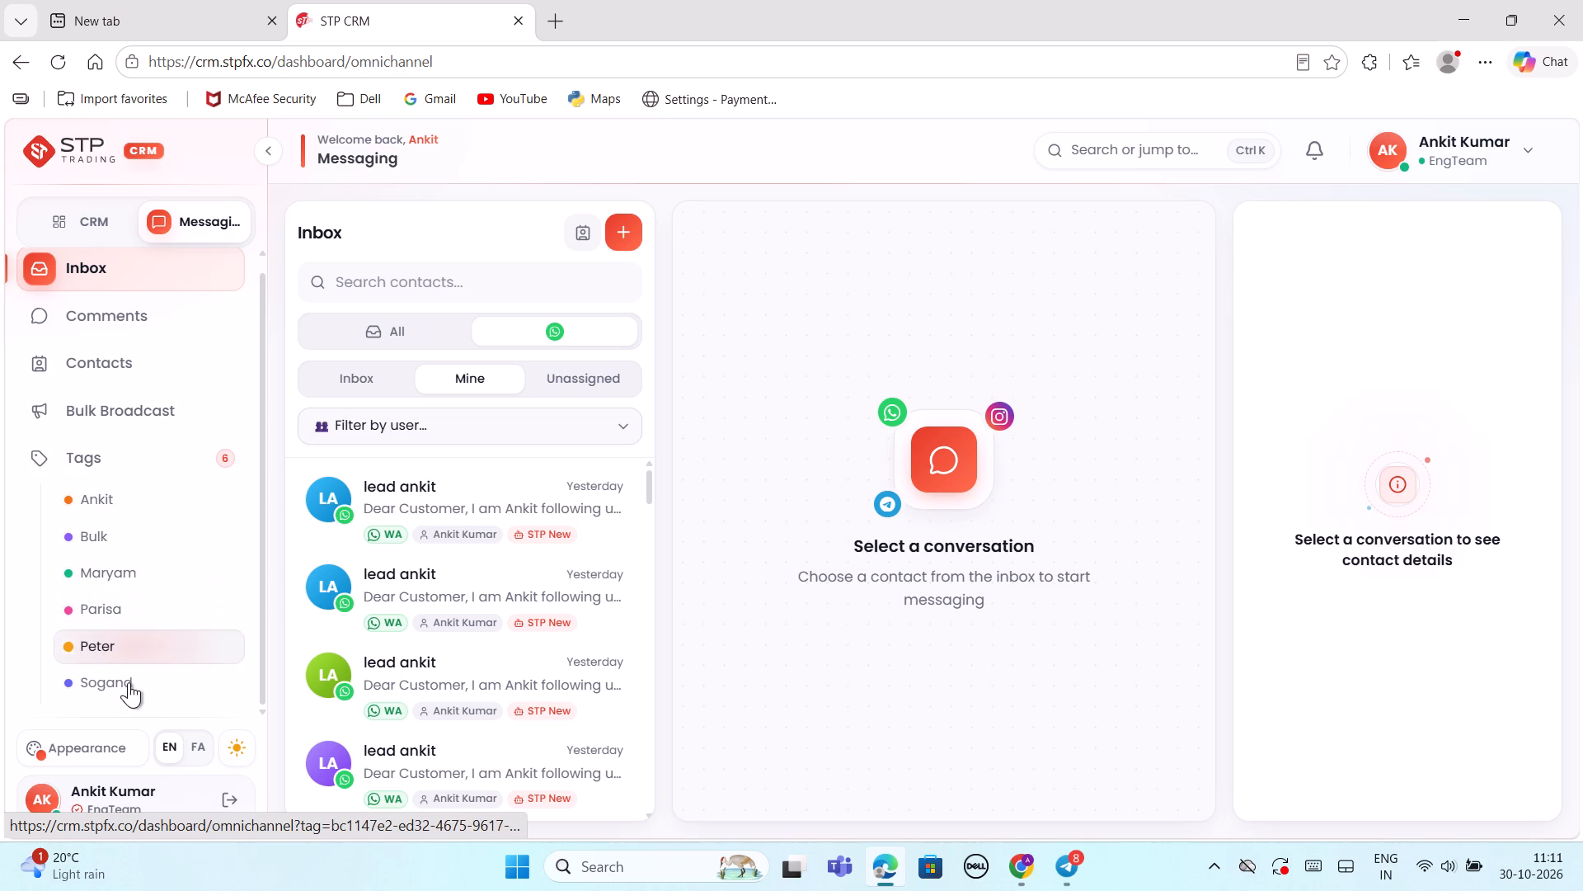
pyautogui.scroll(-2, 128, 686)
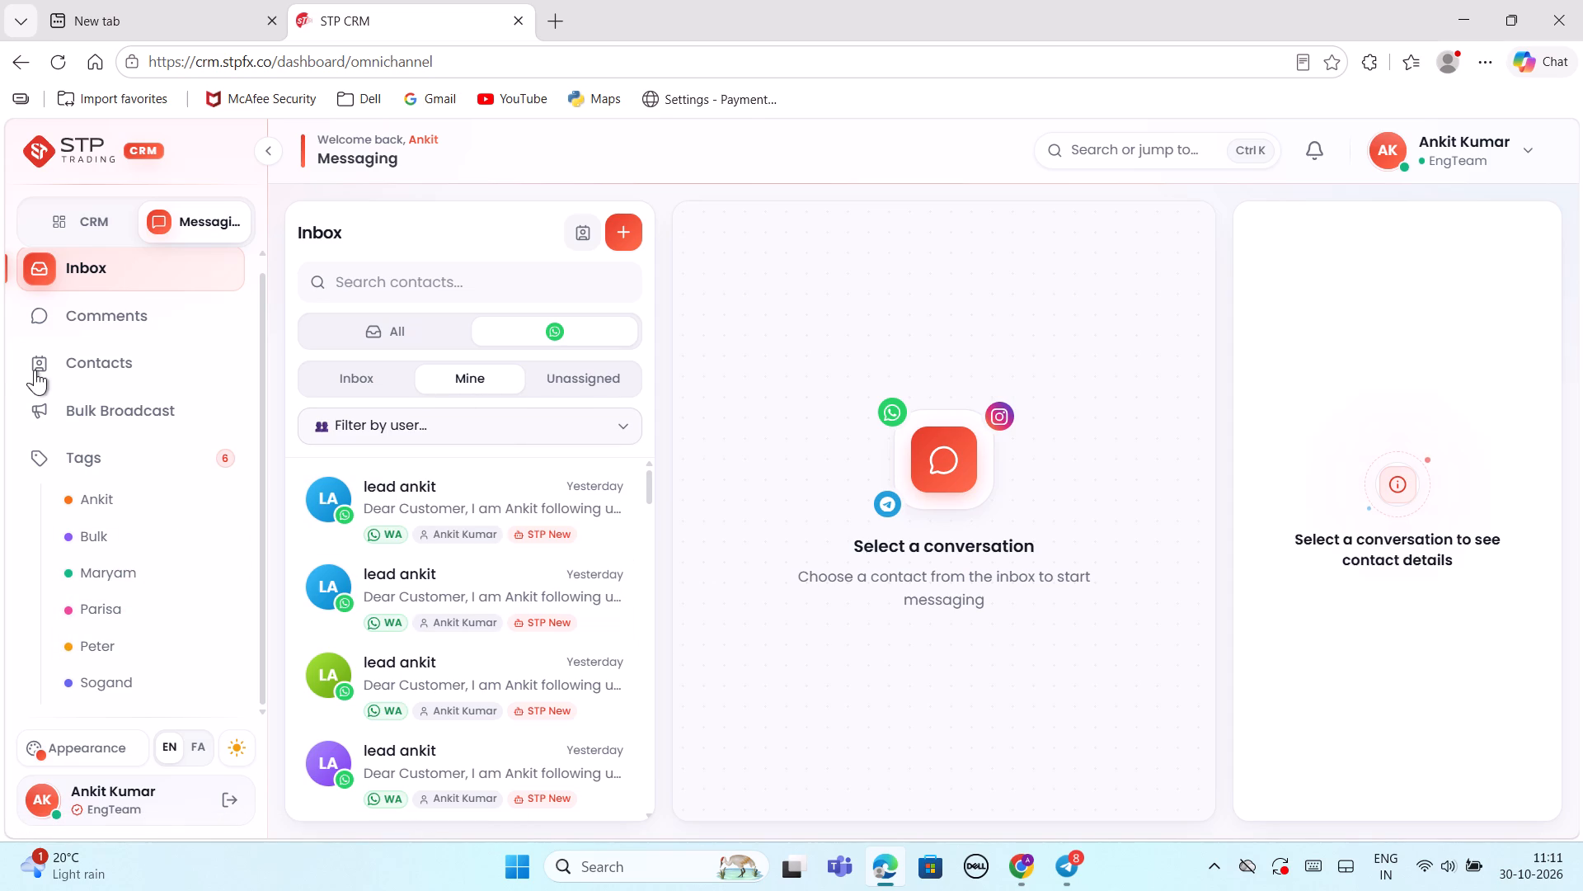
# Review the conversations under Mine across all channels, ending back on the WhatsApp-only filter.
pyautogui.click(386, 335)
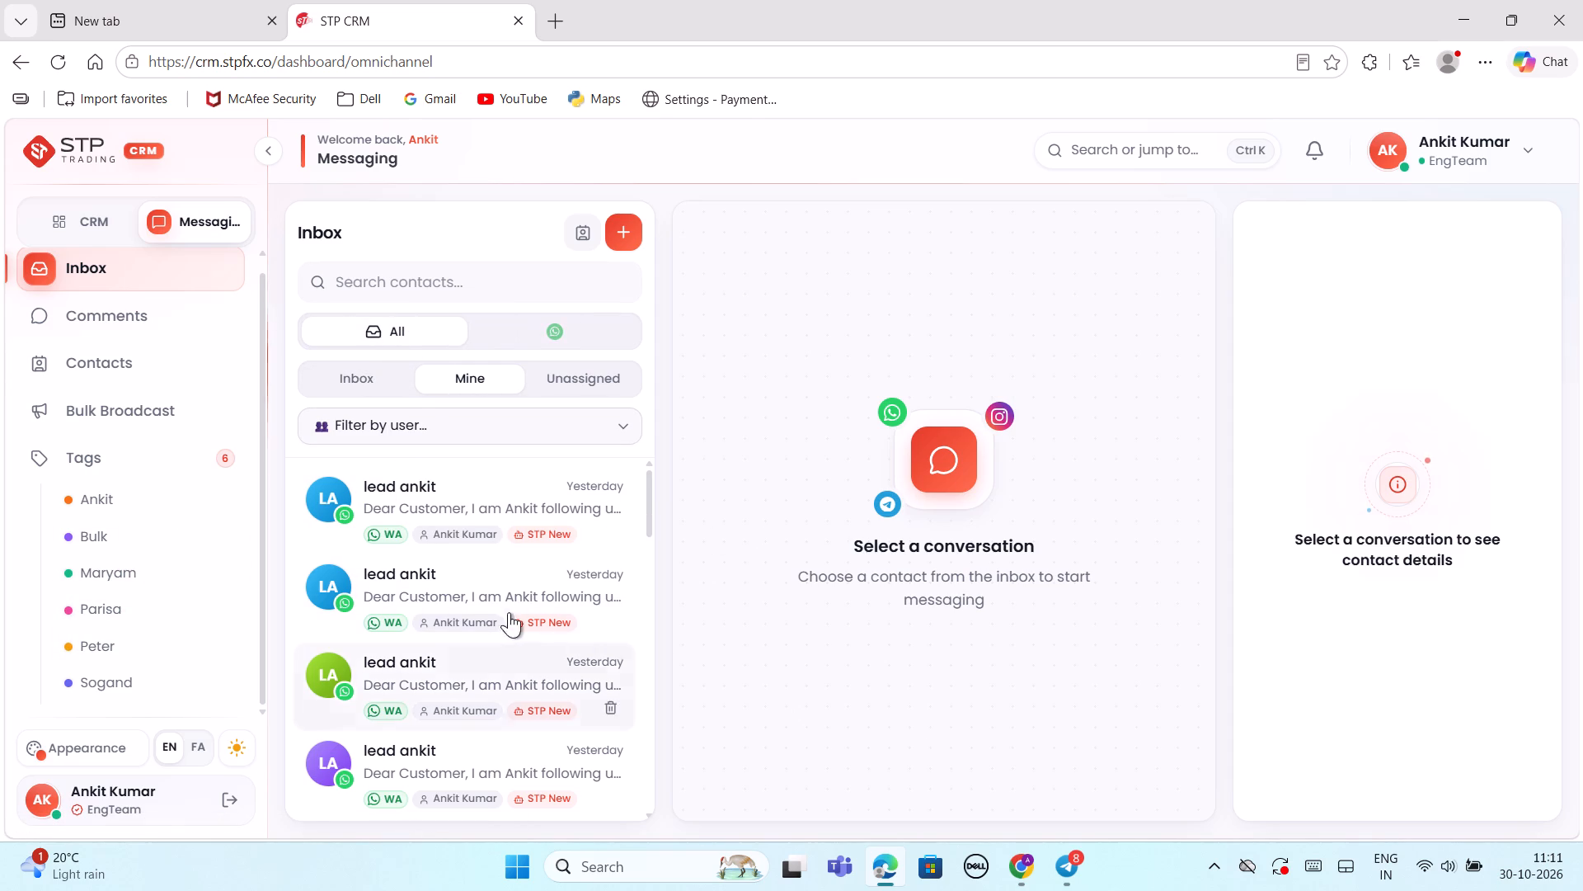
pyautogui.scroll(-2, 516, 604)
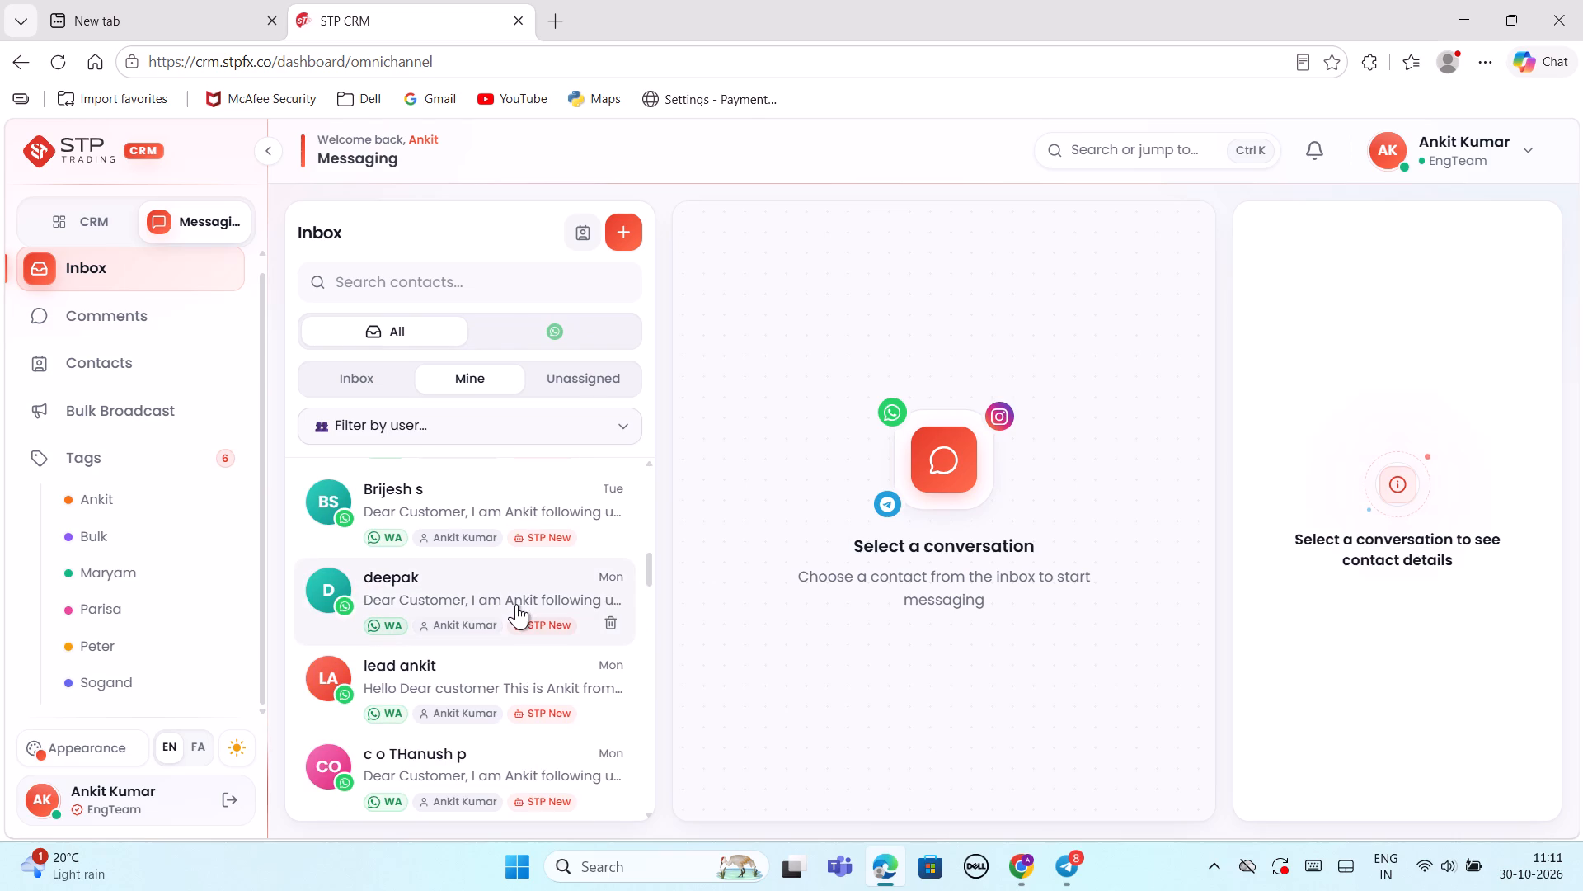
pyautogui.scroll(3, 516, 604)
pyautogui.click(575, 323)
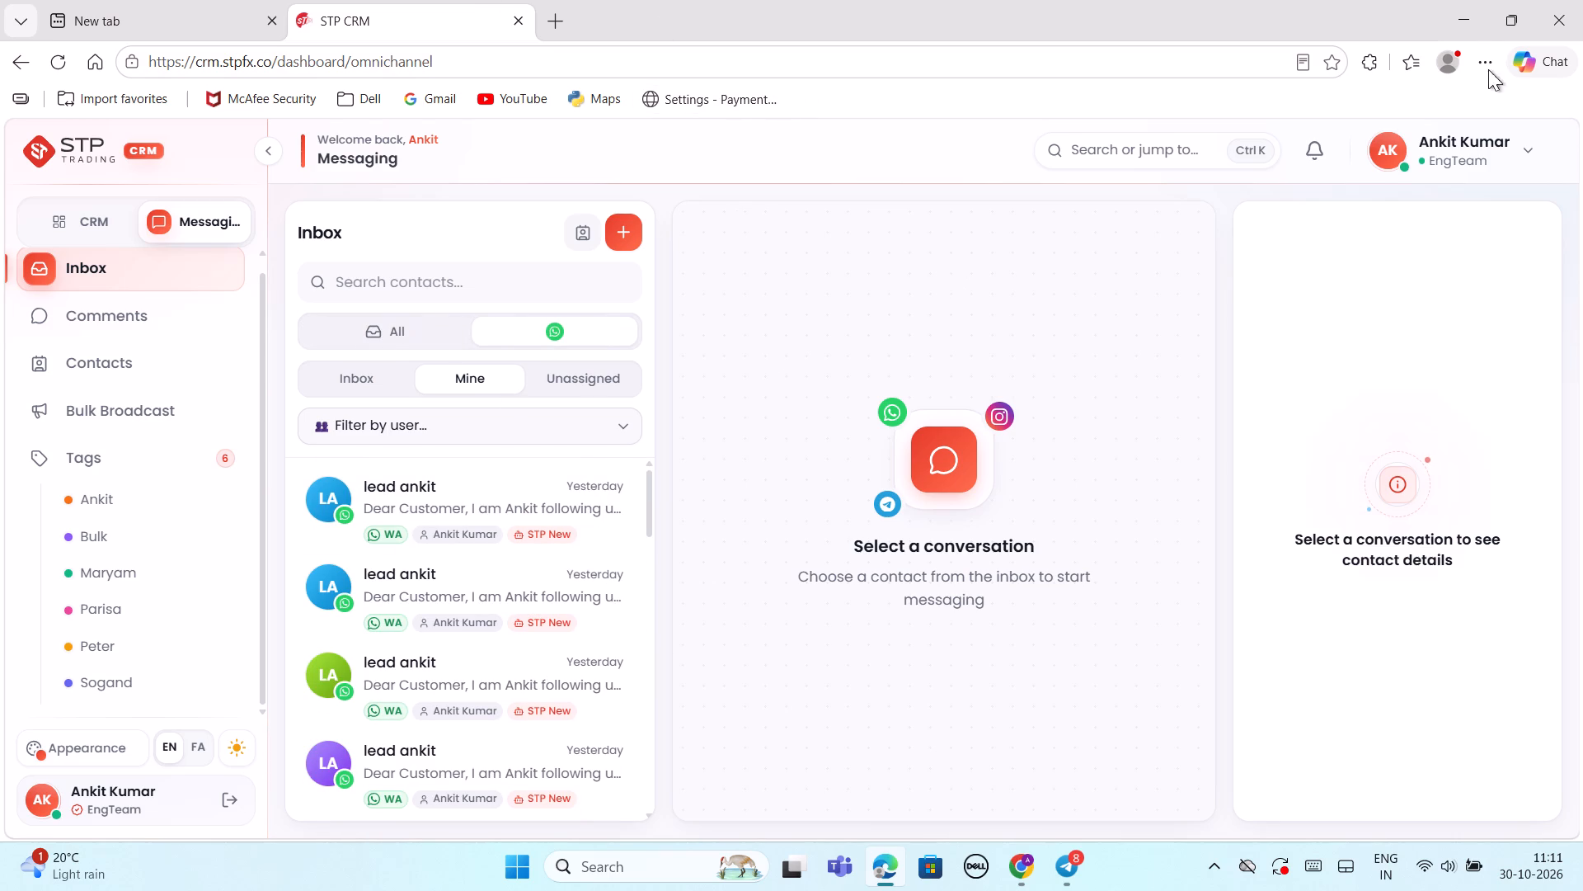
# Switch to Google Chrome and open the TradingView shortcut in a new tab.
pyautogui.click(1456, 12)
pyautogui.scroll(2, 721, 460)
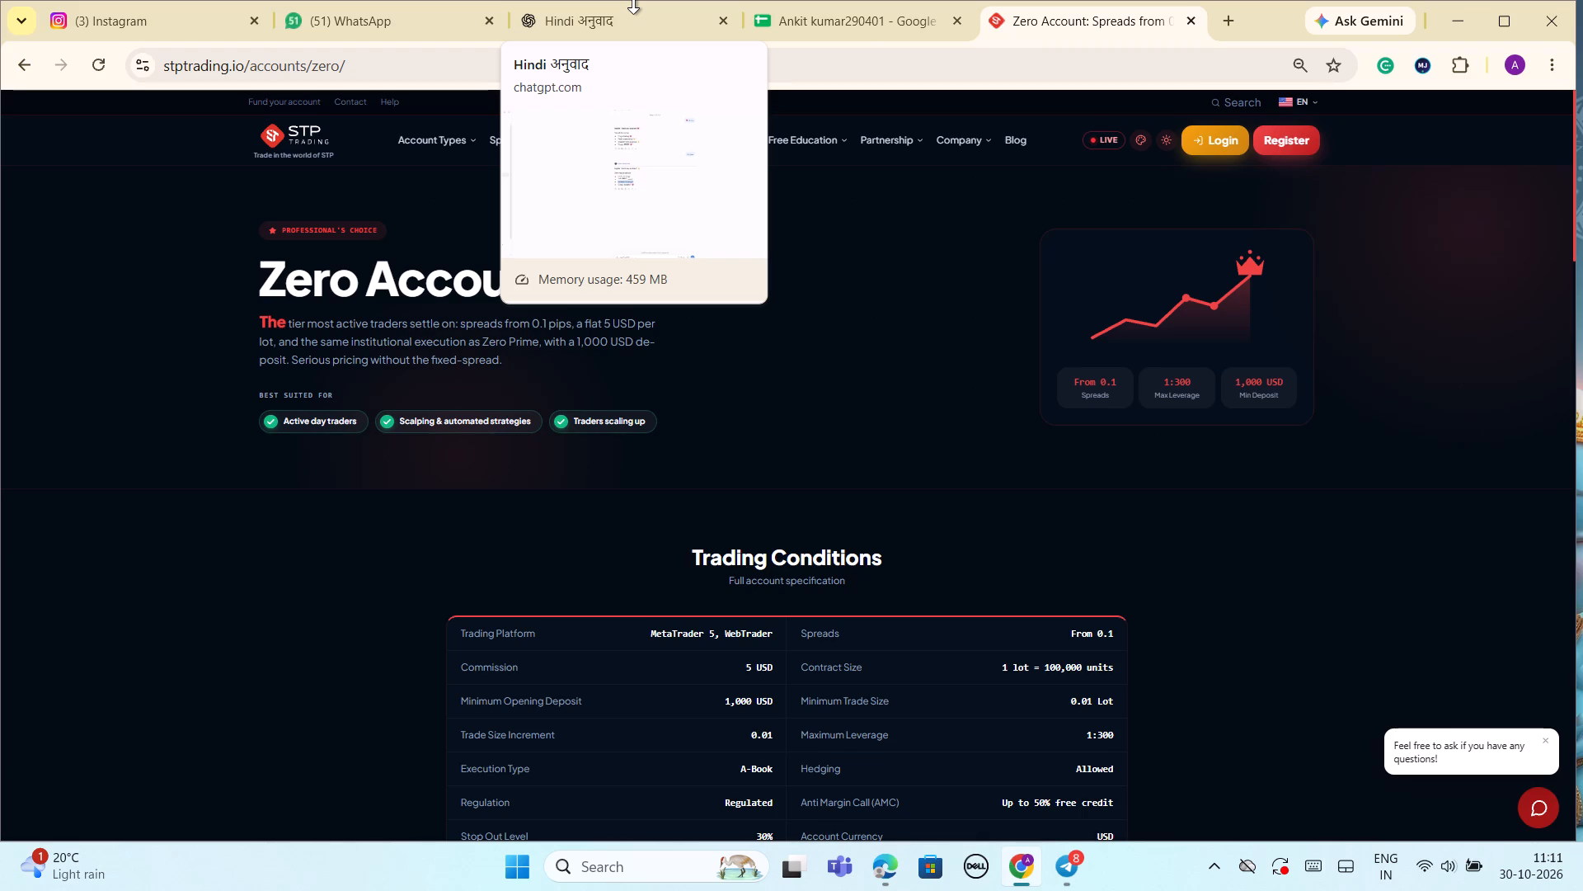
pyautogui.click(1229, 14)
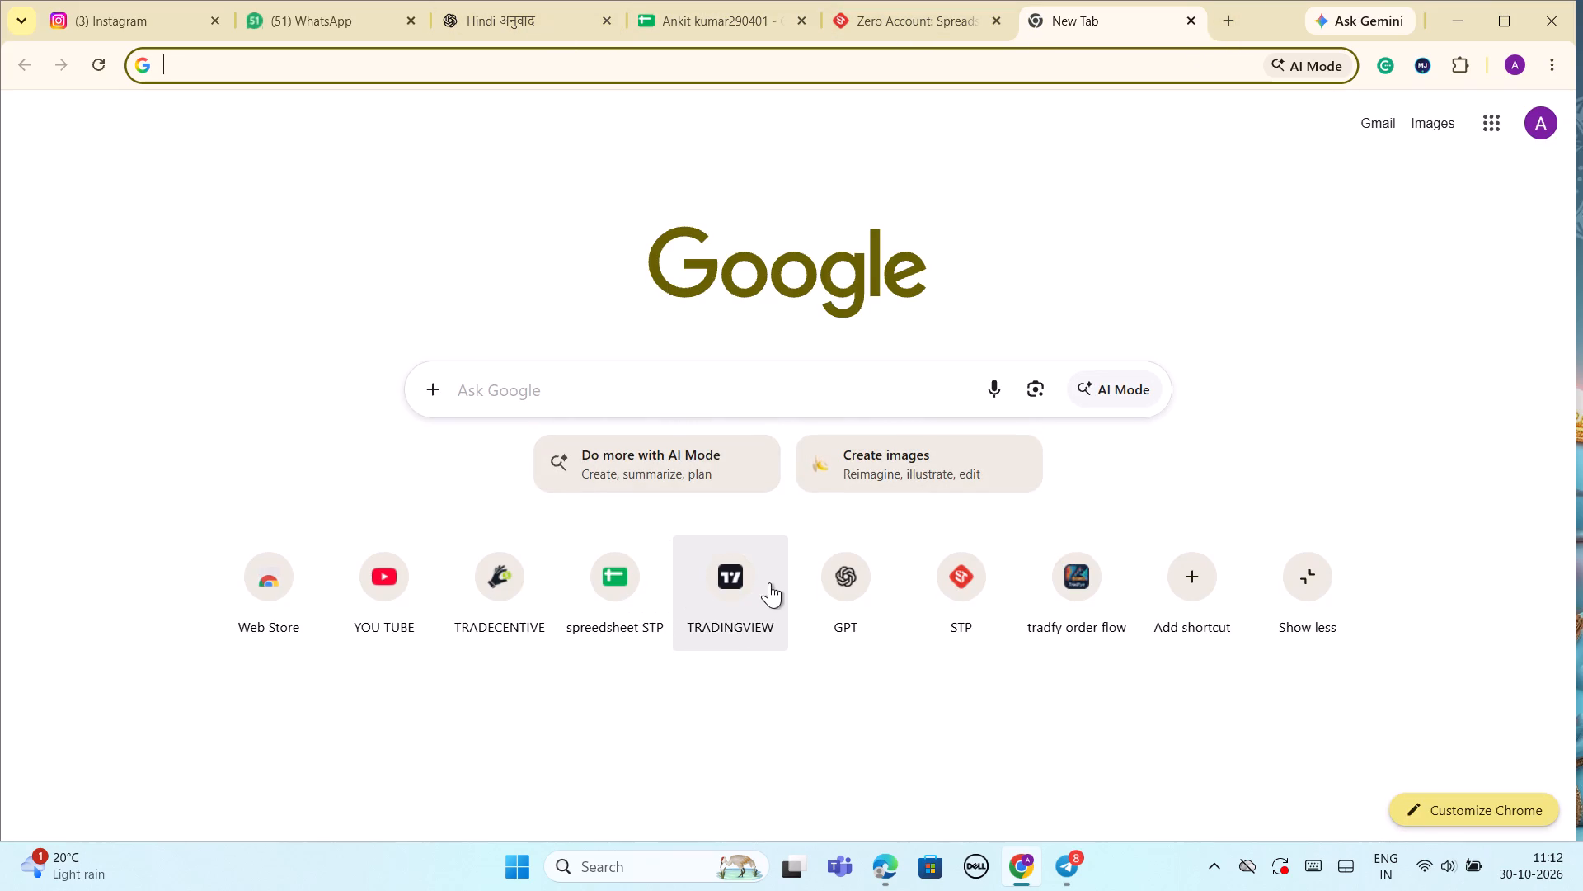
pyautogui.click(746, 580)
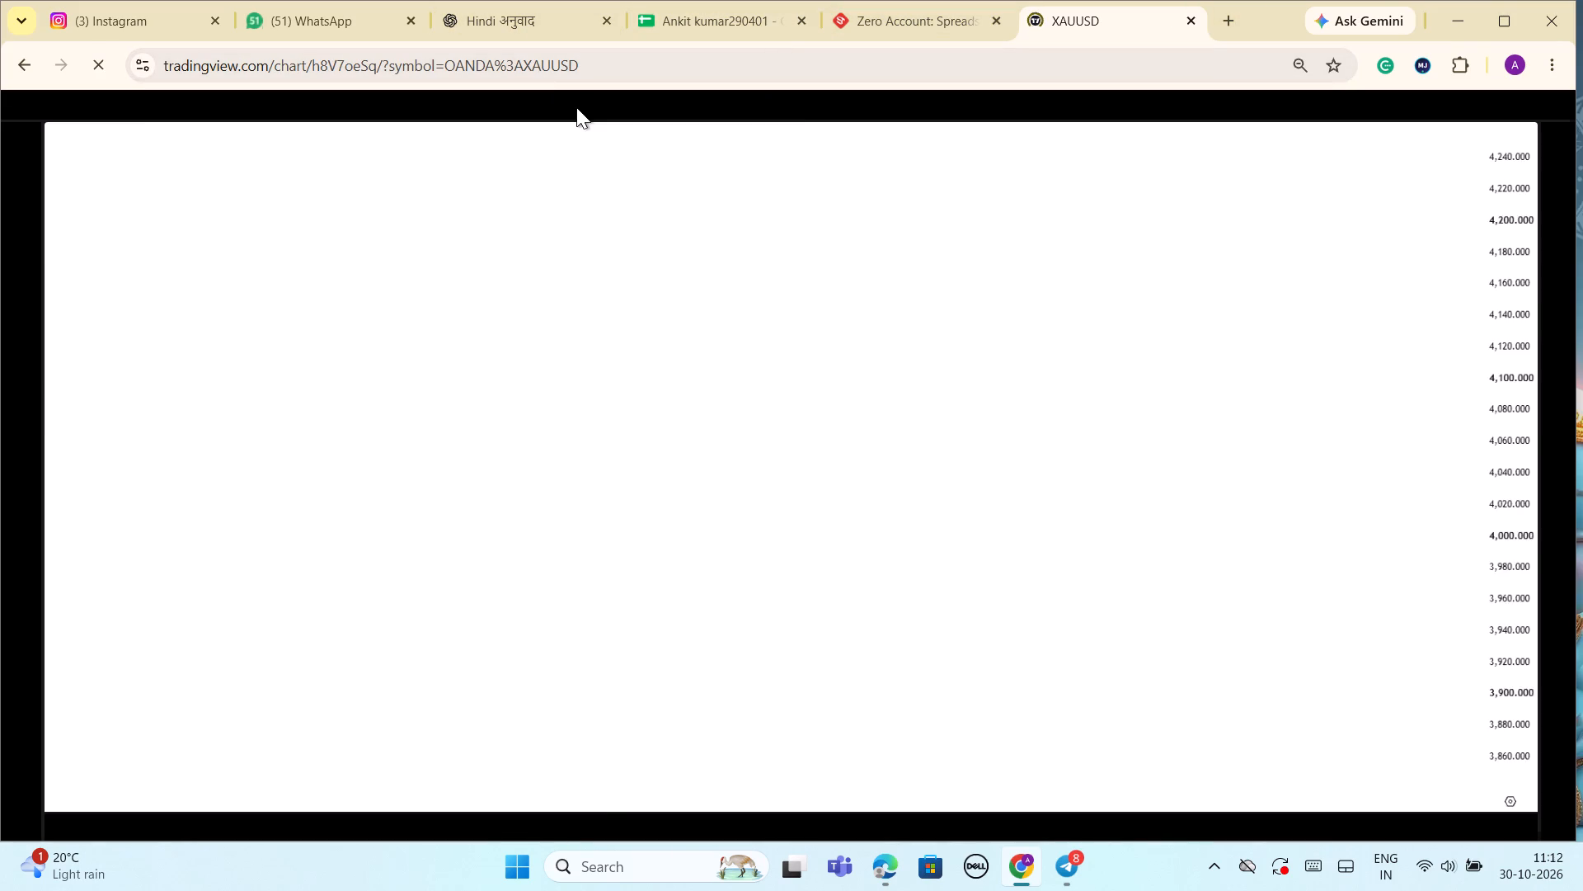
# Dismiss the notice about moved indicator templates on the XAUUSD chart.
pyautogui.scroll(-2, 1345, 434)
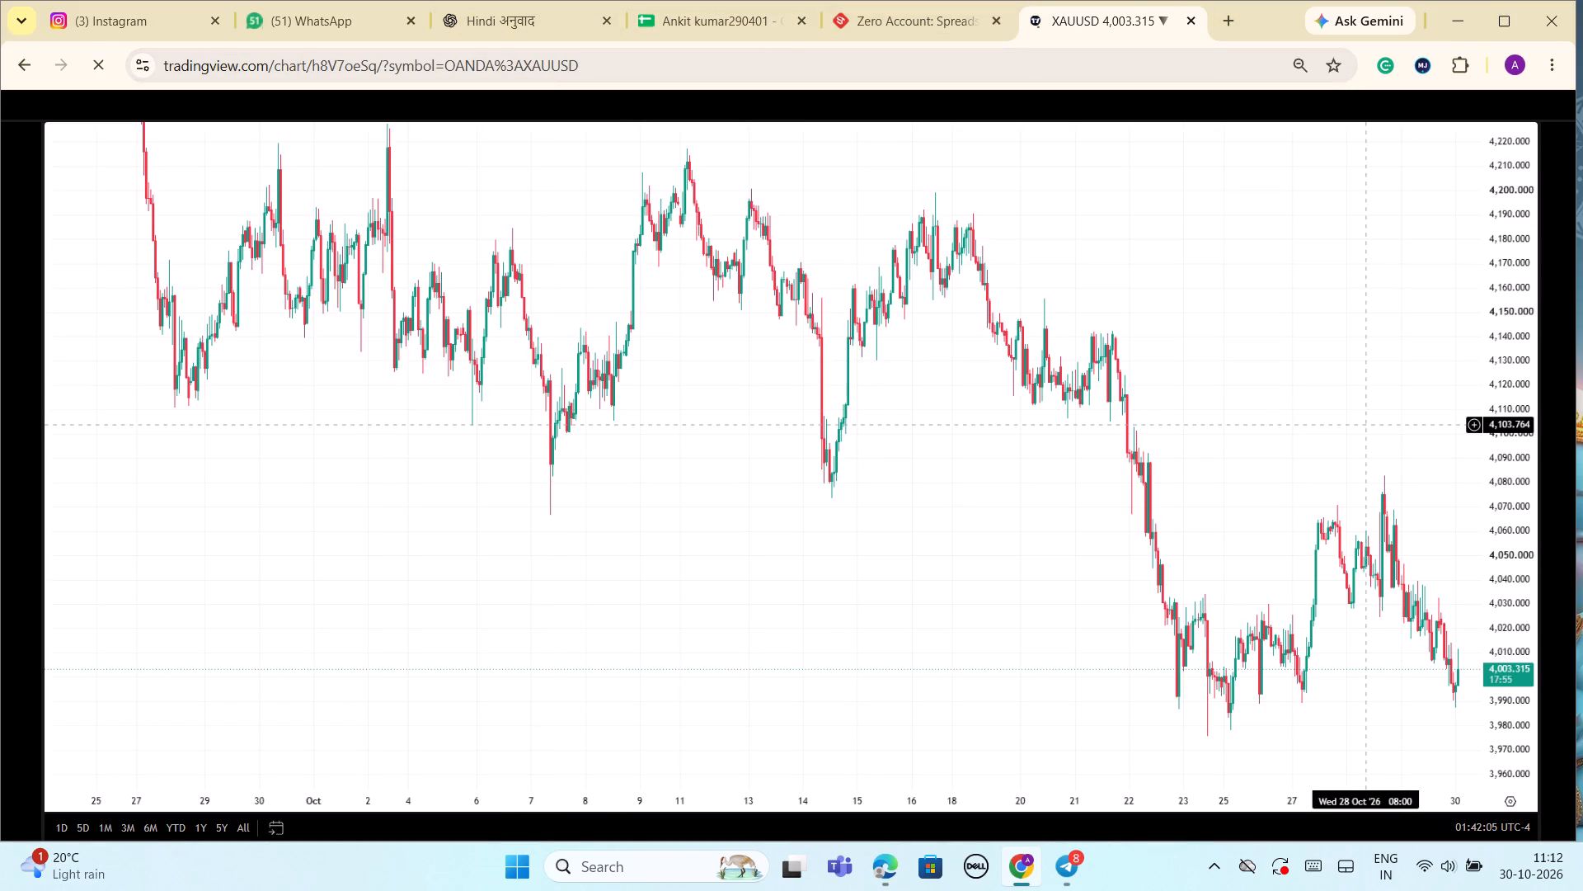
pyautogui.moveTo(1320, 422); pyautogui.dragTo(1012, 366)
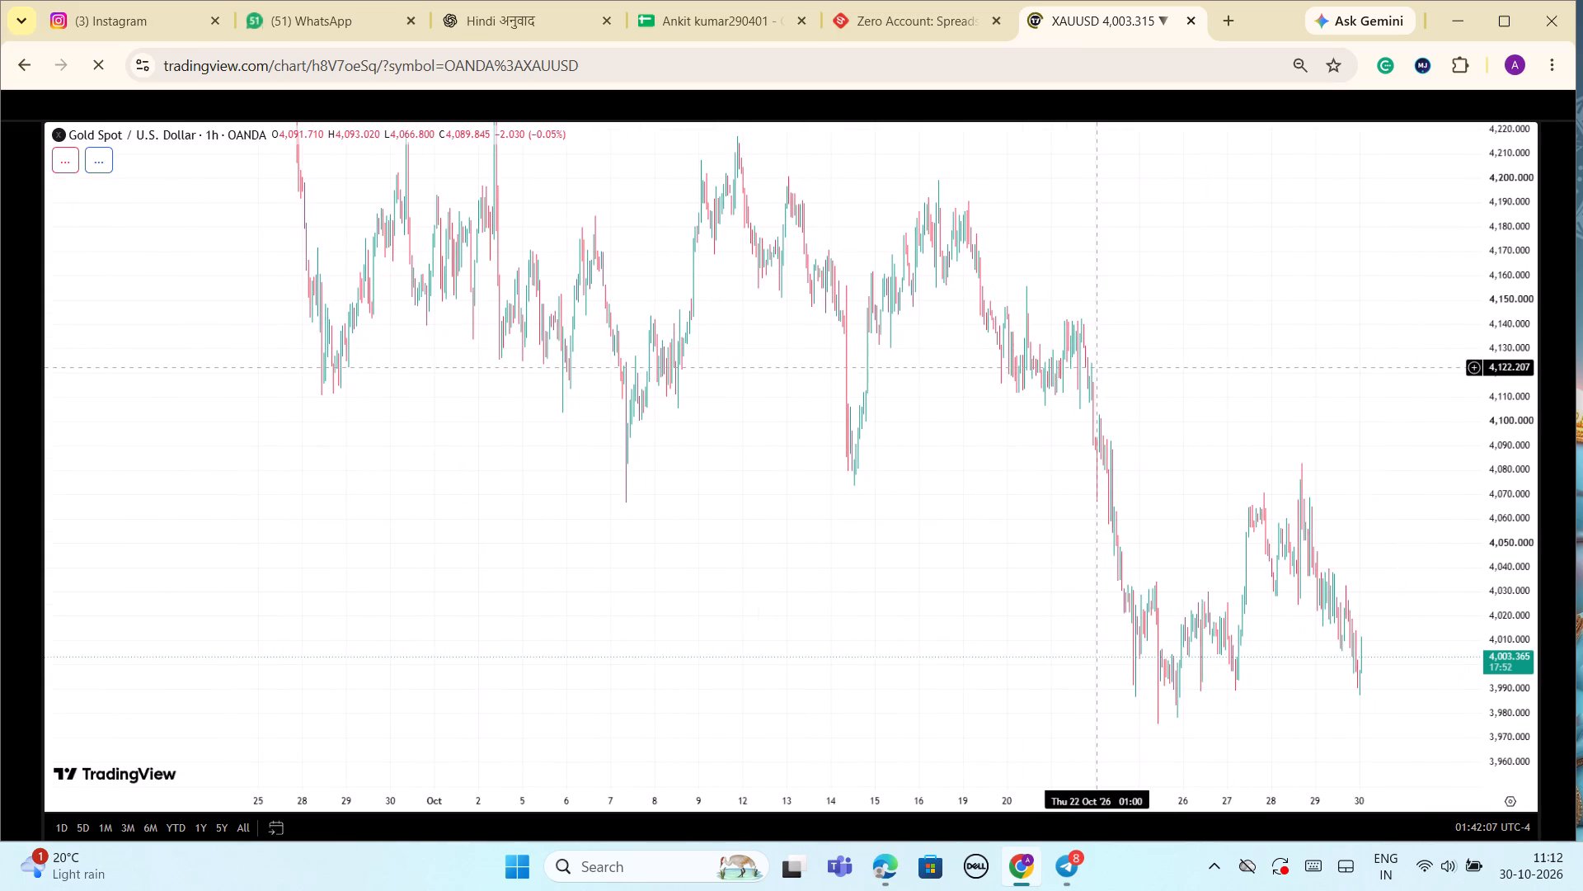
pyautogui.scroll(4, 1070, 378)
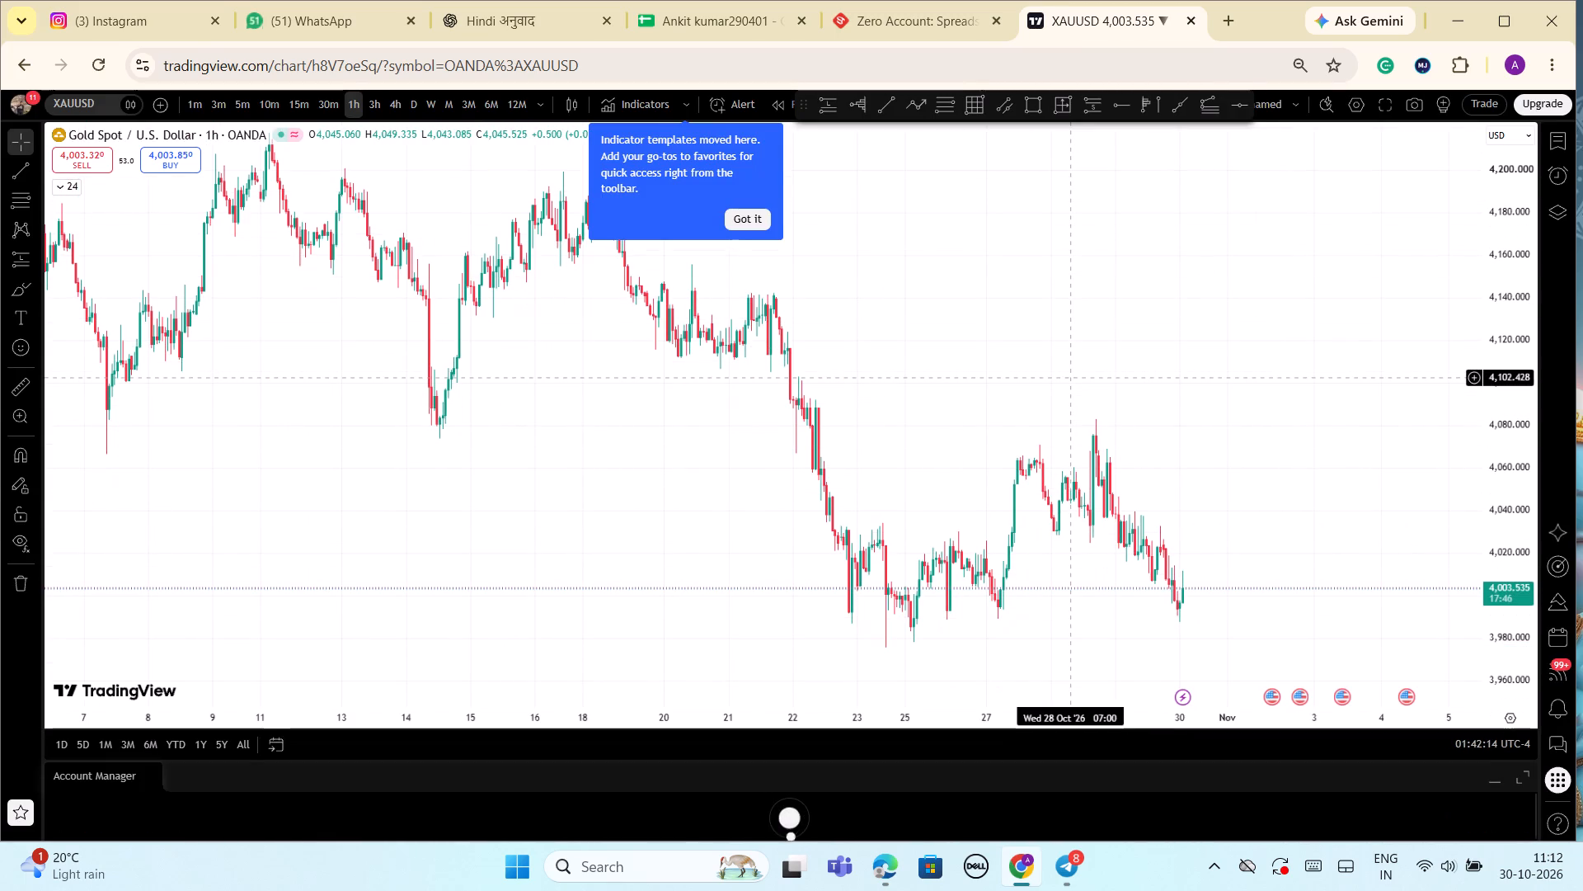
pyautogui.click(758, 219)
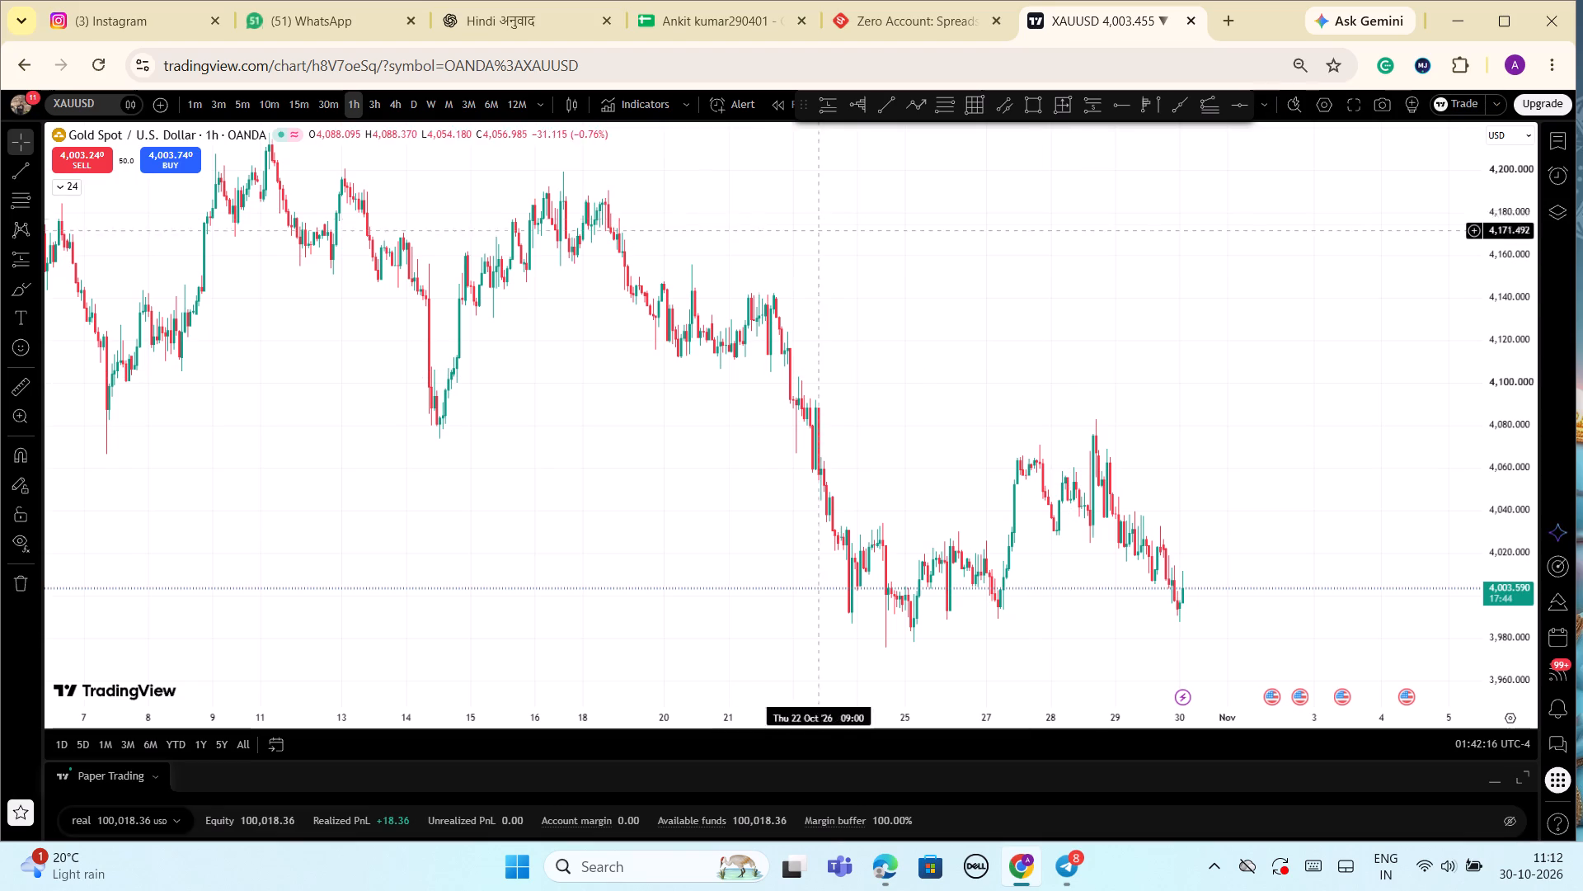
# Switch the XAUUSD chart to the 4-hour timeframe.
pyautogui.scroll(6, 967, 297)
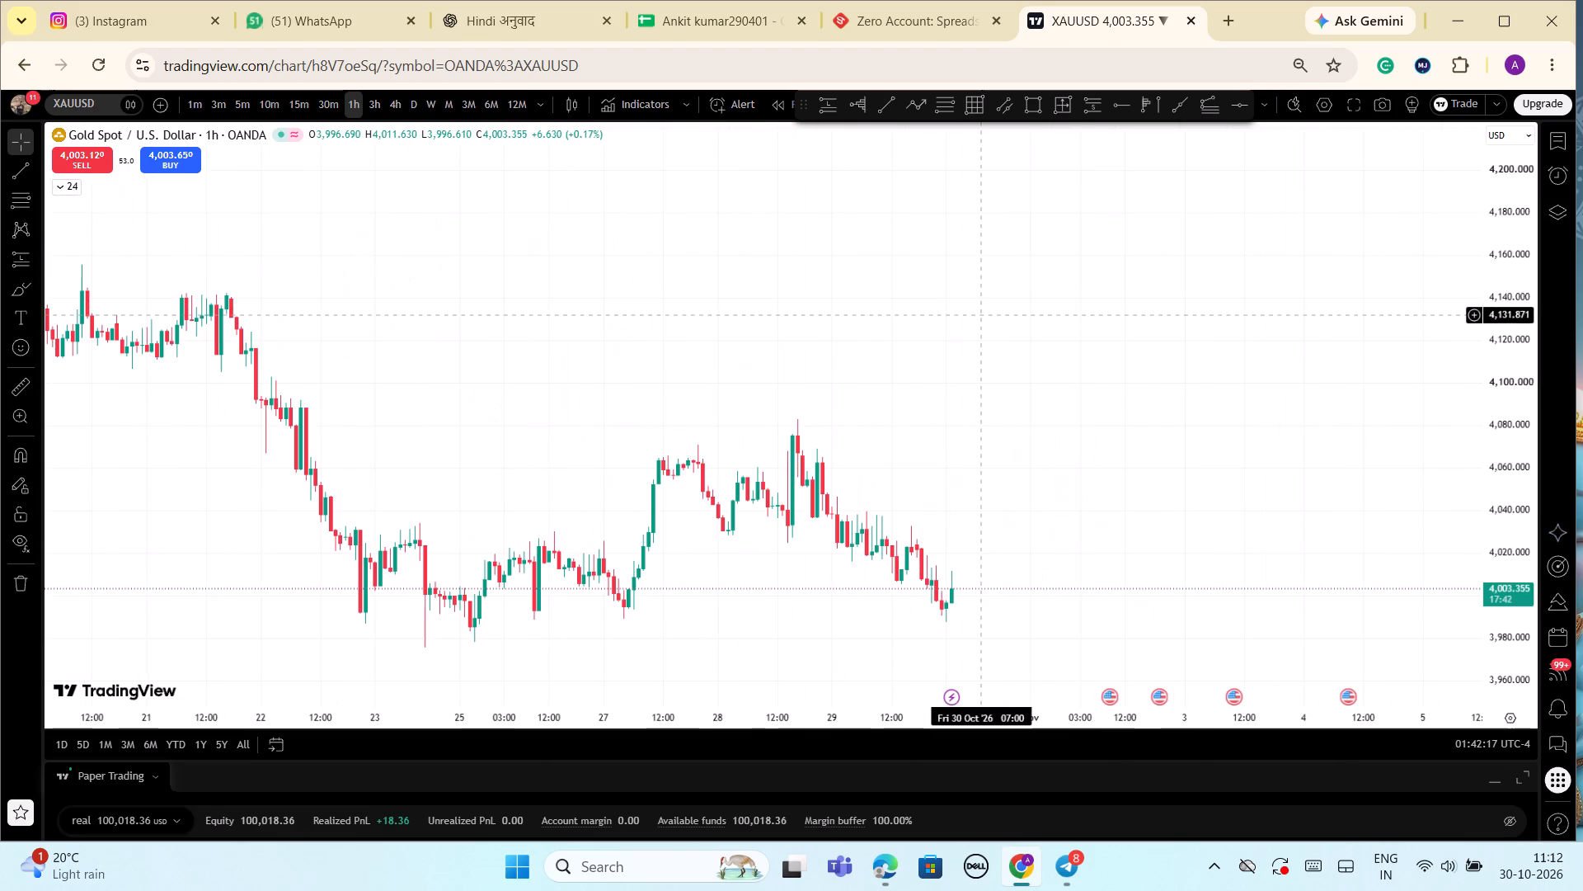
pyautogui.scroll(-1, 978, 328)
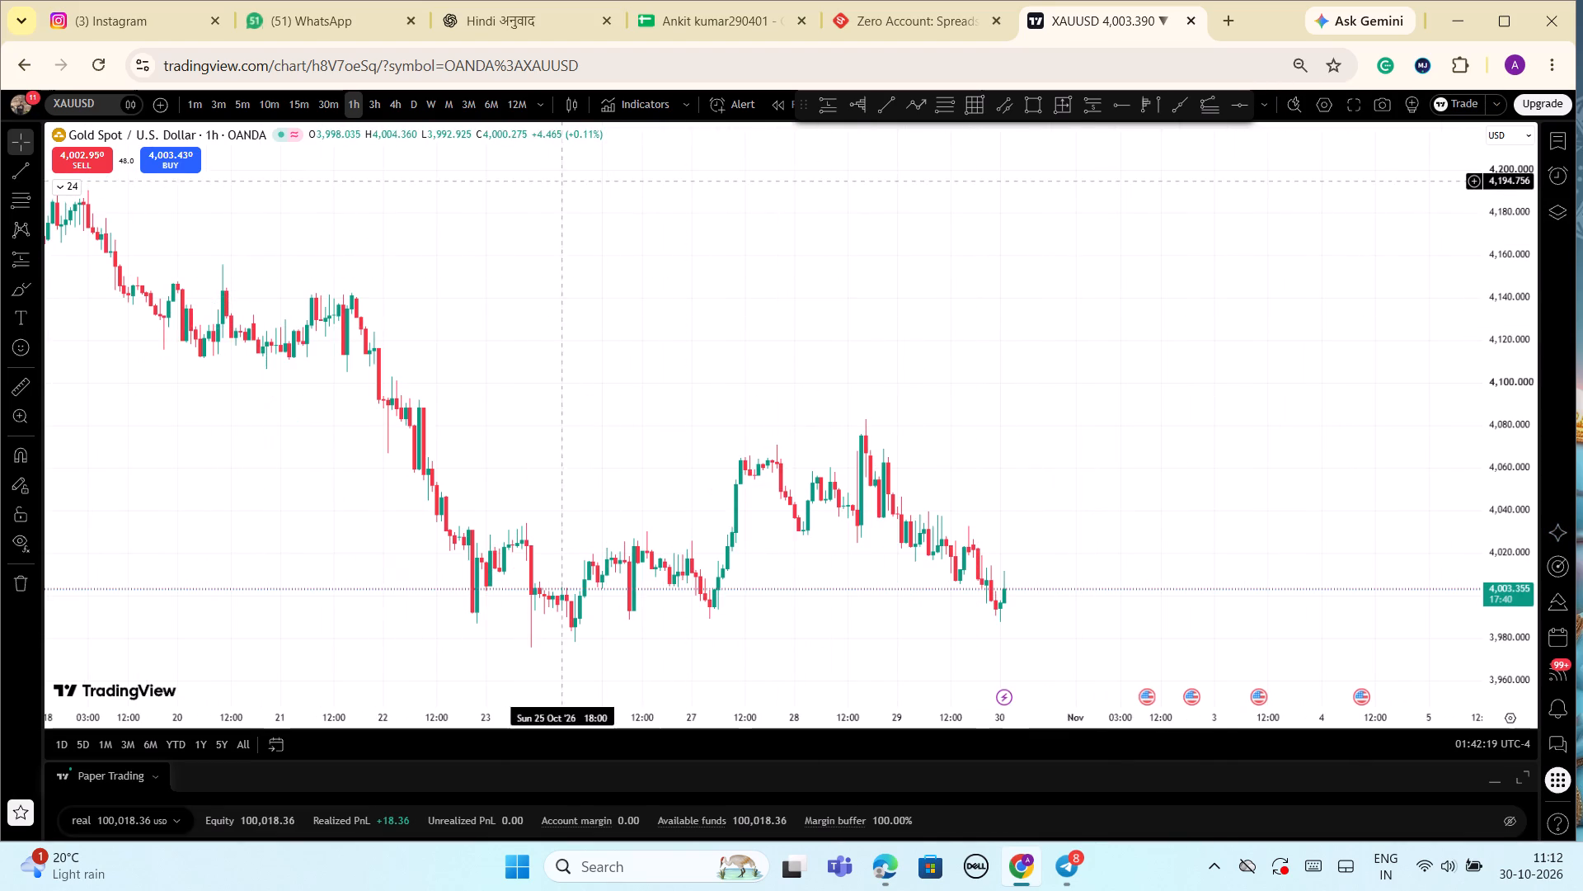
pyautogui.click(401, 108)
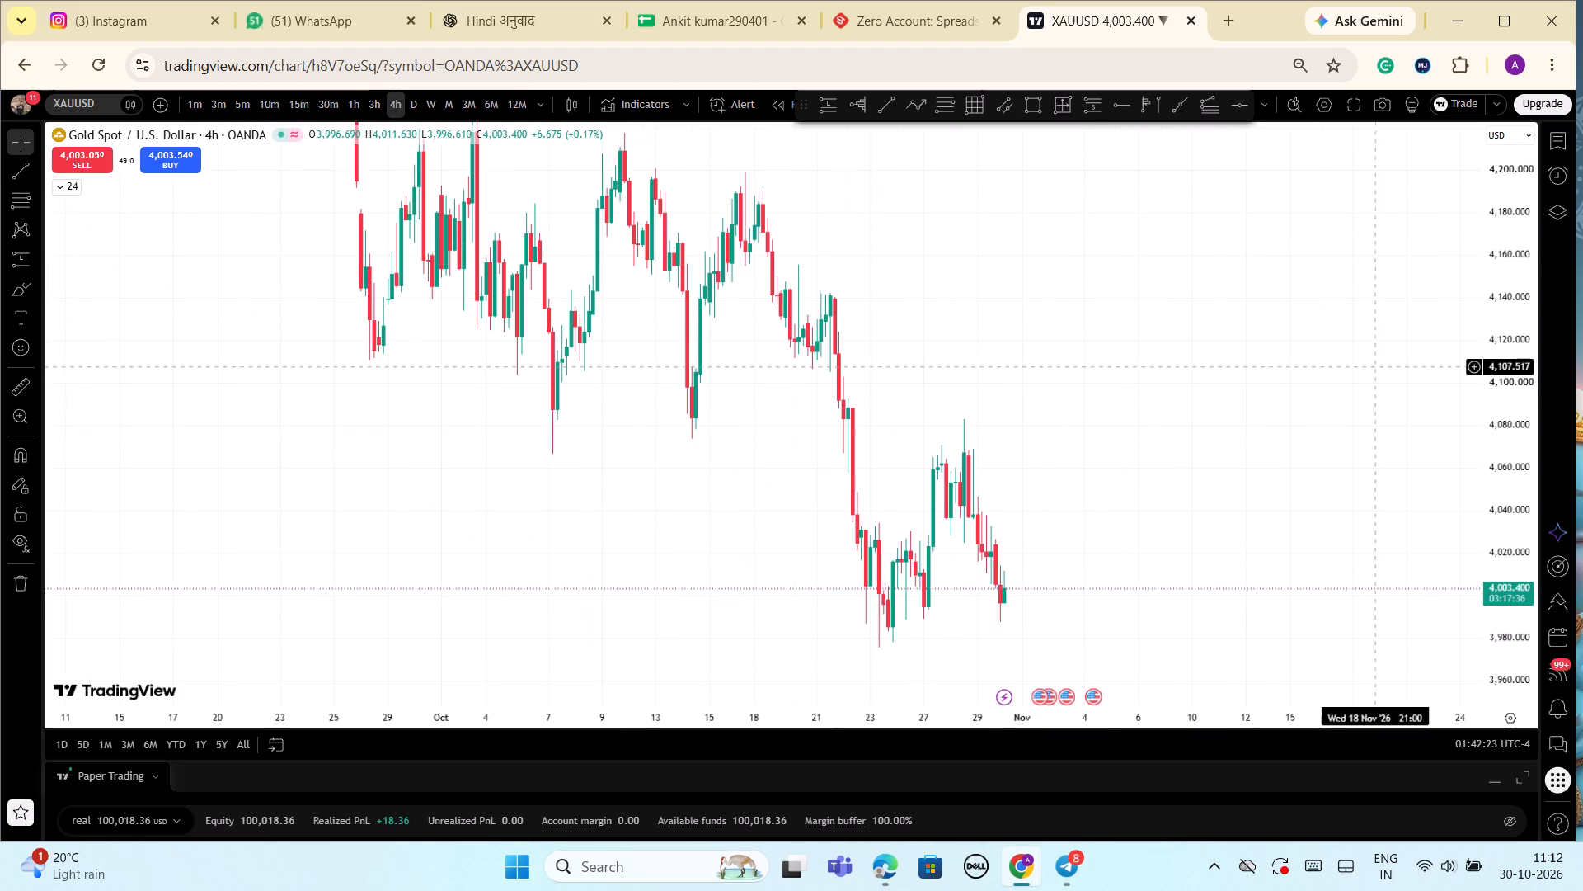
# Draw a rising trend line under the recent lows, from about 3,977.6 on 23 Oct to about 3,995.7 on 4 Nov.
pyautogui.moveTo(1540, 262); pyautogui.dragTo(1527, 452)
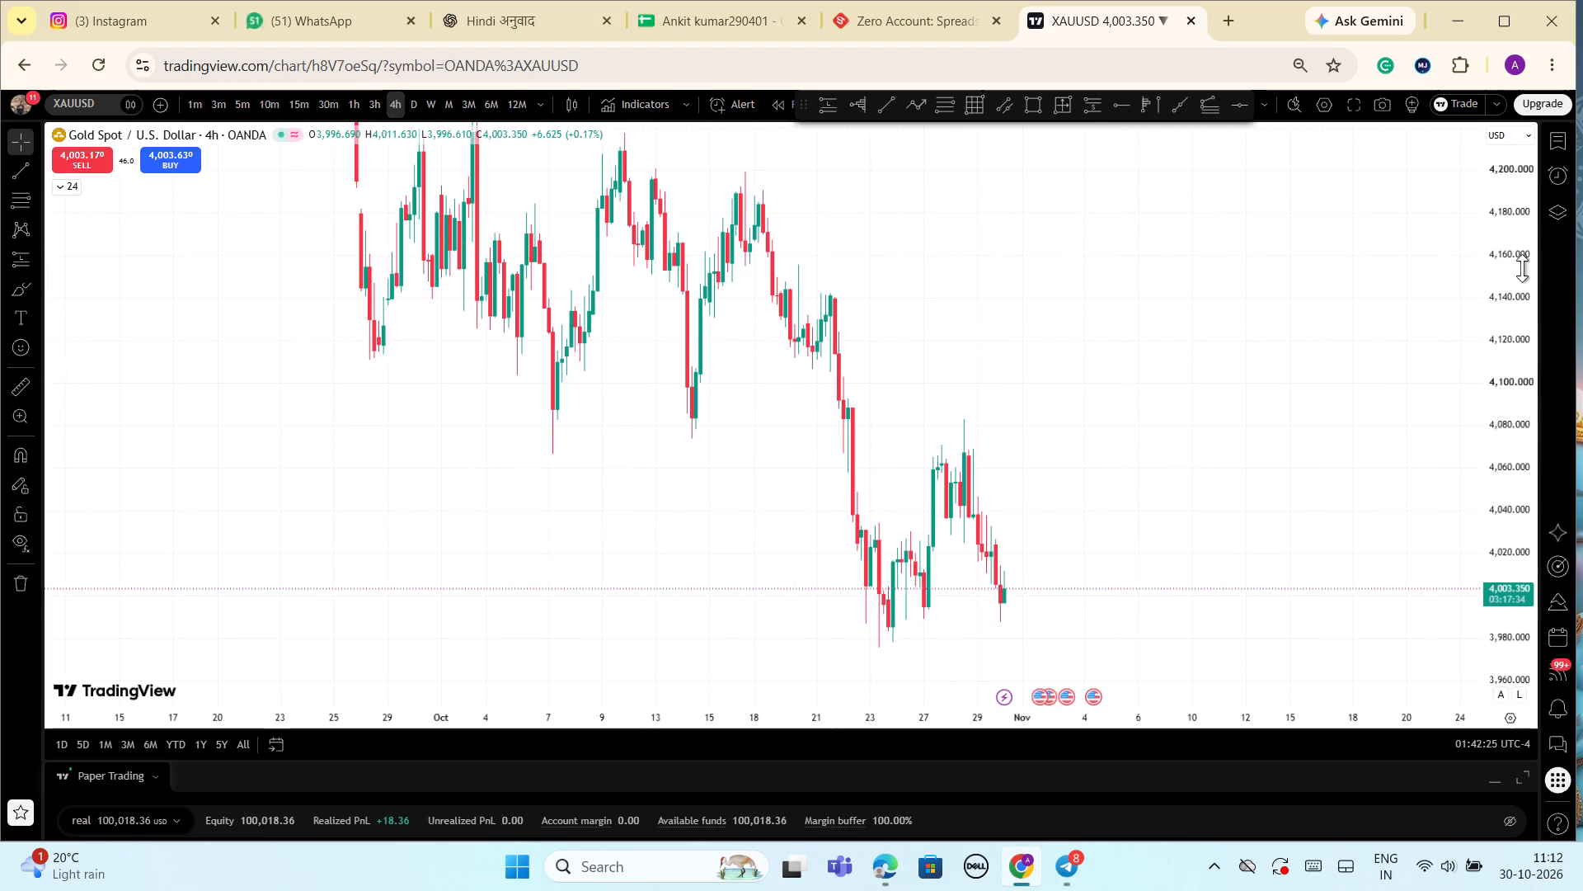
pyautogui.moveTo(1513, 227); pyautogui.dragTo(1502, 525)
pyautogui.scroll(2, 1152, 542)
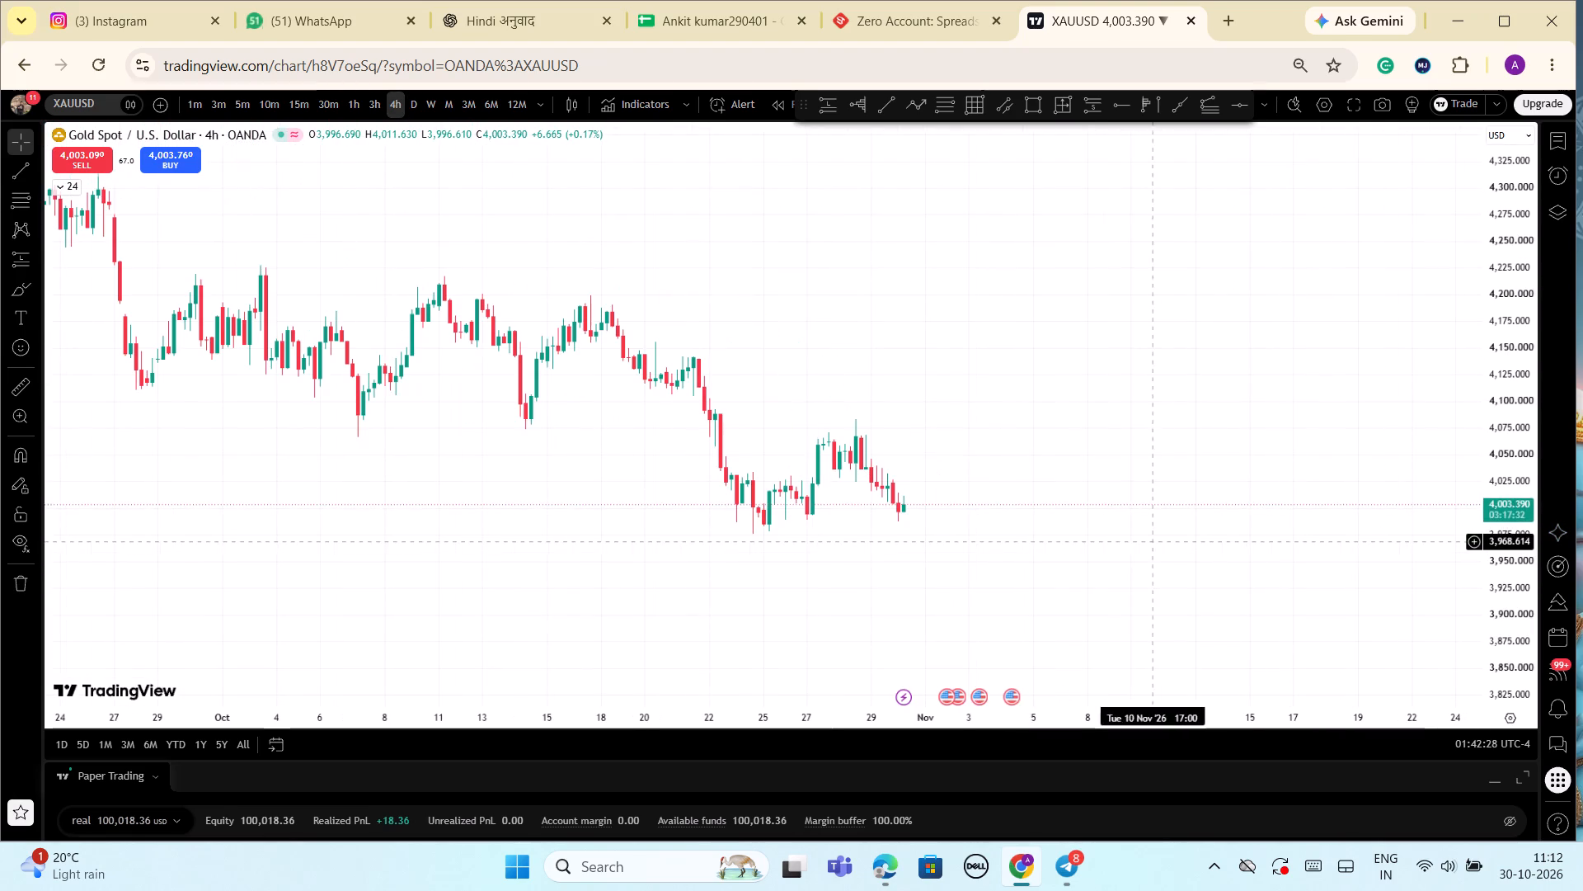
pyautogui.moveTo(1012, 509); pyautogui.dragTo(1012, 443)
pyautogui.moveTo(1521, 576); pyautogui.dragTo(1524, 397)
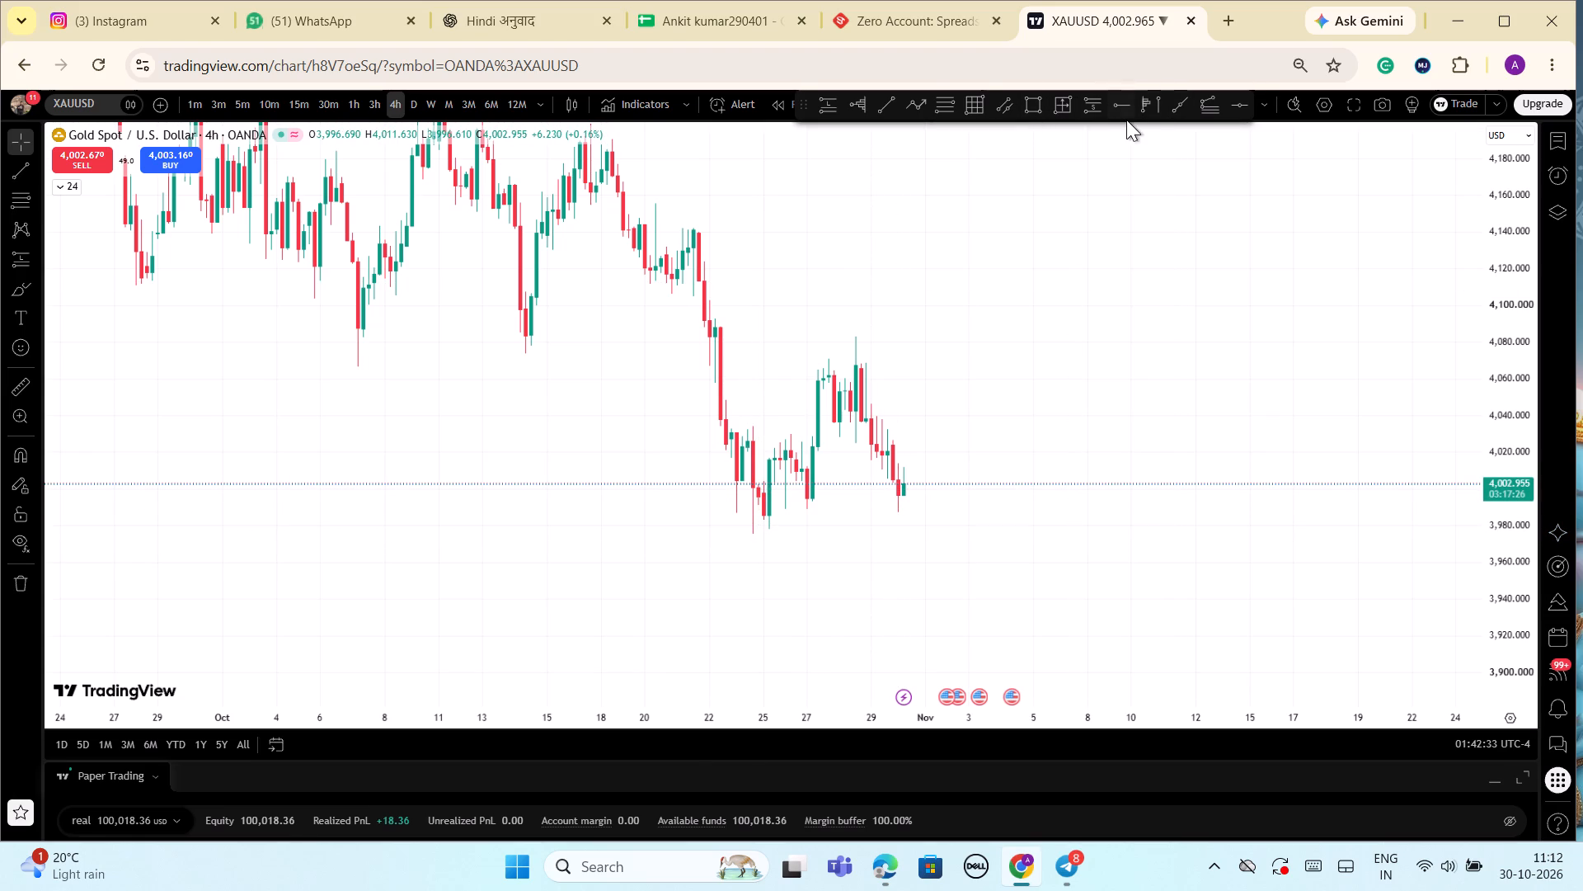
pyautogui.click(876, 115)
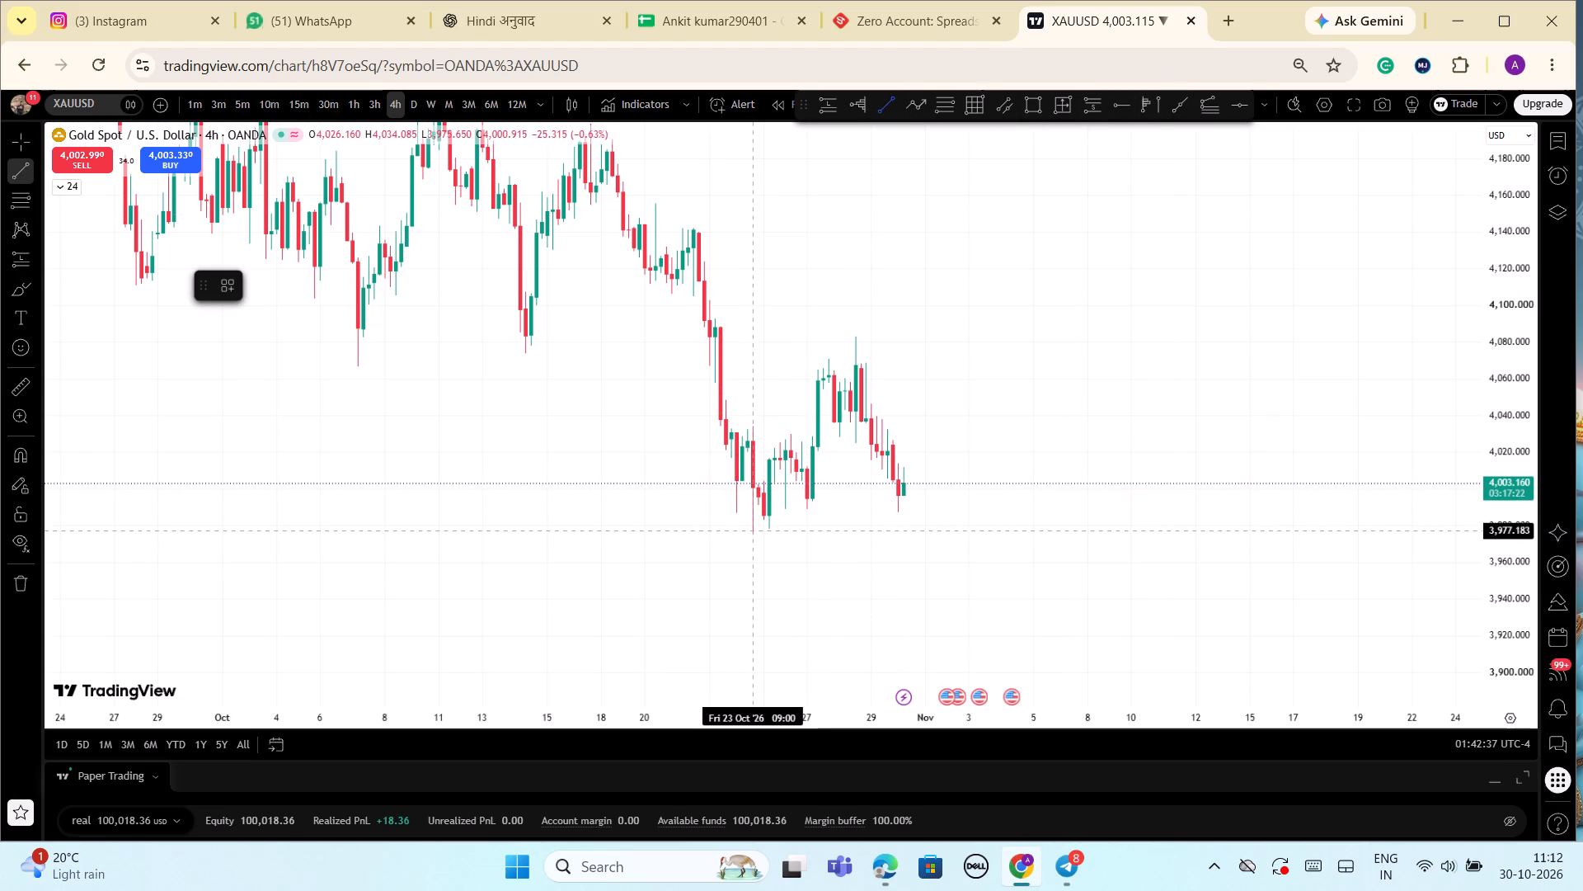
pyautogui.click(754, 530)
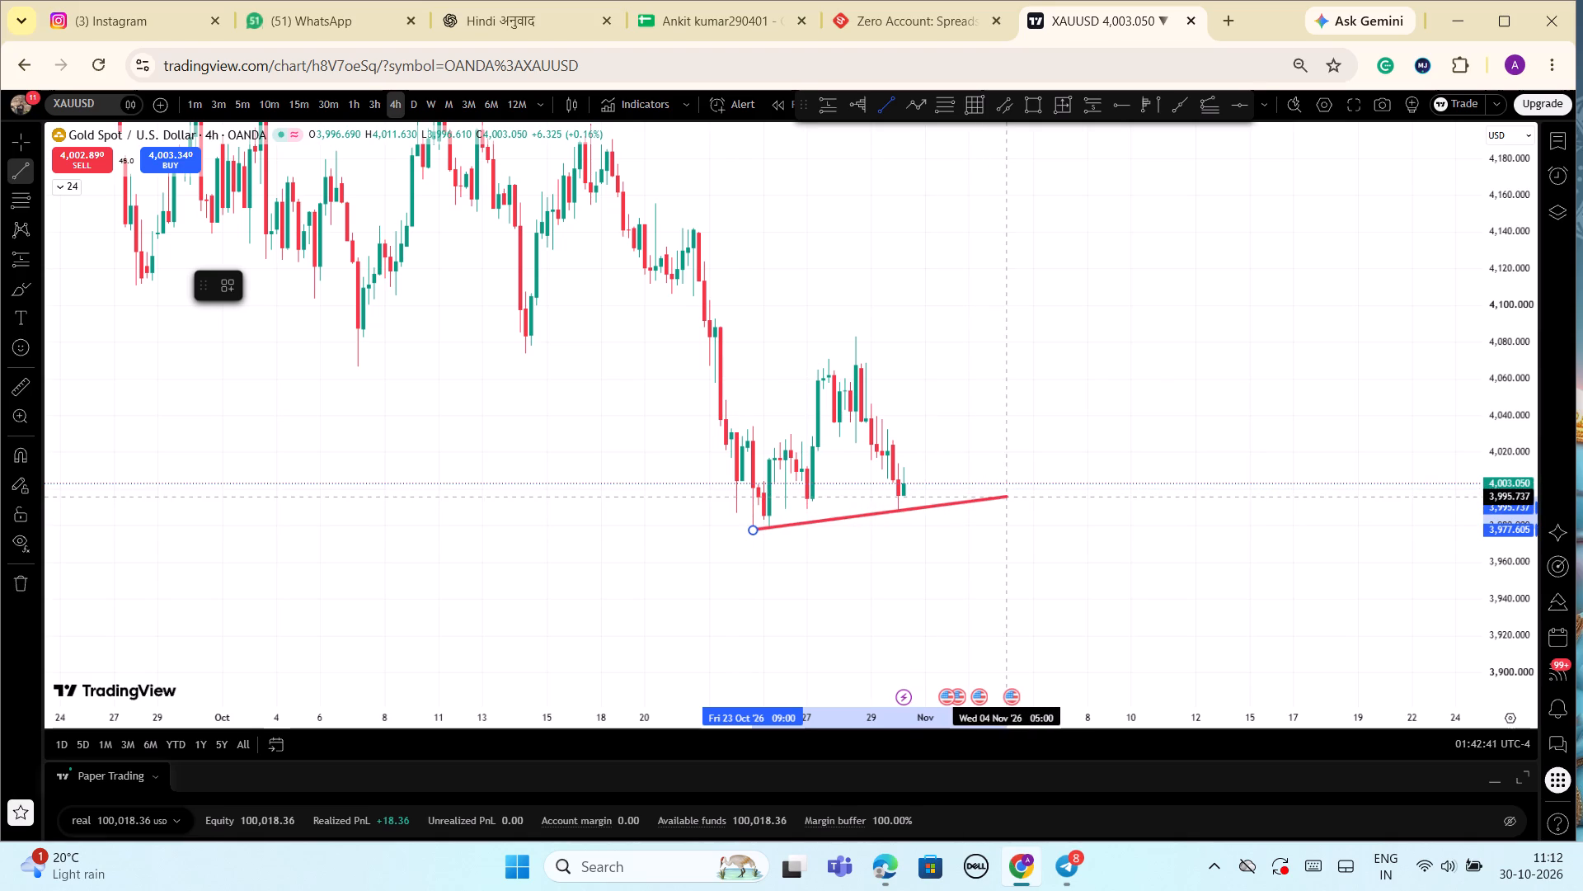
pyautogui.click(1008, 497)
pyautogui.click(1040, 606)
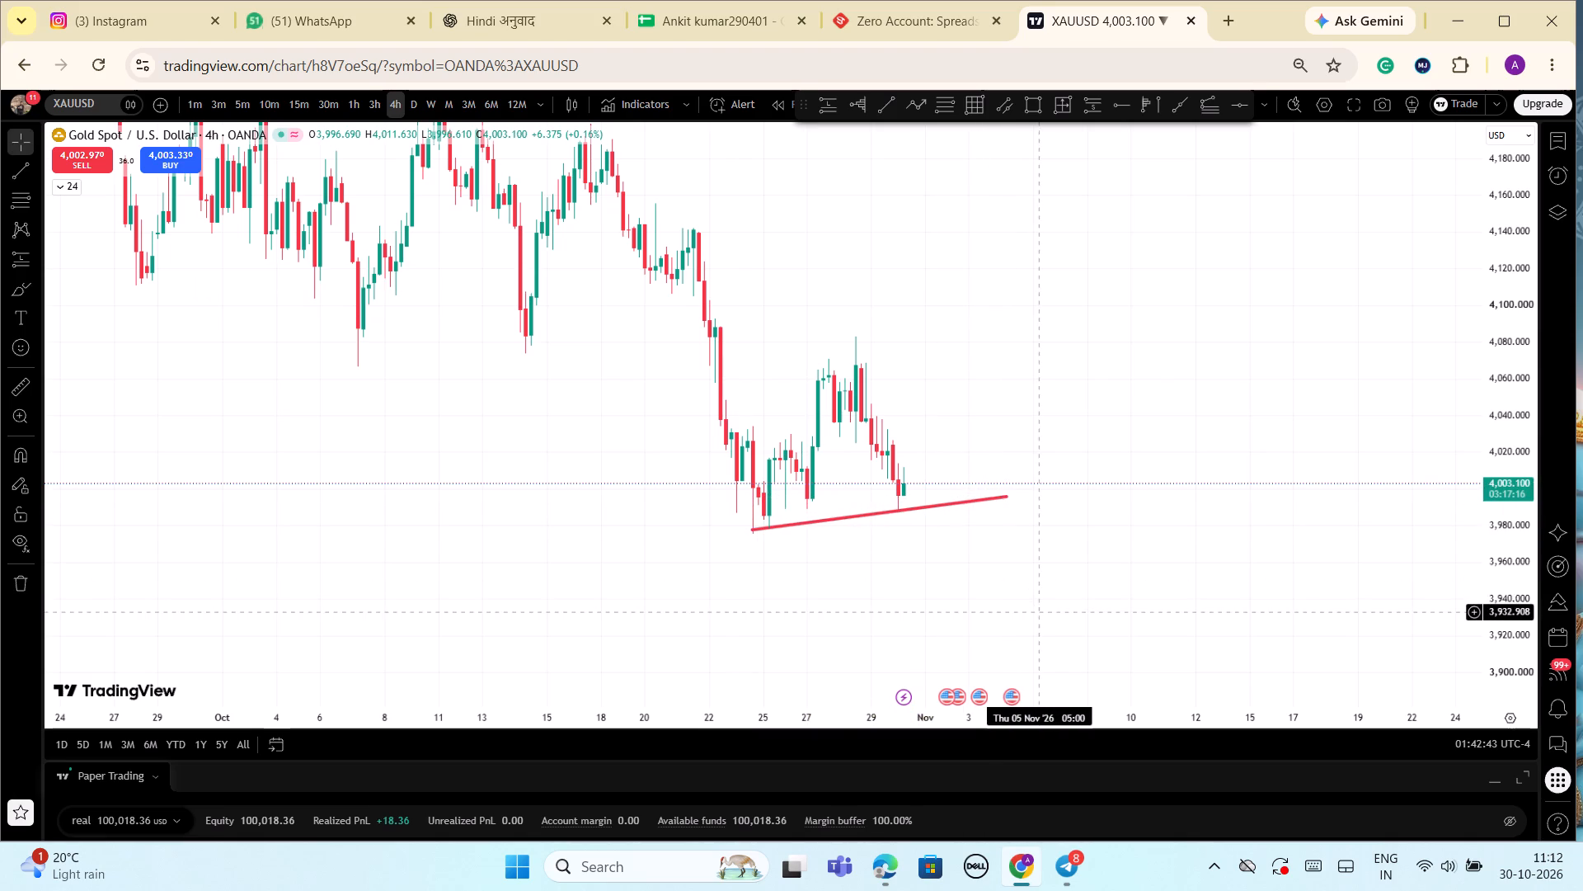
# Apply the saved TRENDLINE drawing template to the new trend line.
pyautogui.click(864, 515)
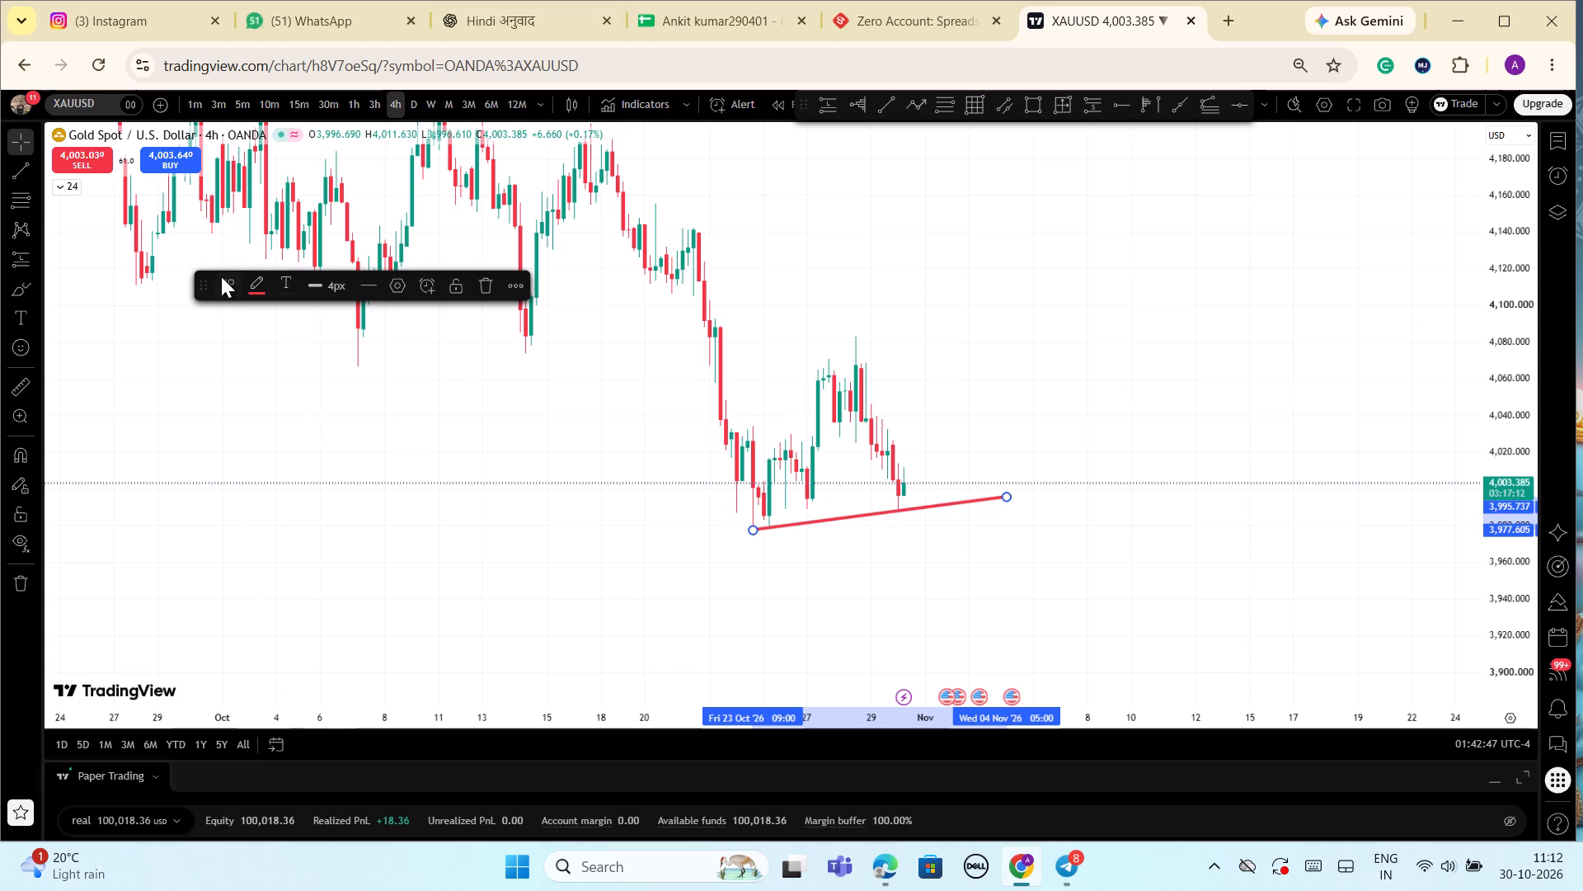
pyautogui.click(221, 276)
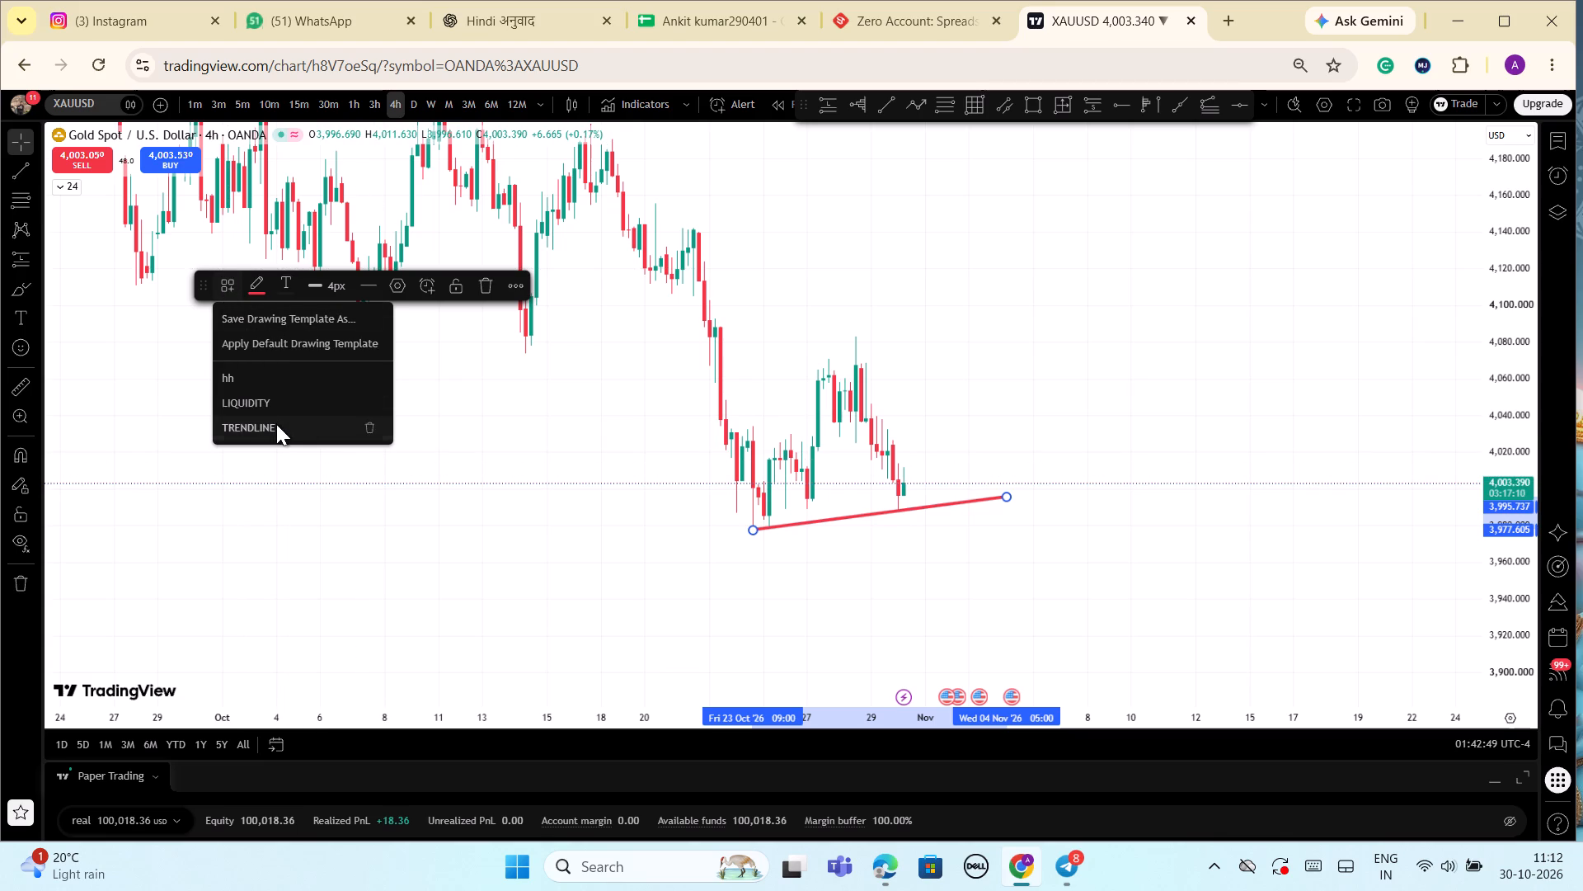
pyautogui.click(276, 424)
pyautogui.click(1031, 624)
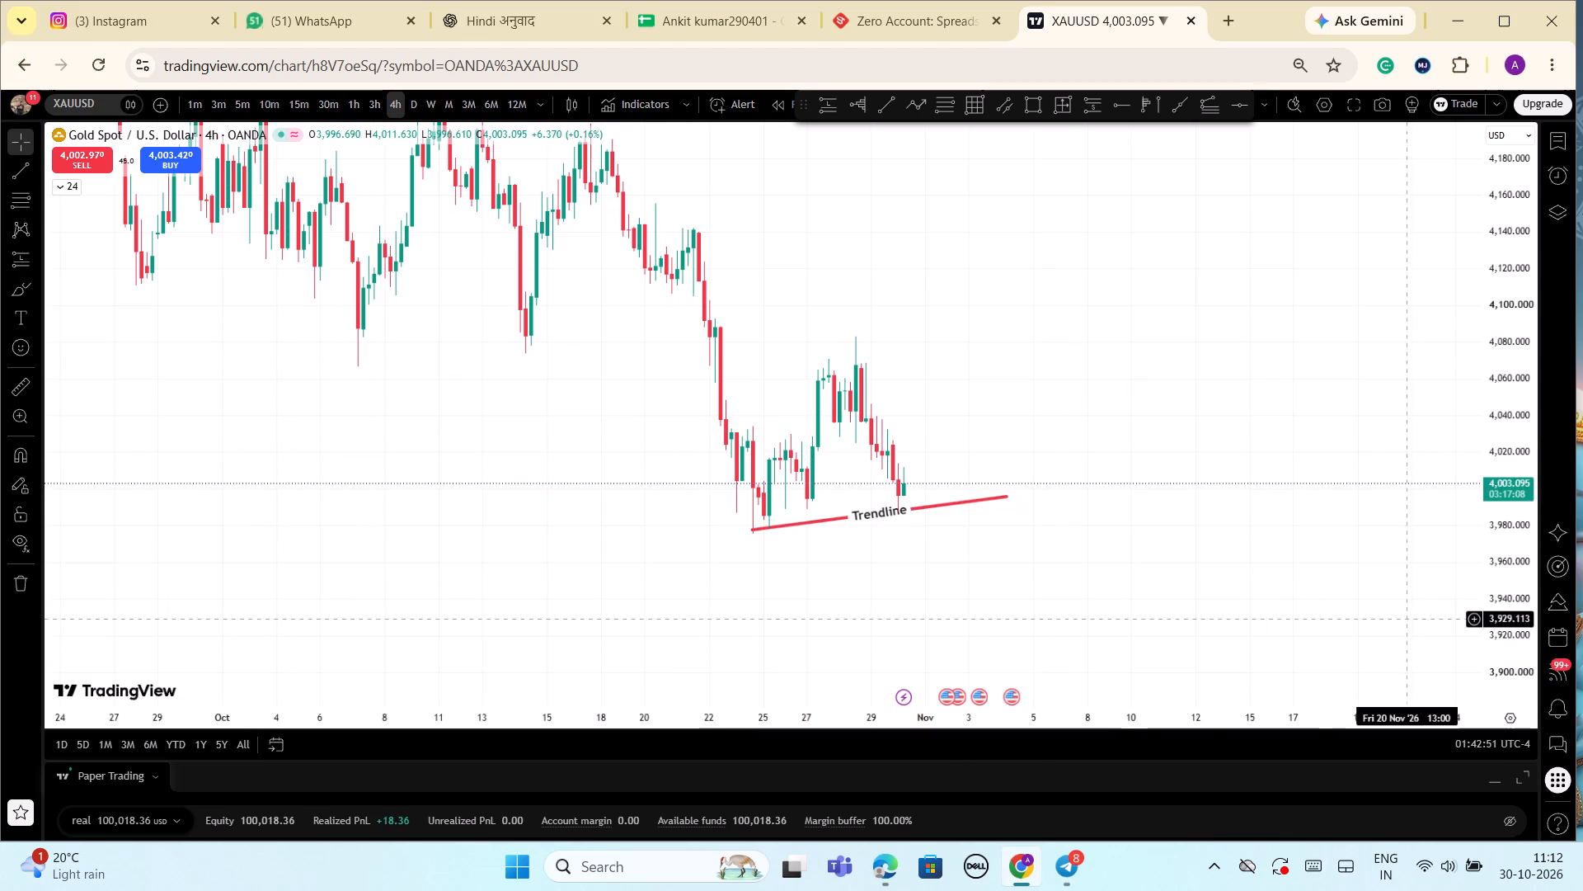
# Examine the 4-hour gold price action around the trend line and the preceding October swings.
pyautogui.moveTo(1508, 615); pyautogui.dragTo(1482, 490)
pyautogui.scroll(4, 1202, 515)
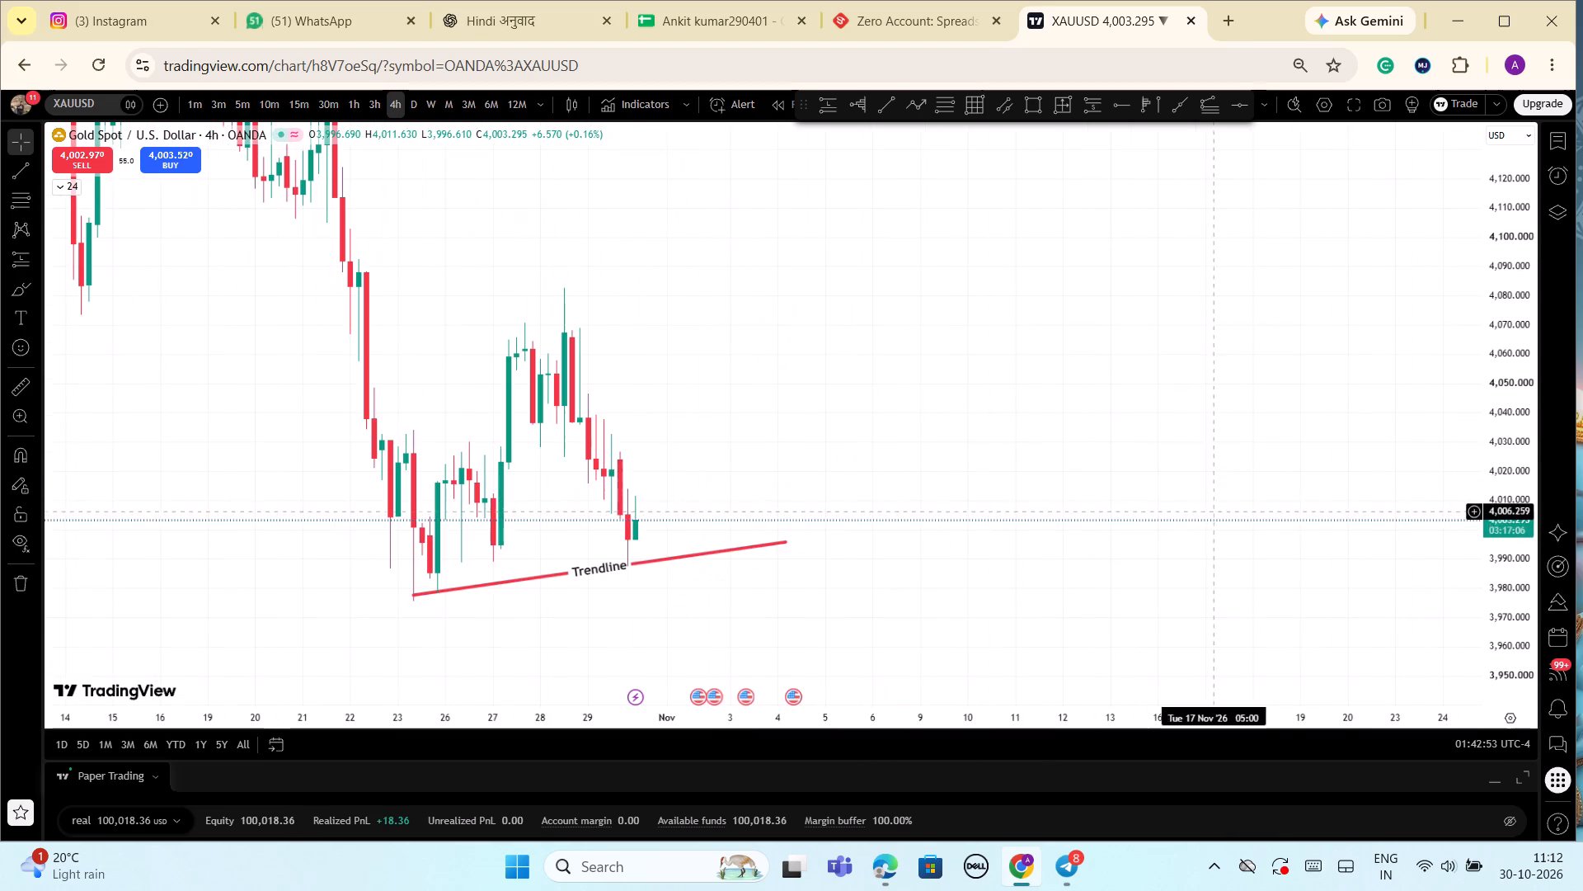
pyautogui.moveTo(1520, 365); pyautogui.dragTo(1479, 483)
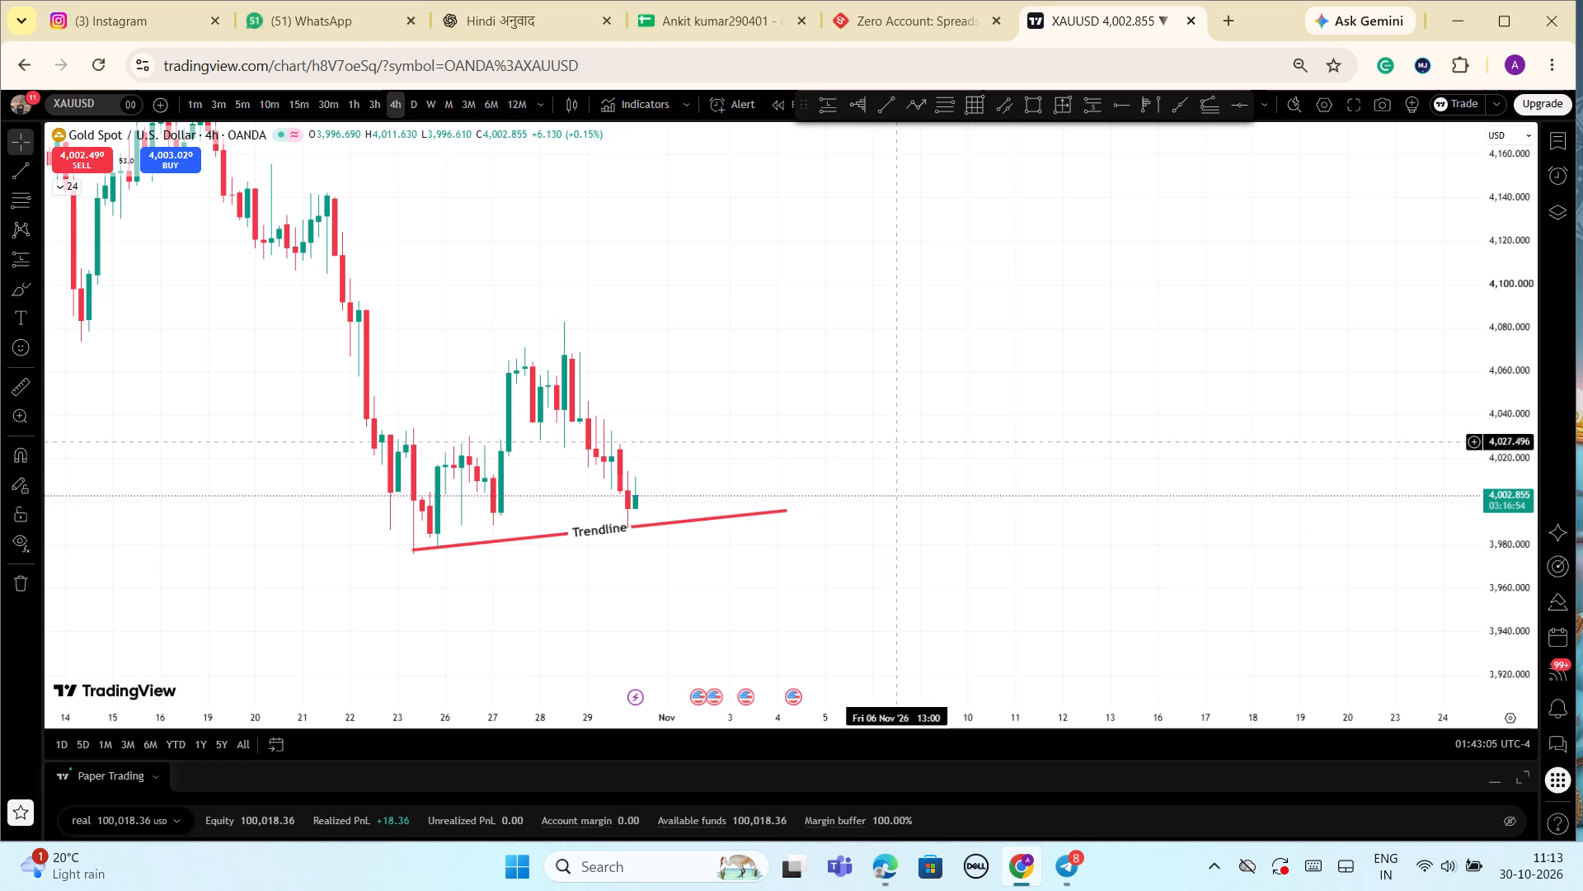
pyautogui.scroll(-1, 801, 419)
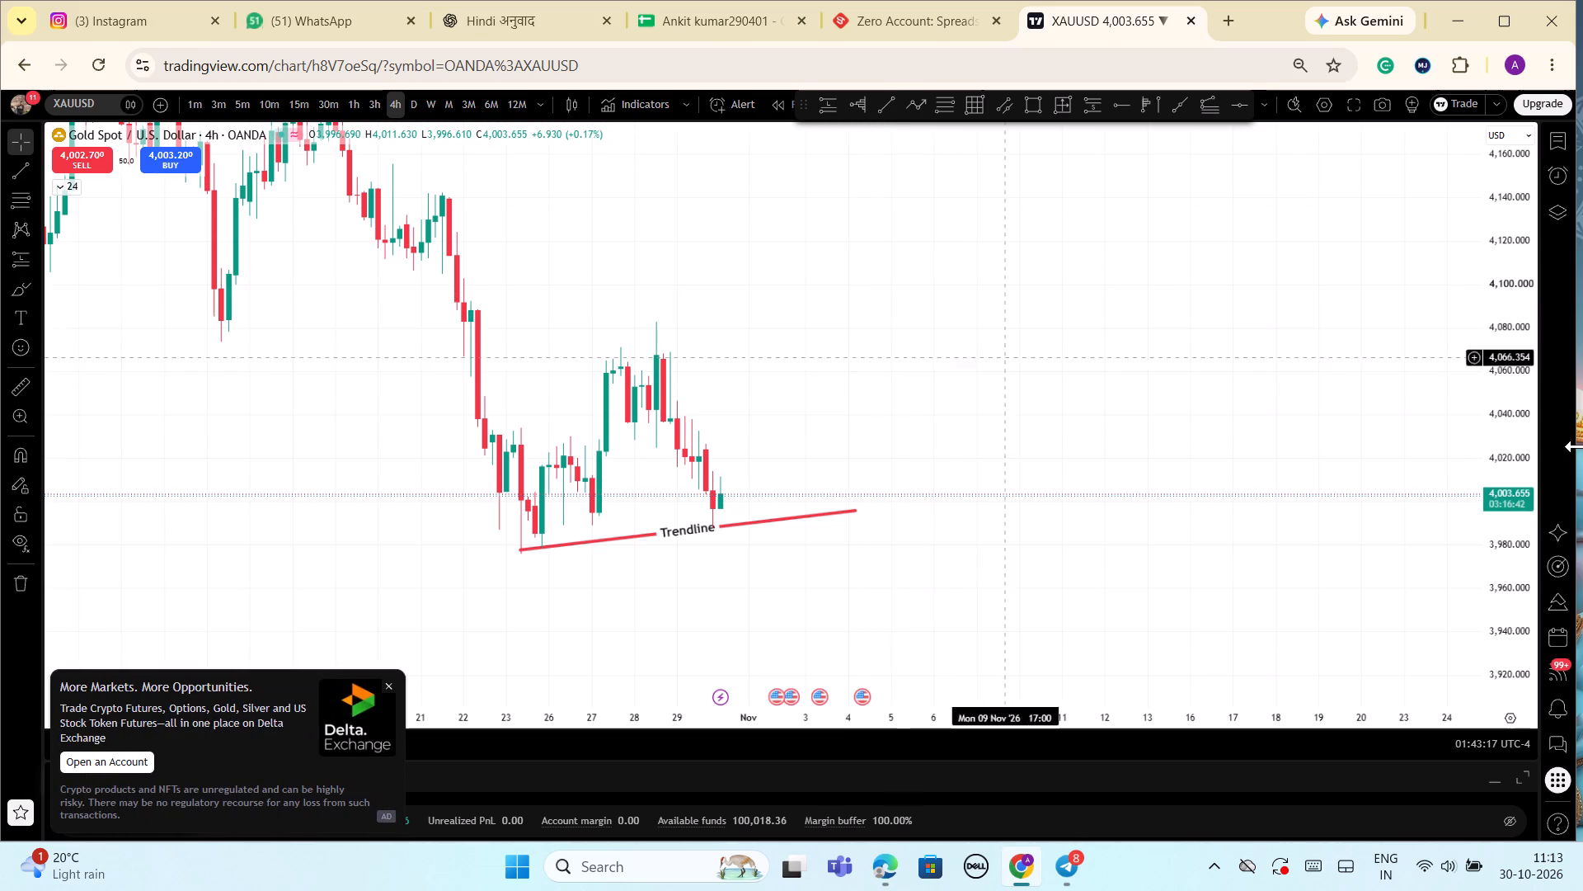
pyautogui.moveTo(1506, 254); pyautogui.dragTo(1496, 368)
pyautogui.scroll(-1, 1273, 451)
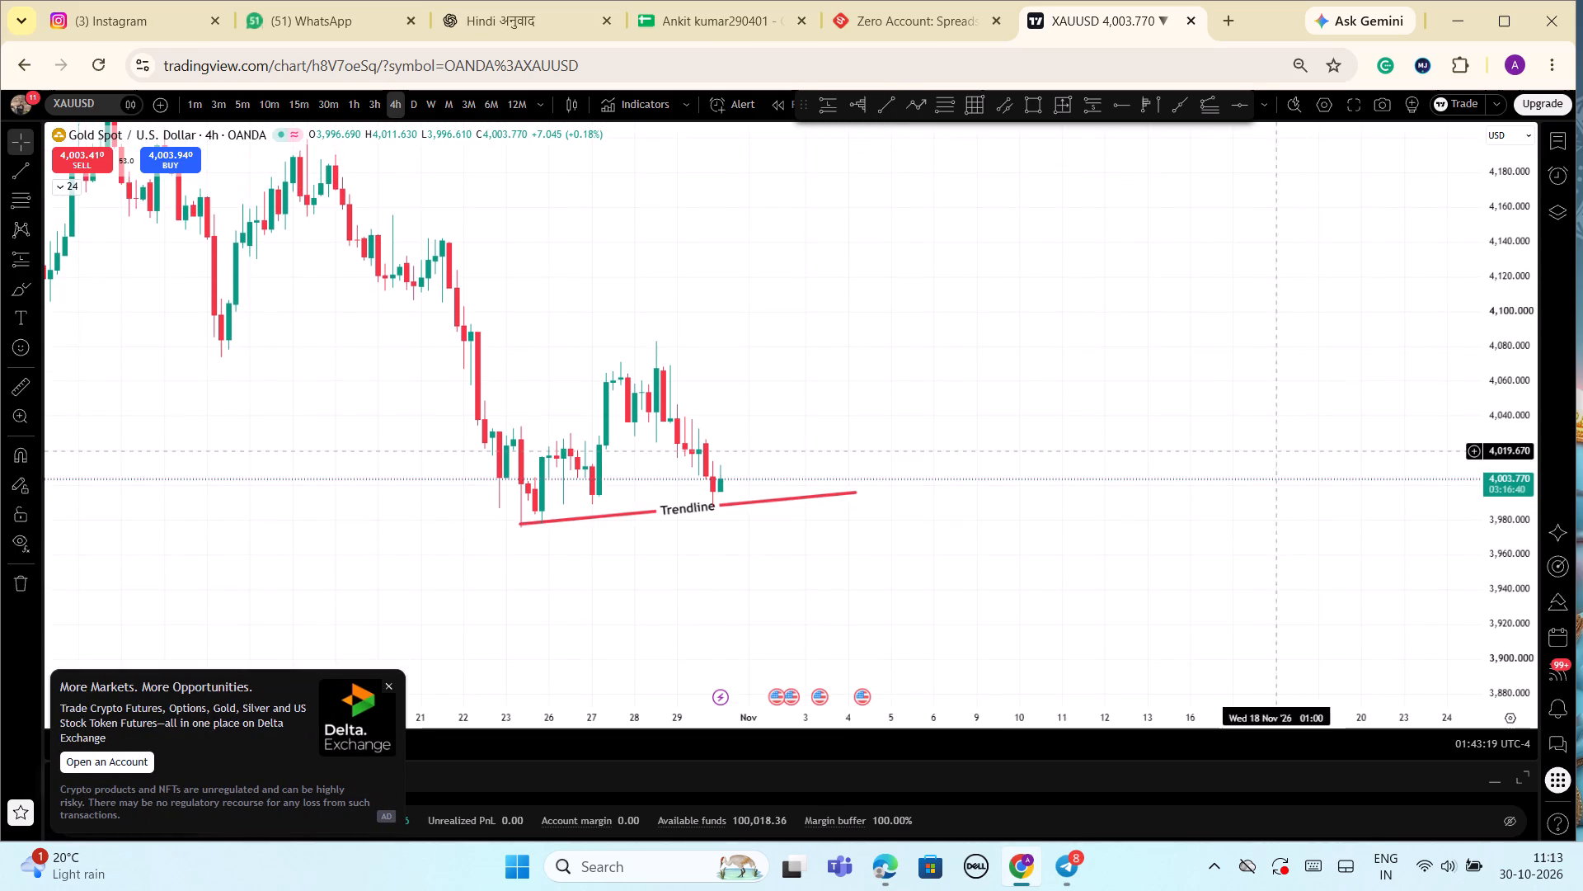
pyautogui.scroll(-2, 1262, 453)
pyautogui.moveTo(1205, 314); pyautogui.dragTo(1152, 338)
pyautogui.moveTo(1506, 330); pyautogui.dragTo(1474, 386)
pyautogui.scroll(-1, 1086, 360)
pyautogui.scroll(2, 1119, 348)
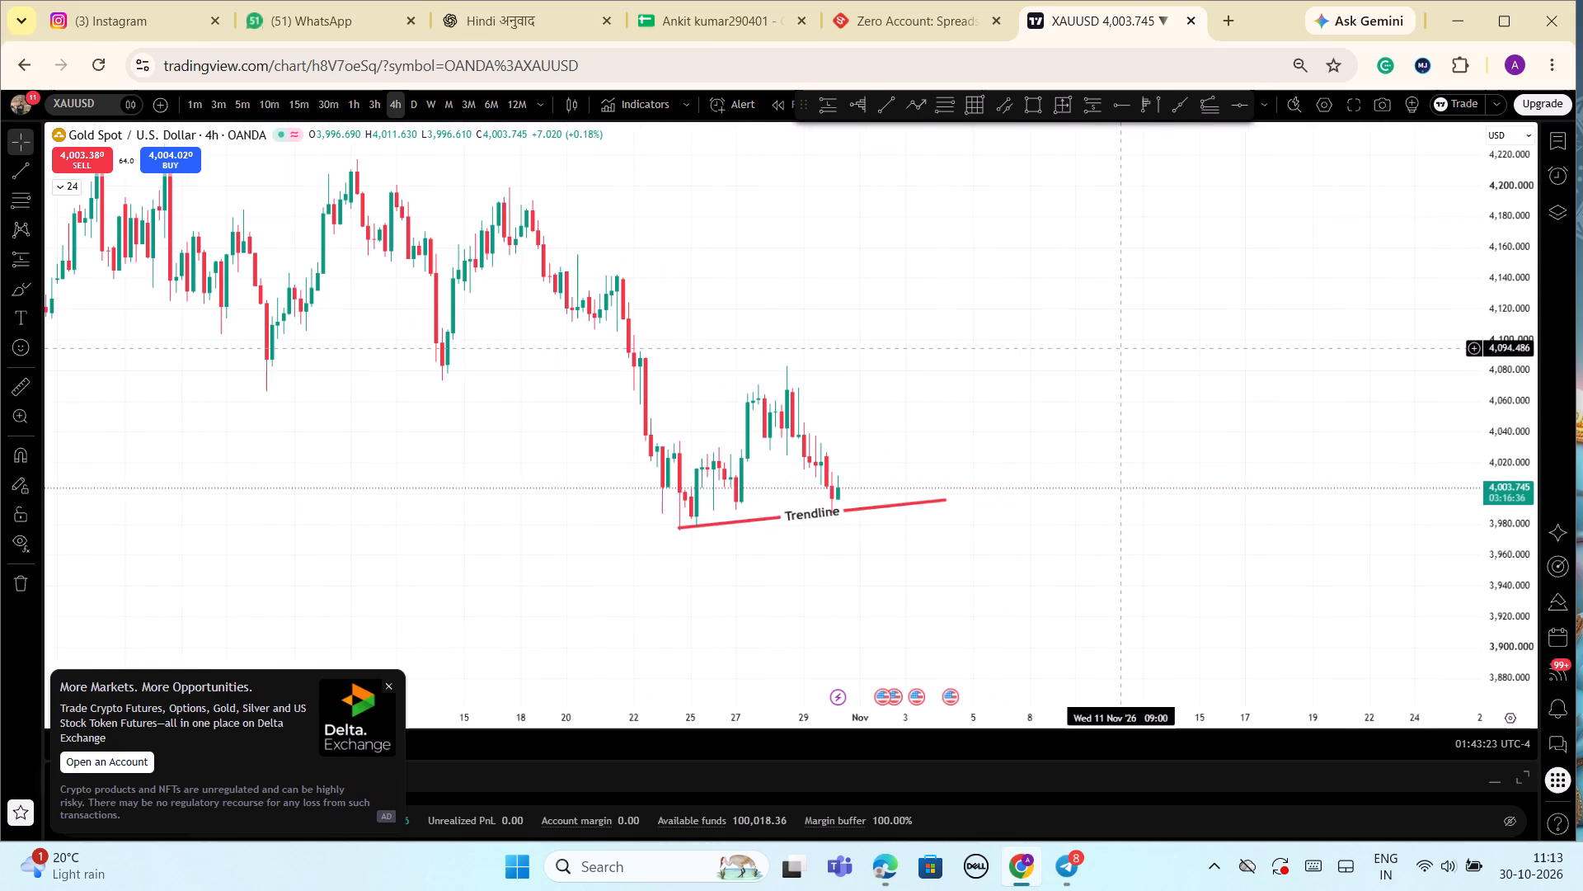
pyautogui.scroll(2, 1119, 348)
pyautogui.scroll(-1, 1119, 348)
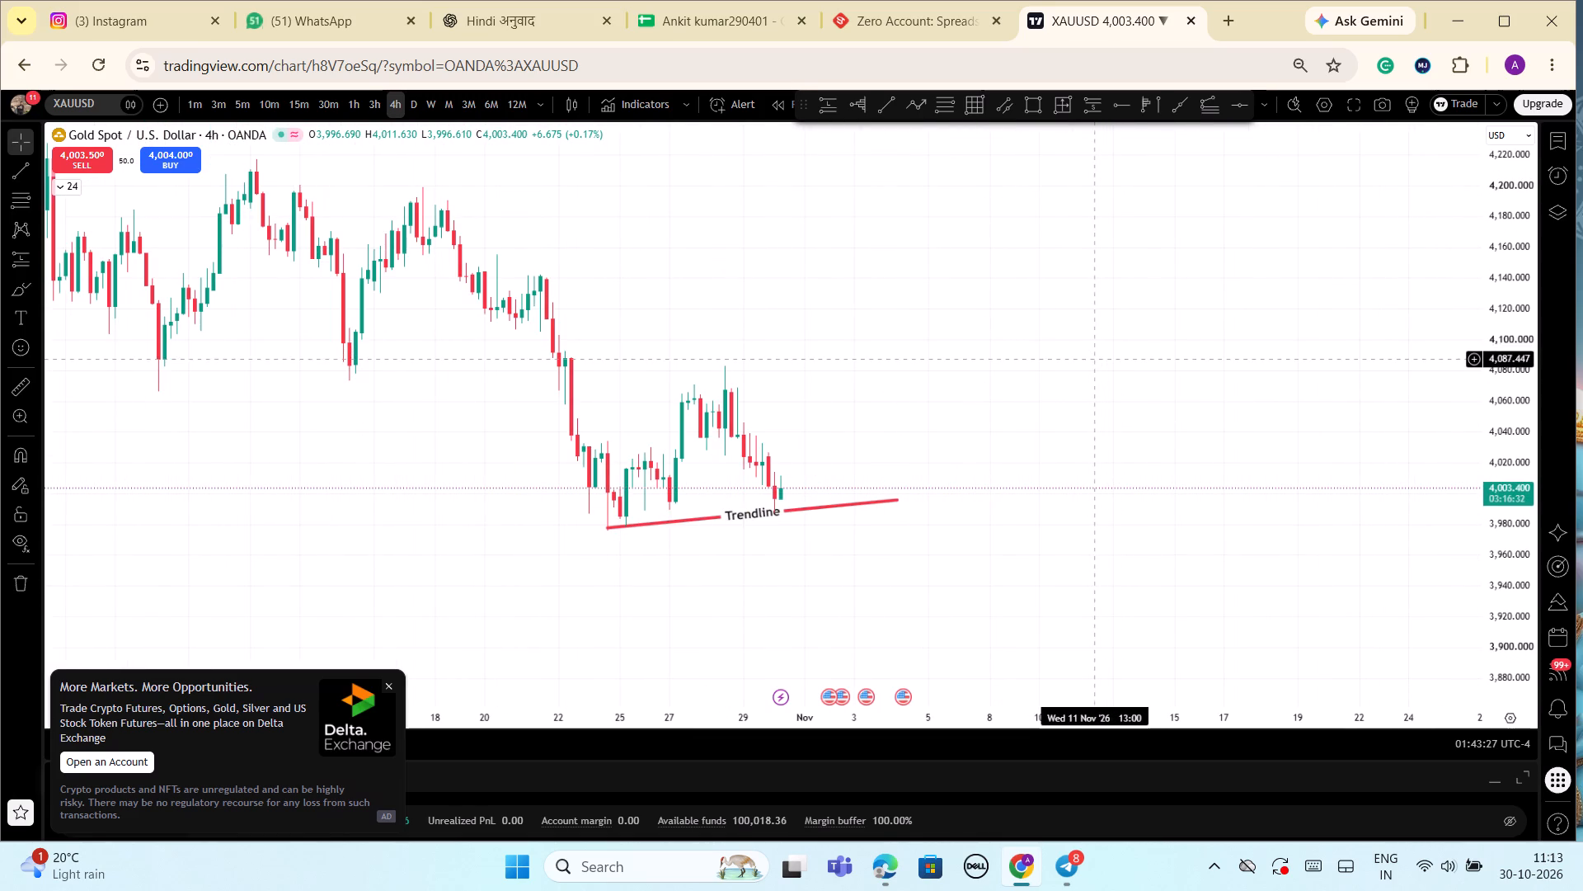
# Switch the XAUUSD chart to the 15-minute timeframe.
pyautogui.scroll(1, 1087, 362)
pyautogui.moveTo(1500, 633); pyautogui.dragTo(1498, 538)
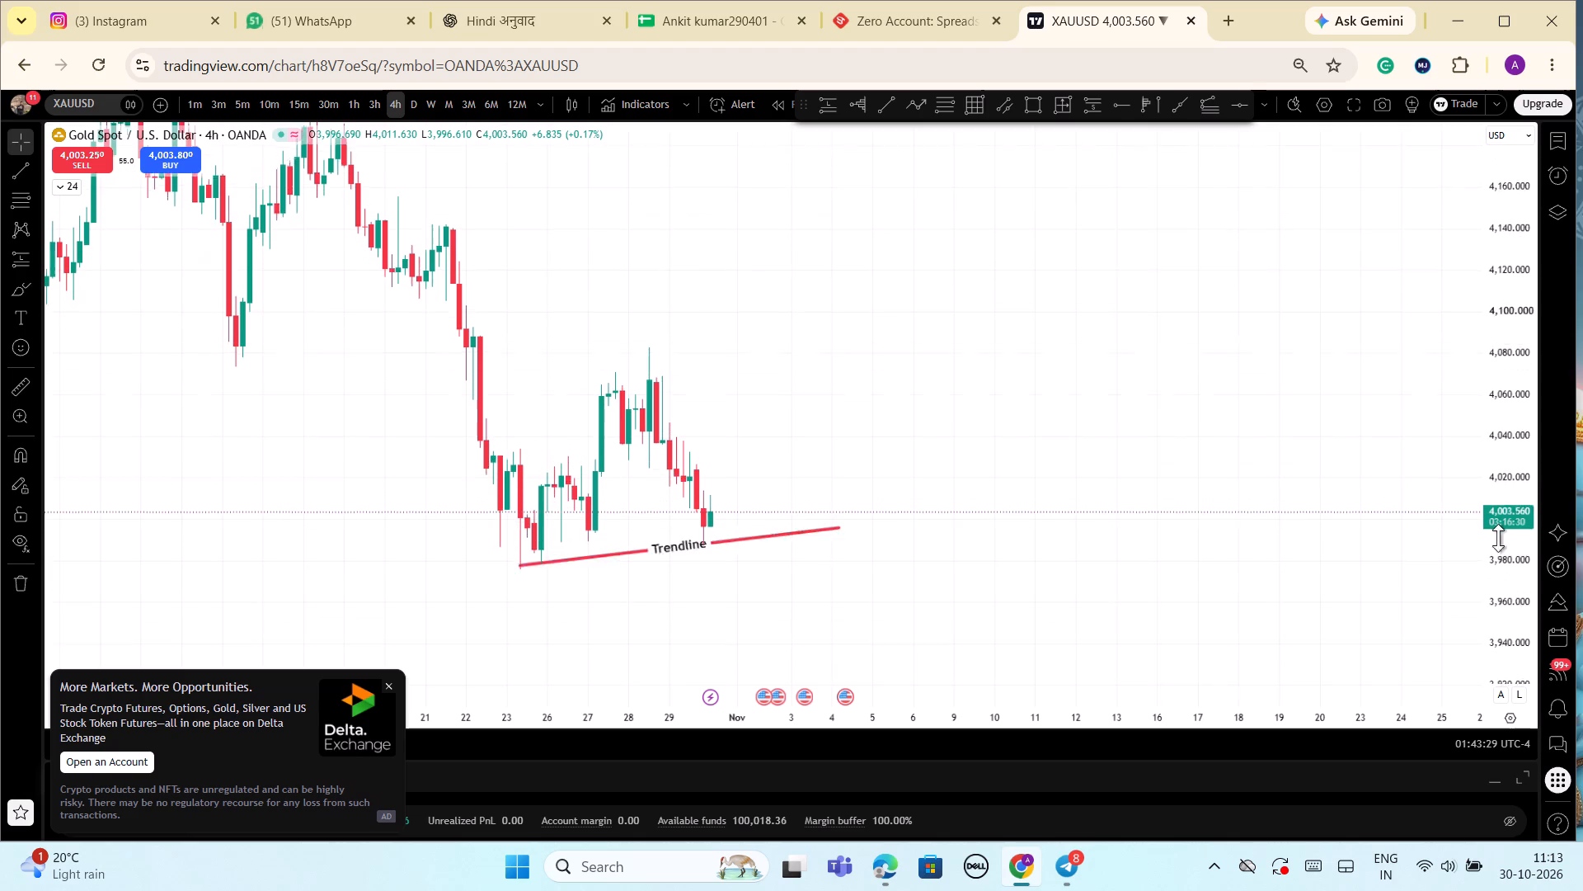
pyautogui.moveTo(1498, 538); pyautogui.dragTo(1503, 511)
pyautogui.scroll(4, 1228, 518)
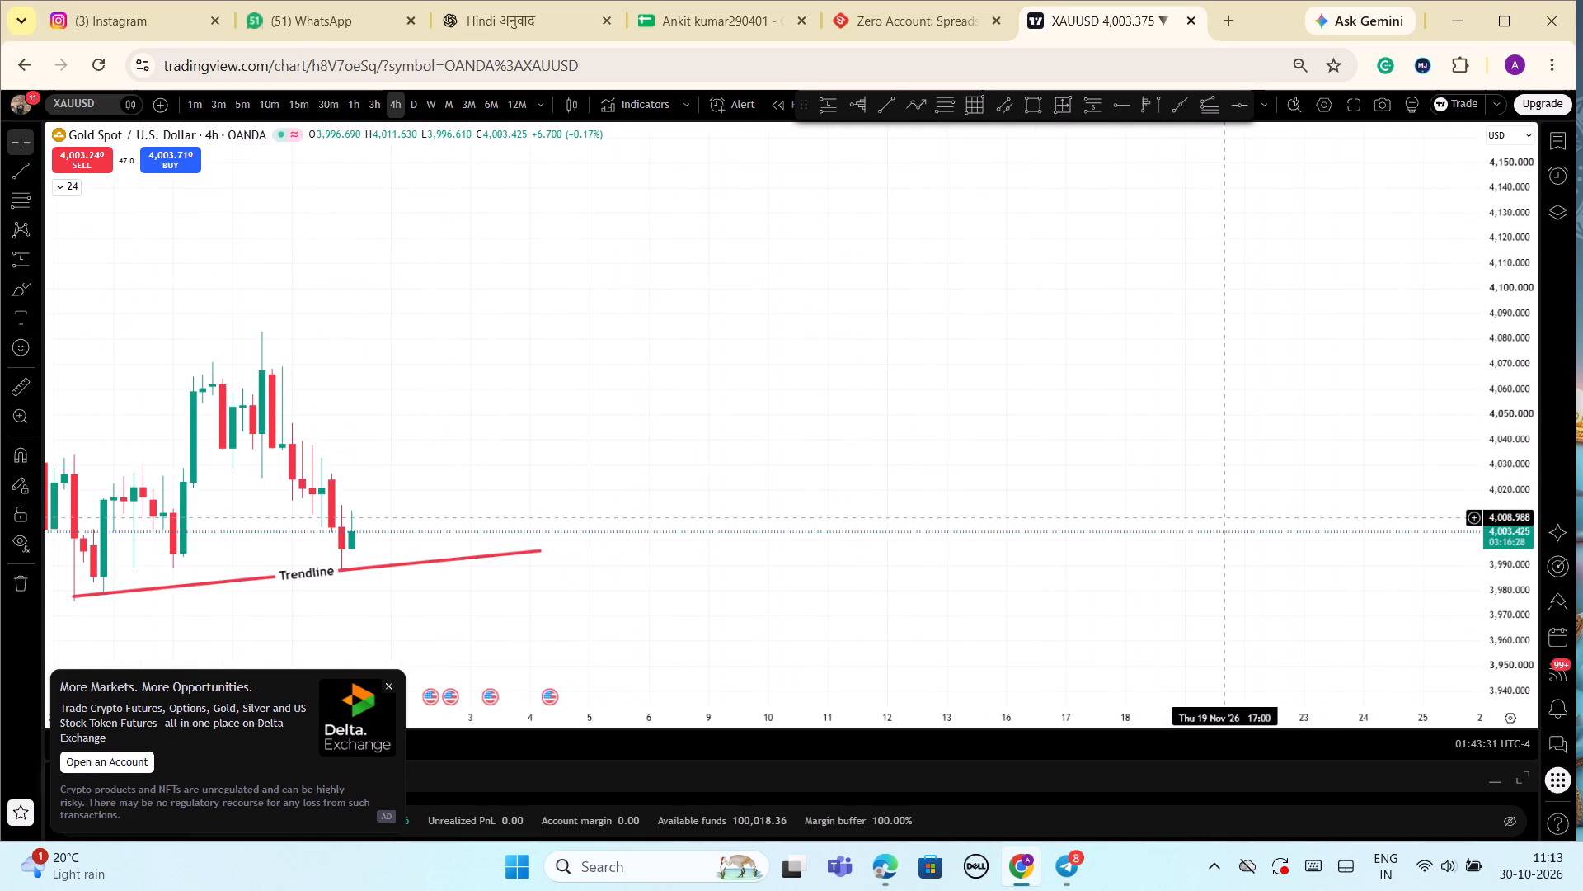
pyautogui.scroll(-3, 1228, 518)
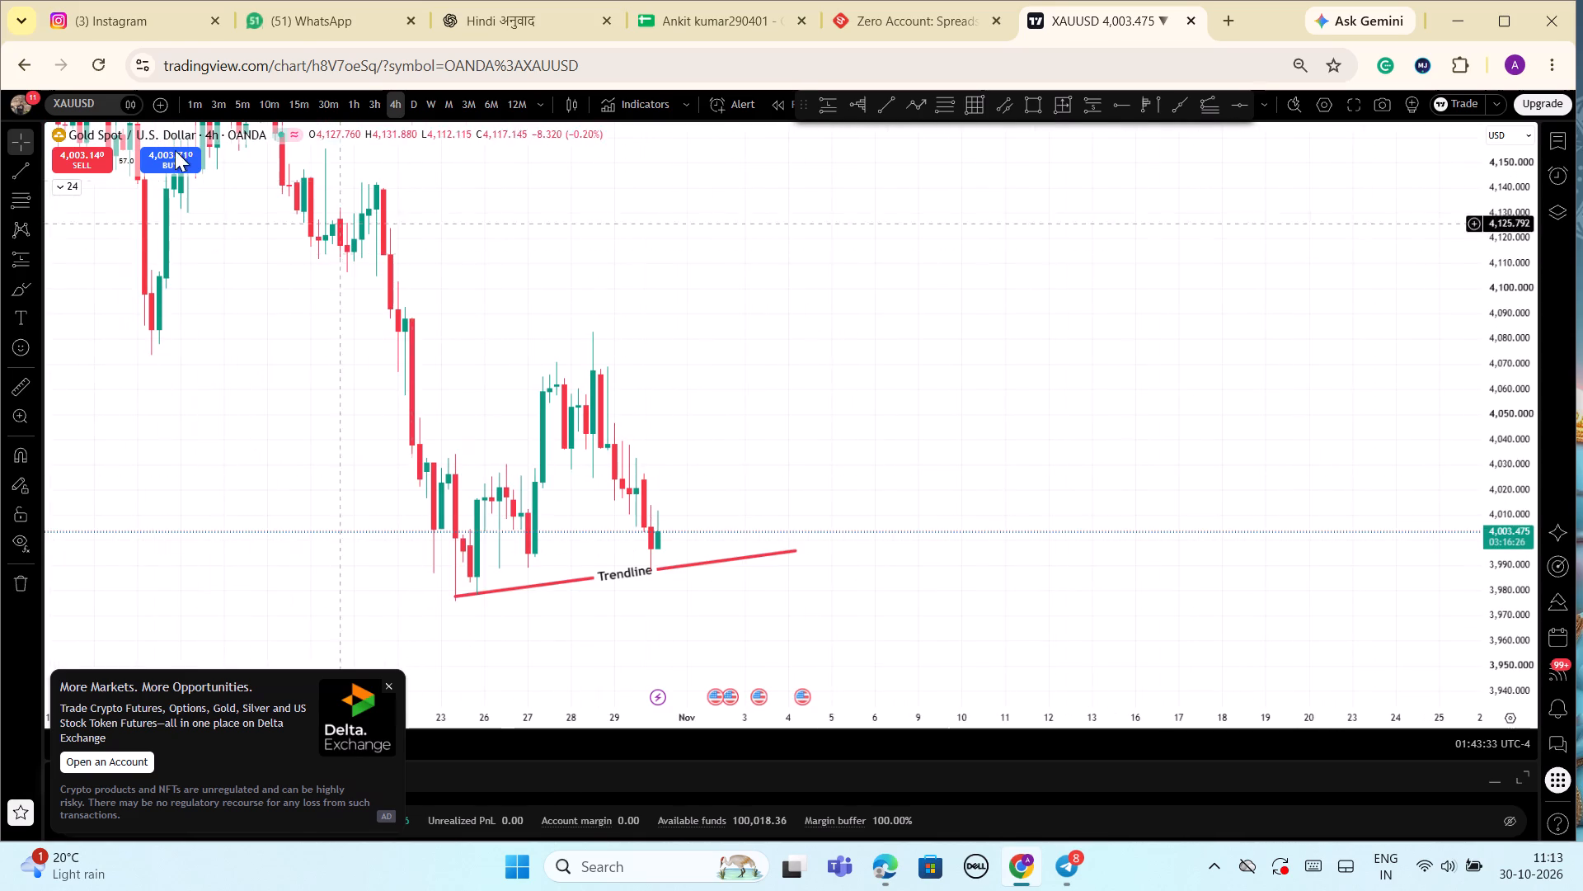
pyautogui.click(306, 111)
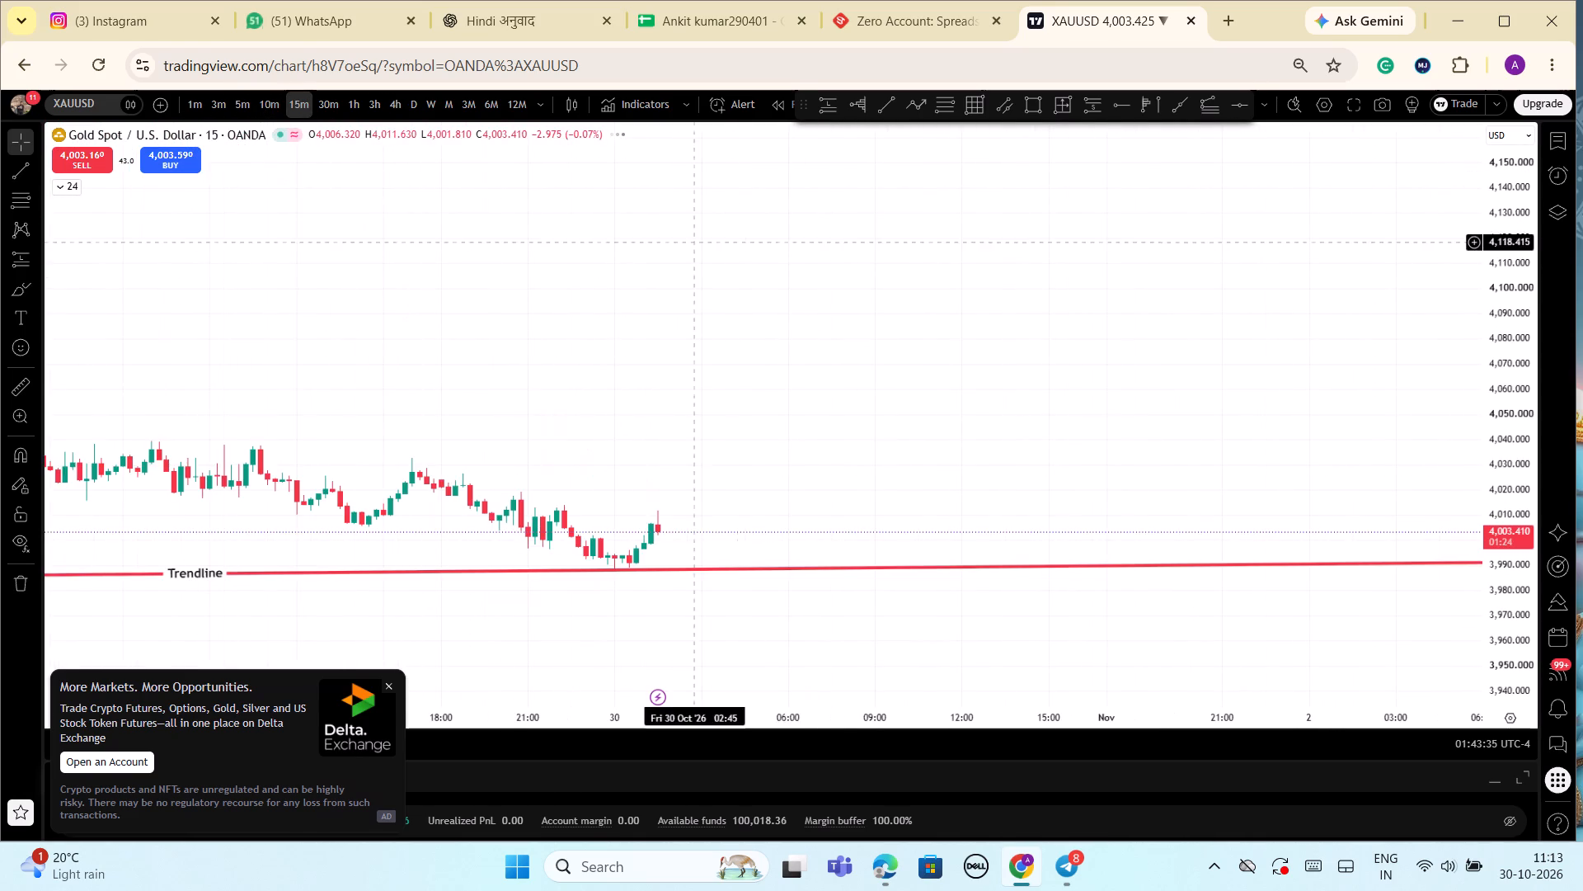
# Examine the 15-minute gold price action across the mid-to-late October swings down to the trend line.
pyautogui.scroll(-6, 757, 289)
pyautogui.scroll(-6, 869, 378)
pyautogui.scroll(5, 870, 382)
pyautogui.scroll(-4, 870, 382)
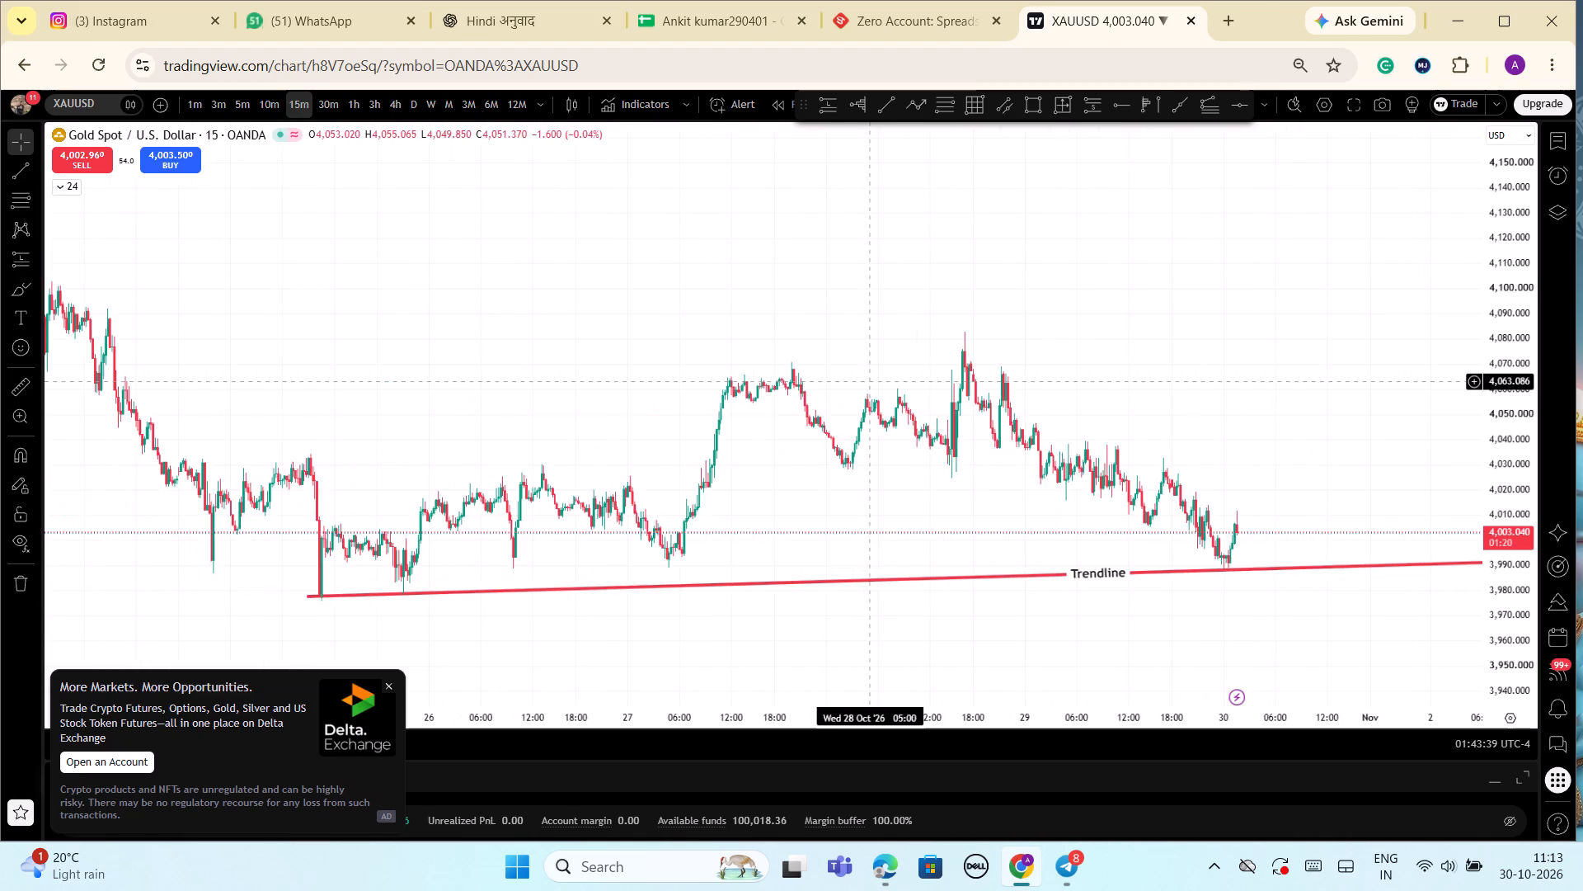
pyautogui.scroll(-9, 870, 382)
pyautogui.scroll(2, 1424, 568)
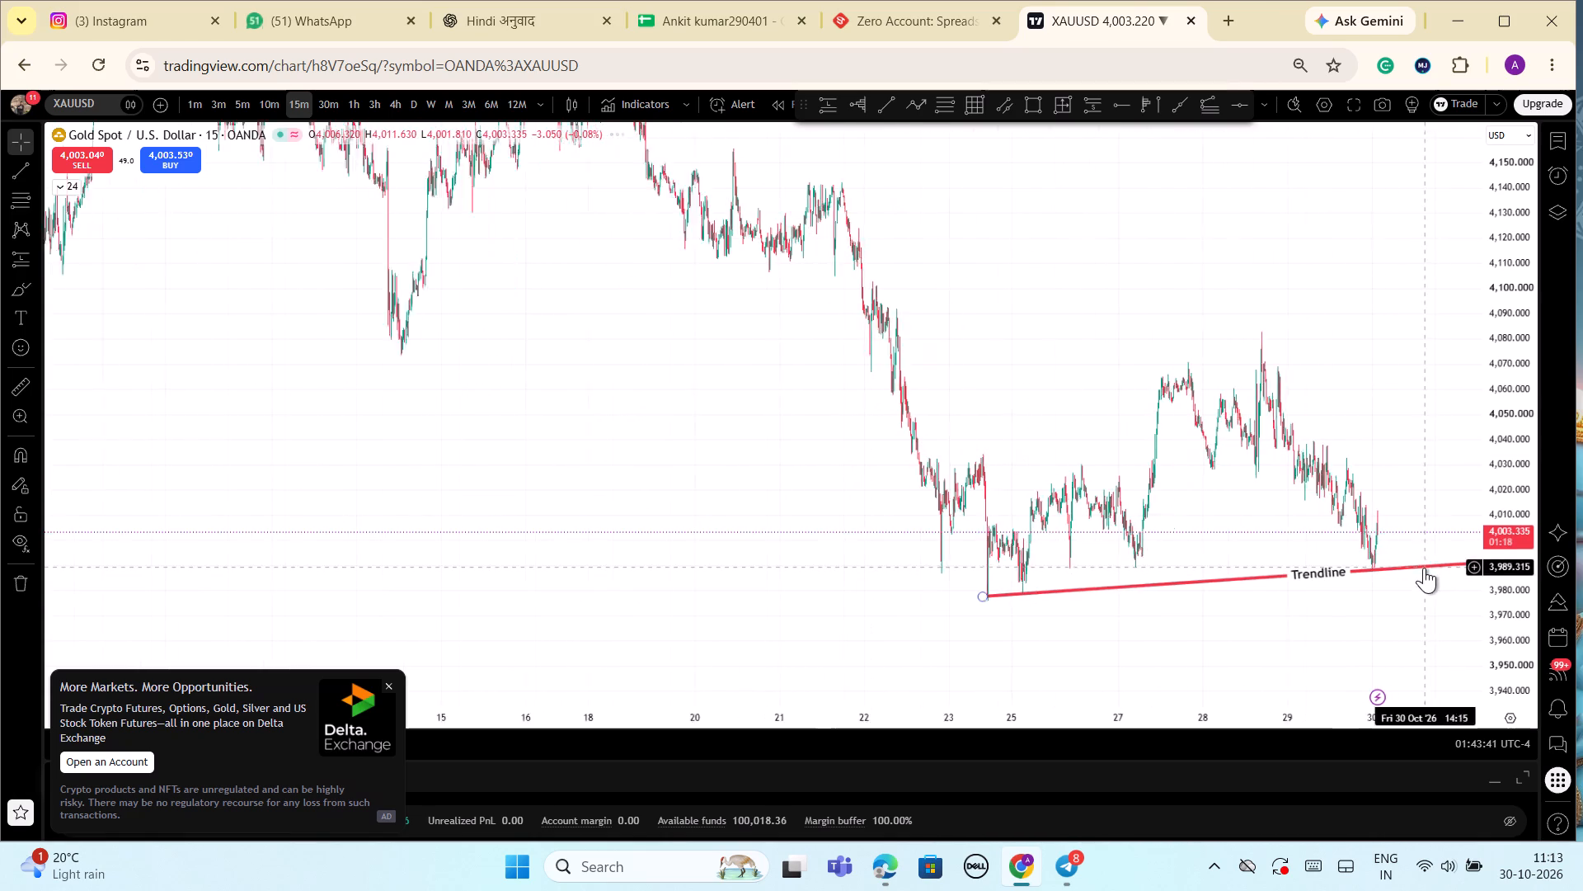
# Examine the latest 15-minute candles of 29 and 30 Oct close up, around the low at the trend line.
pyautogui.scroll(2, 1424, 568)
pyautogui.moveTo(1515, 661); pyautogui.dragTo(1491, 407)
pyautogui.scroll(2, 1393, 443)
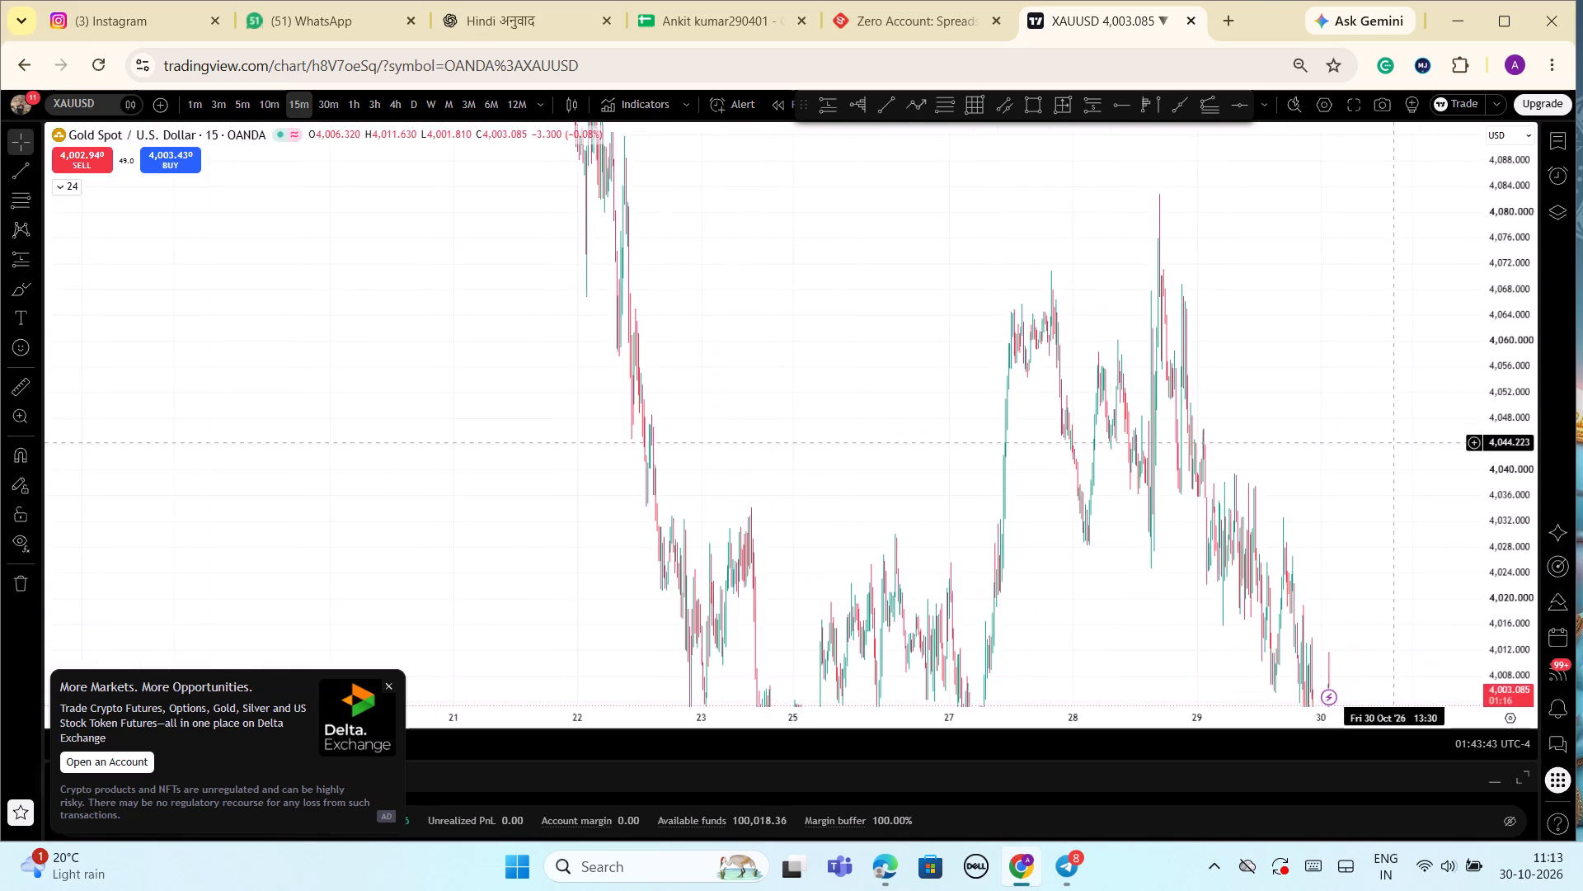
pyautogui.scroll(9, 1393, 443)
pyautogui.moveTo(1162, 524); pyautogui.dragTo(1180, 462)
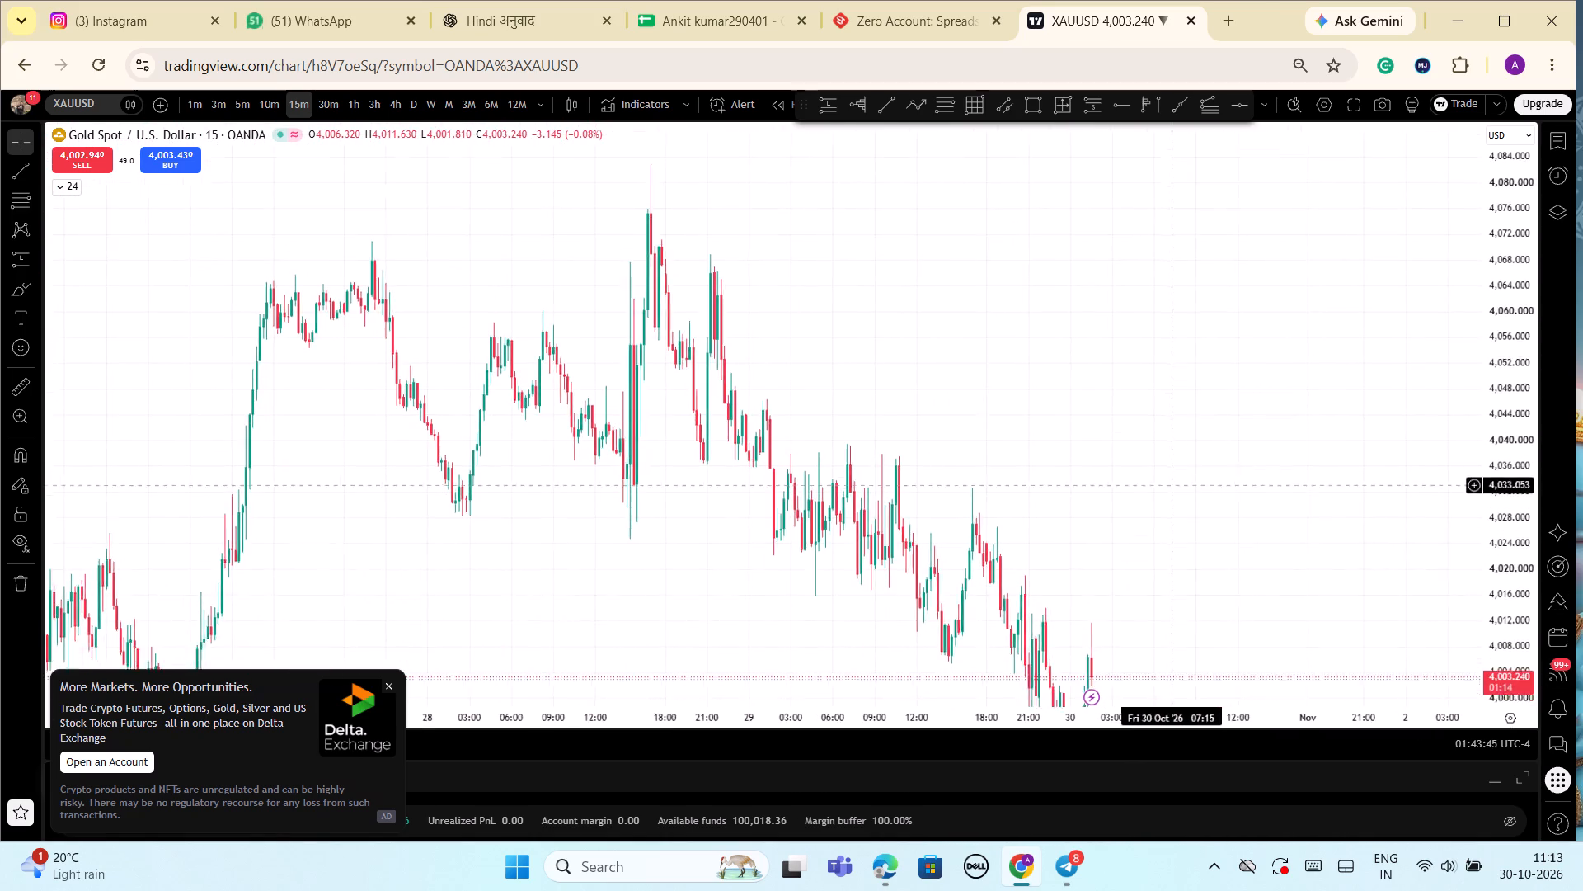
pyautogui.moveTo(1180, 462); pyautogui.dragTo(1243, 342)
pyautogui.scroll(4, 1200, 373)
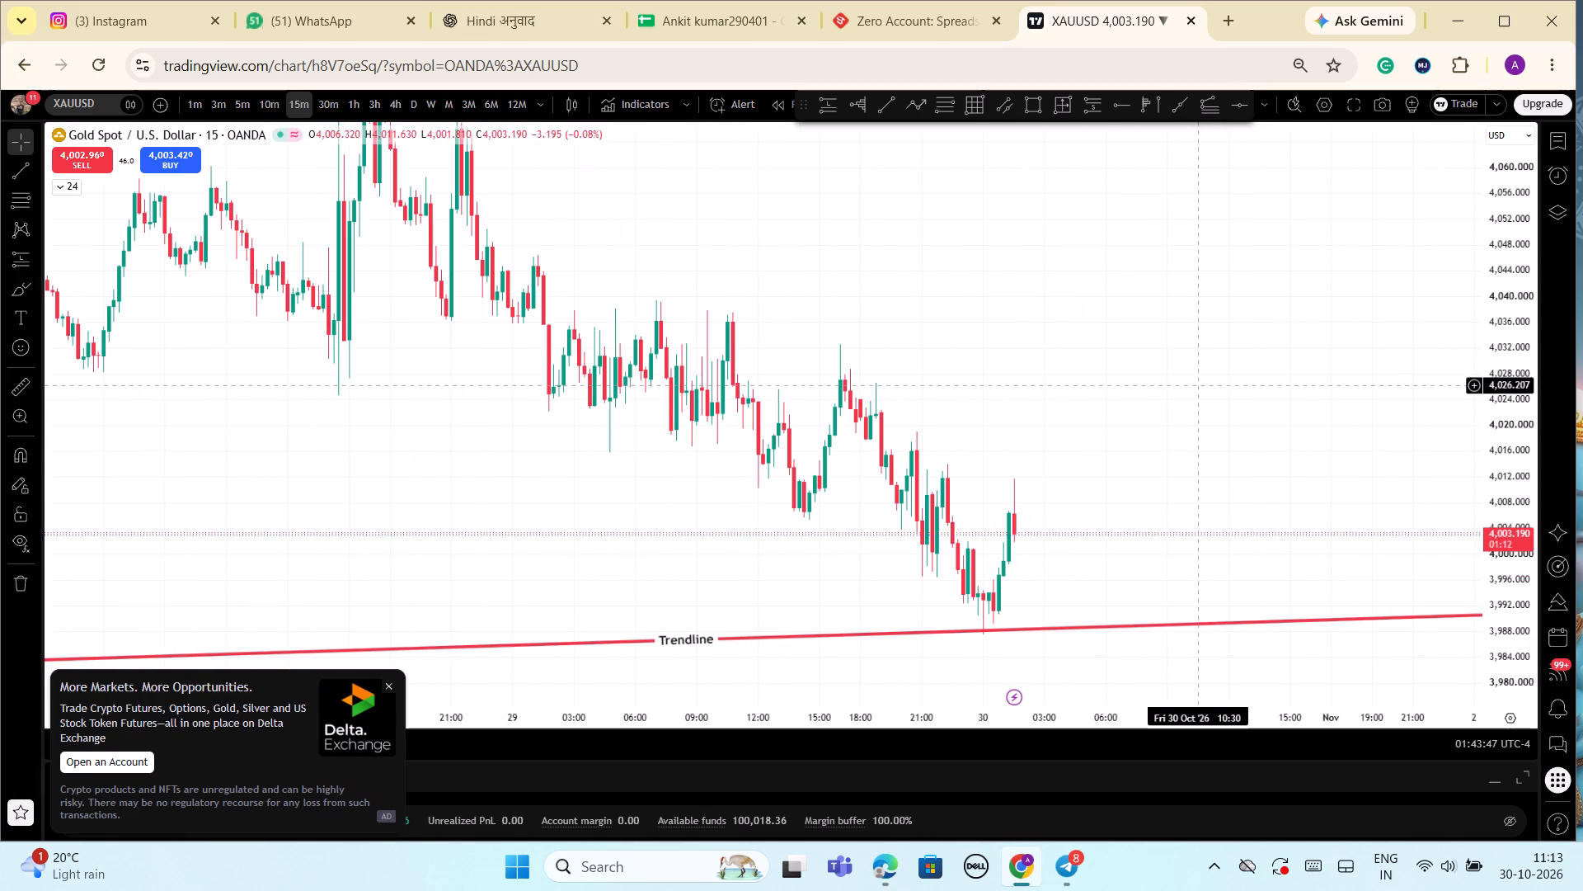
pyautogui.scroll(2, 1197, 385)
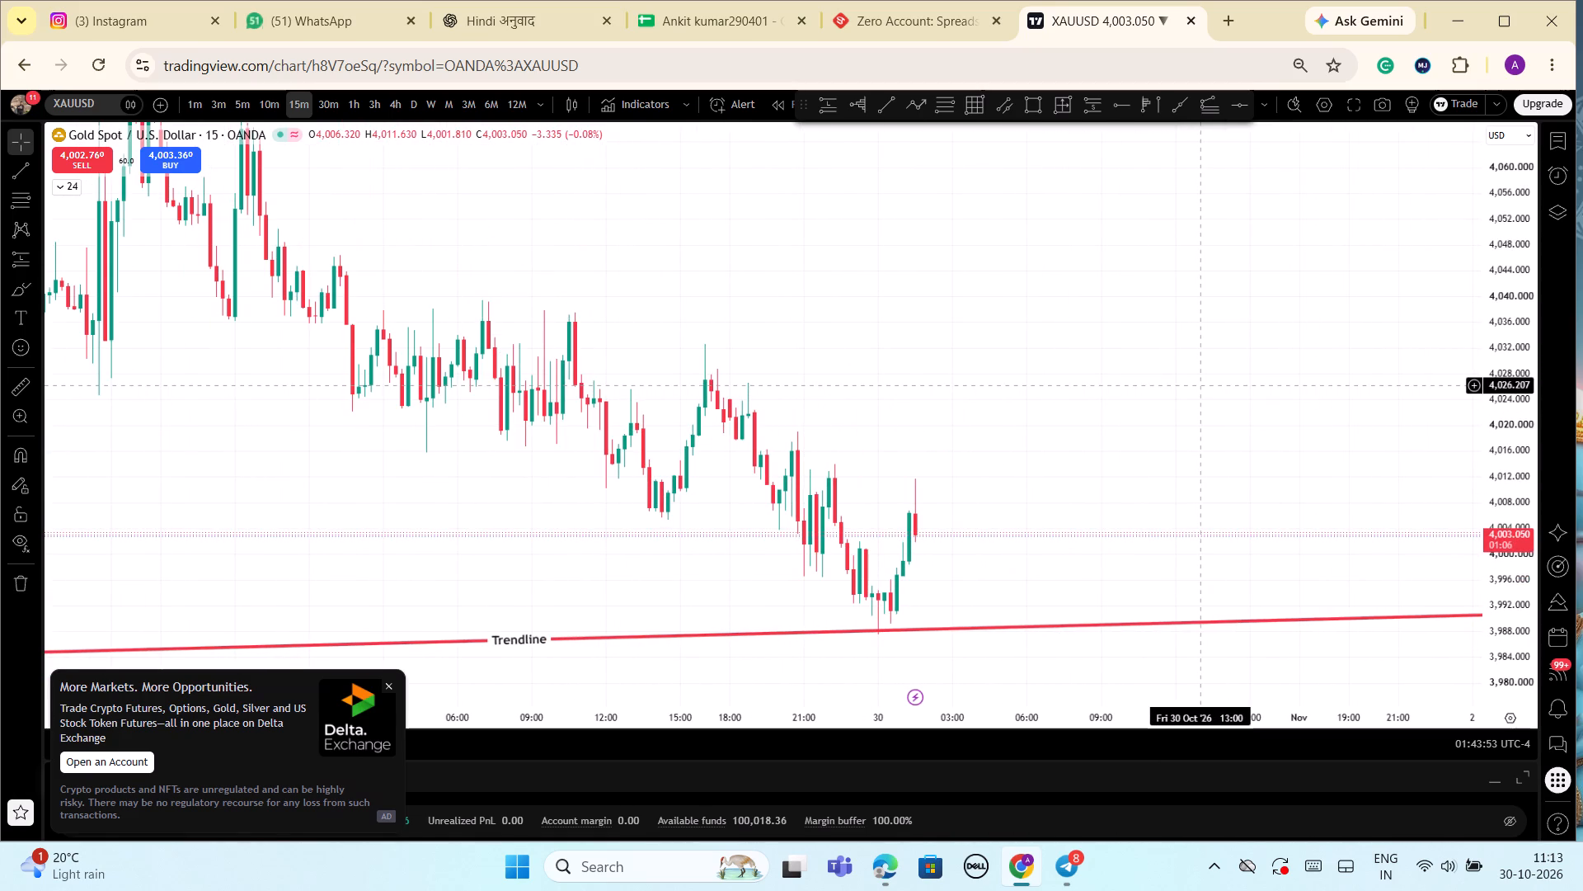
pyautogui.moveTo(1513, 250); pyautogui.dragTo(1502, 296)
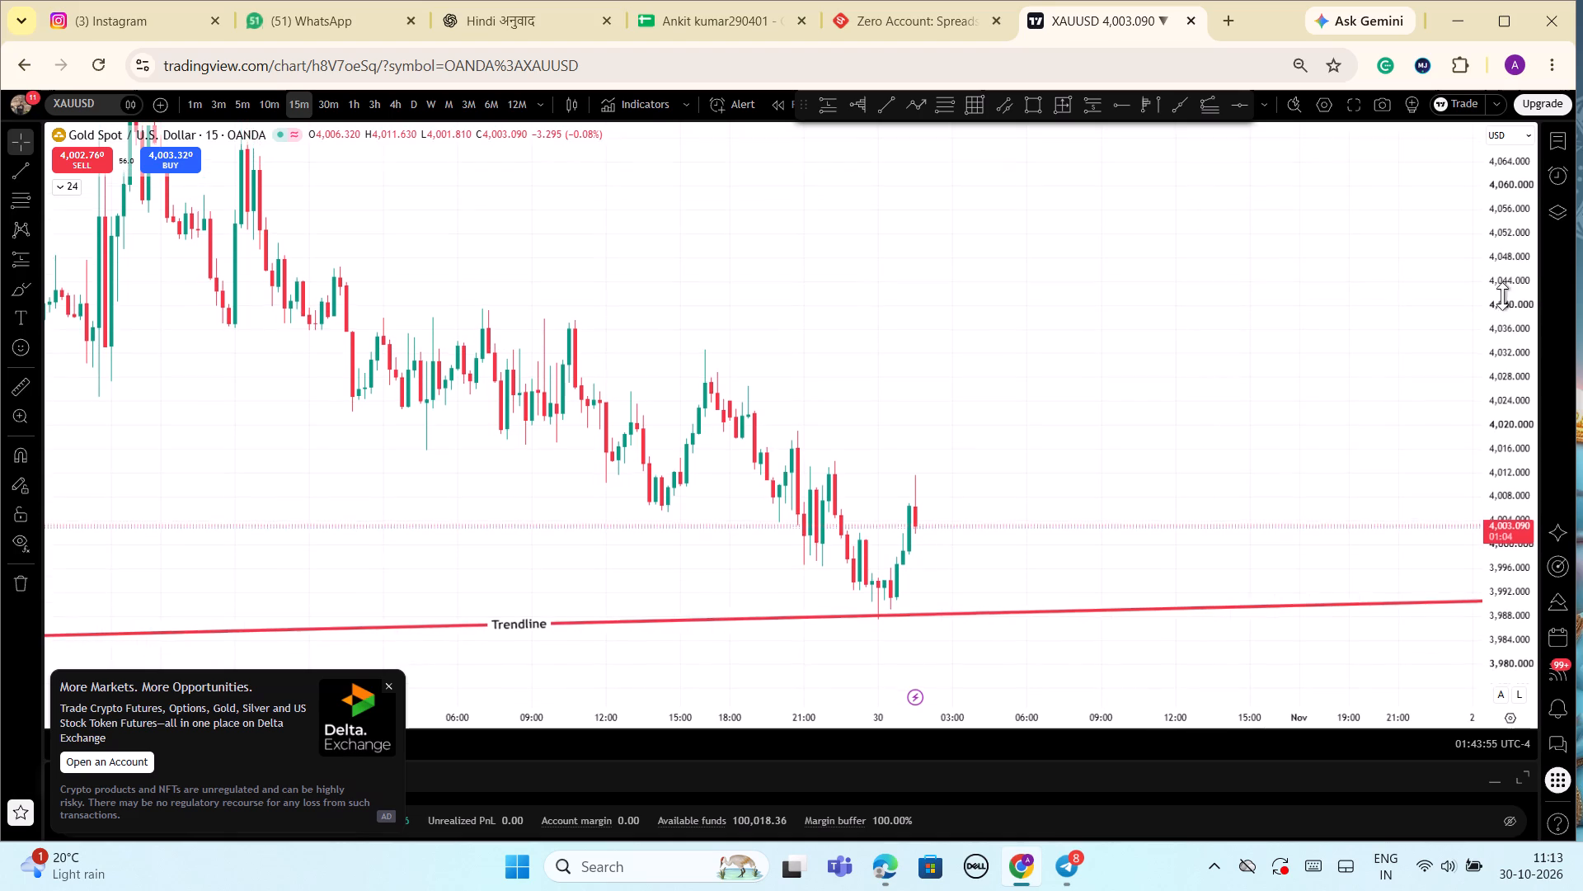
pyautogui.moveTo(1502, 296); pyautogui.dragTo(1497, 312)
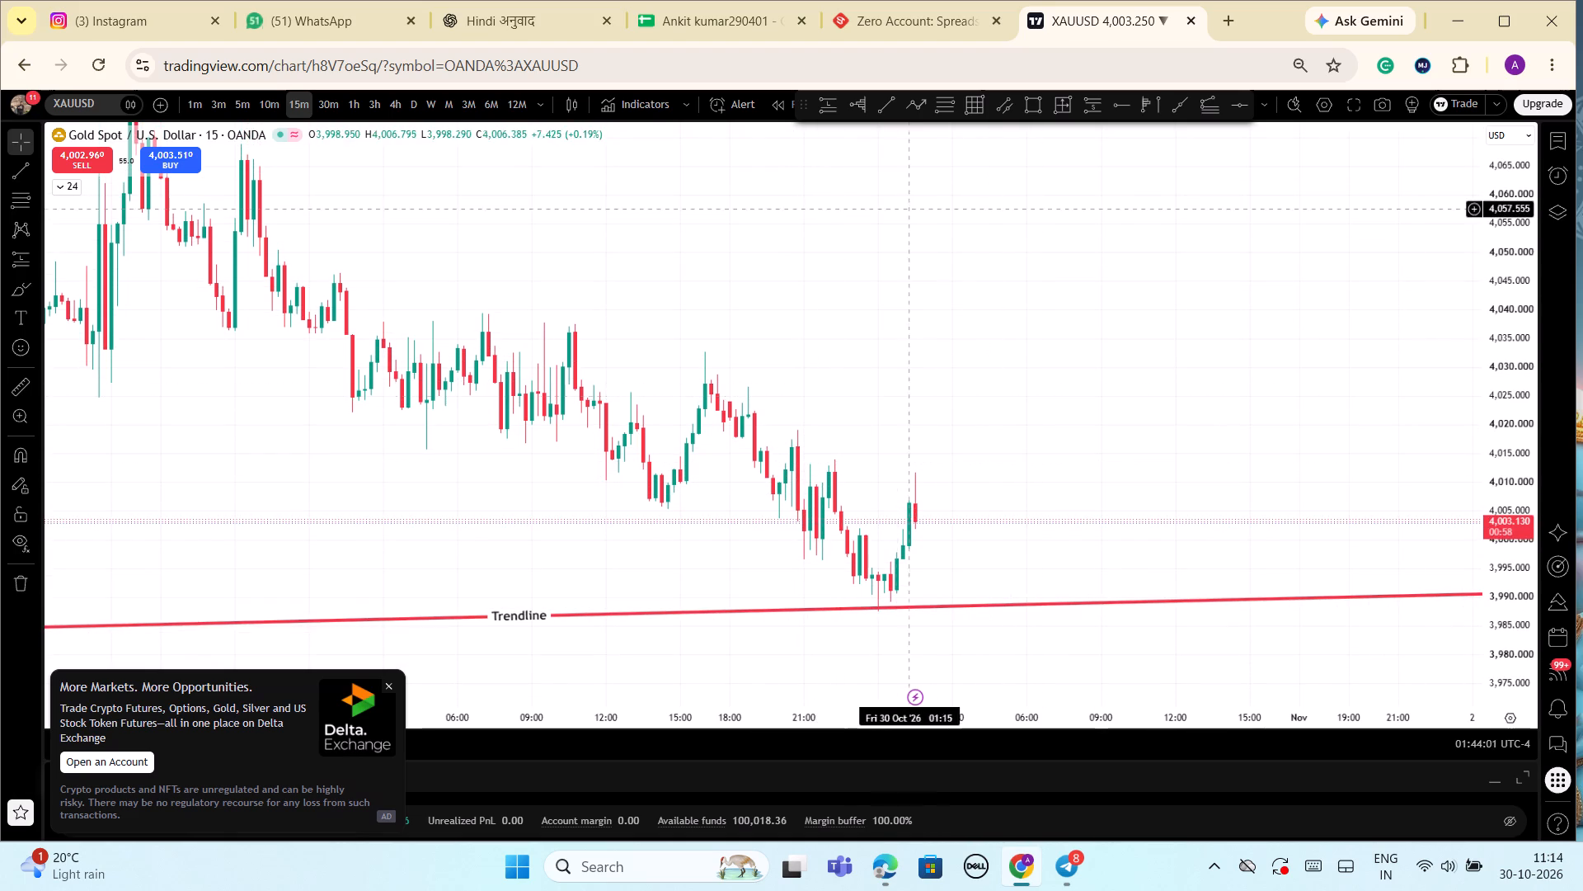
pyautogui.scroll(4, 1225, 488)
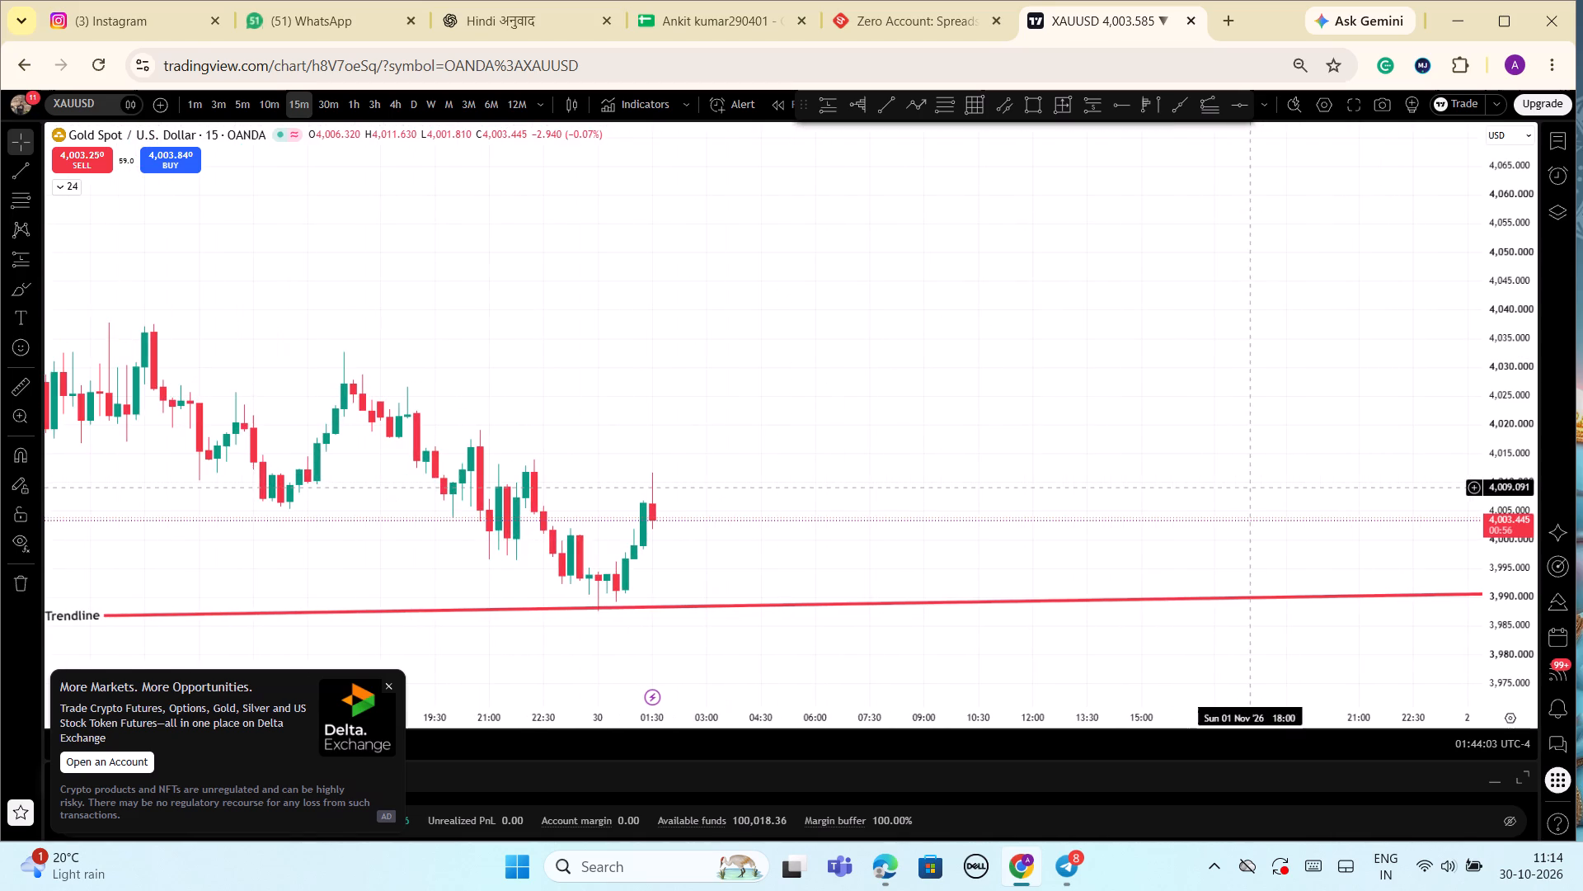
pyautogui.scroll(-3, 1246, 490)
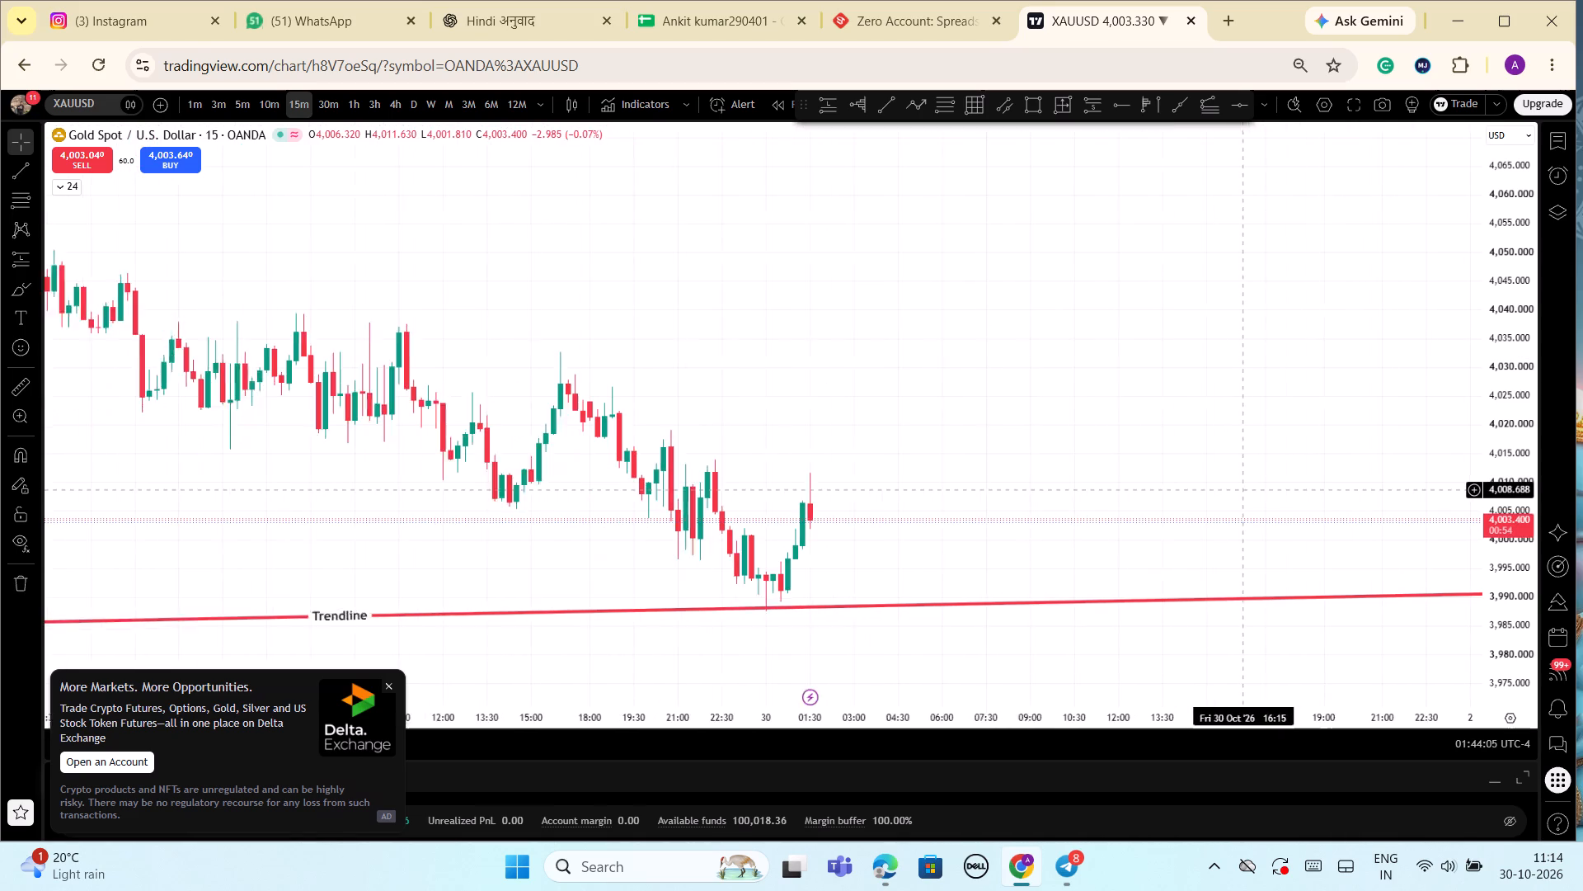
# Switch the chart to the 1-minute timeframe and examine the 29–30 Oct price action above the trend line.
pyautogui.click(193, 101)
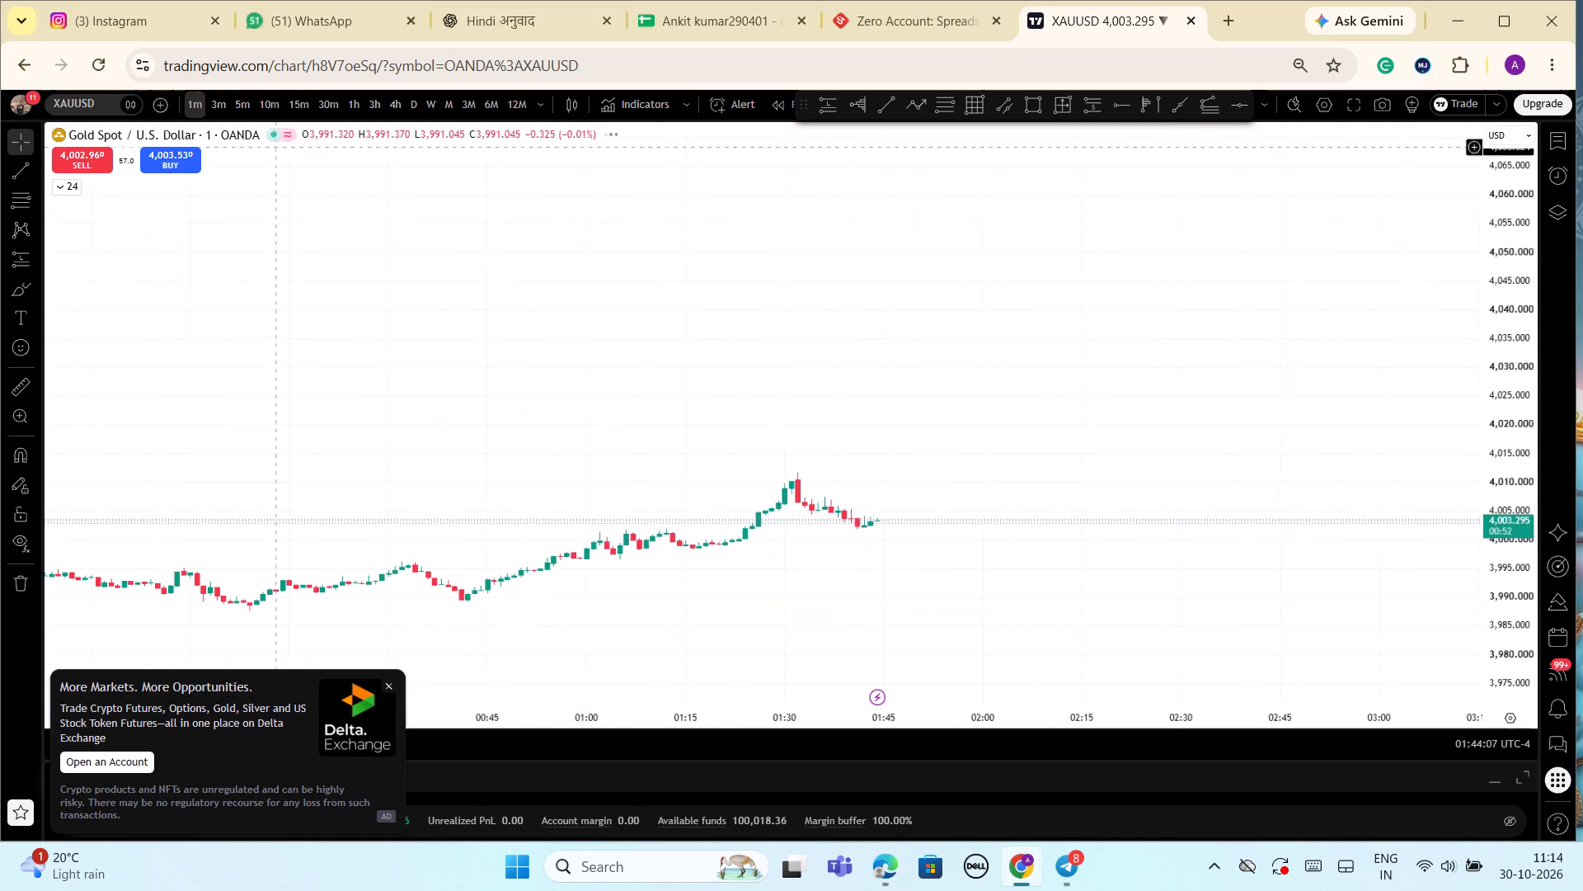
pyautogui.scroll(-6, 807, 365)
pyautogui.scroll(-5, 861, 436)
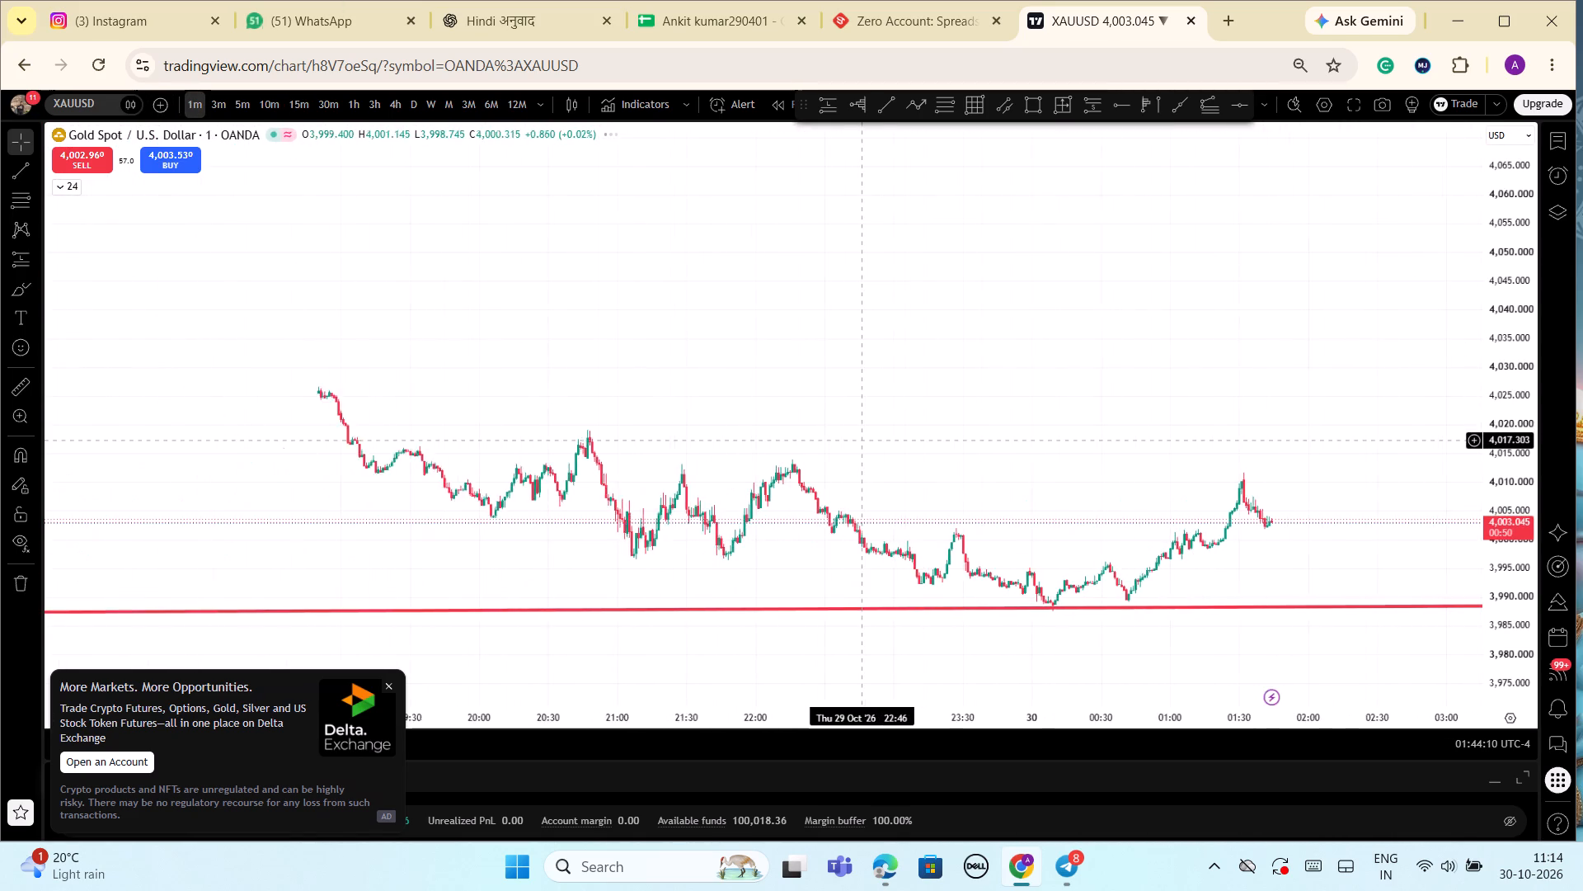
pyautogui.scroll(-7, 862, 443)
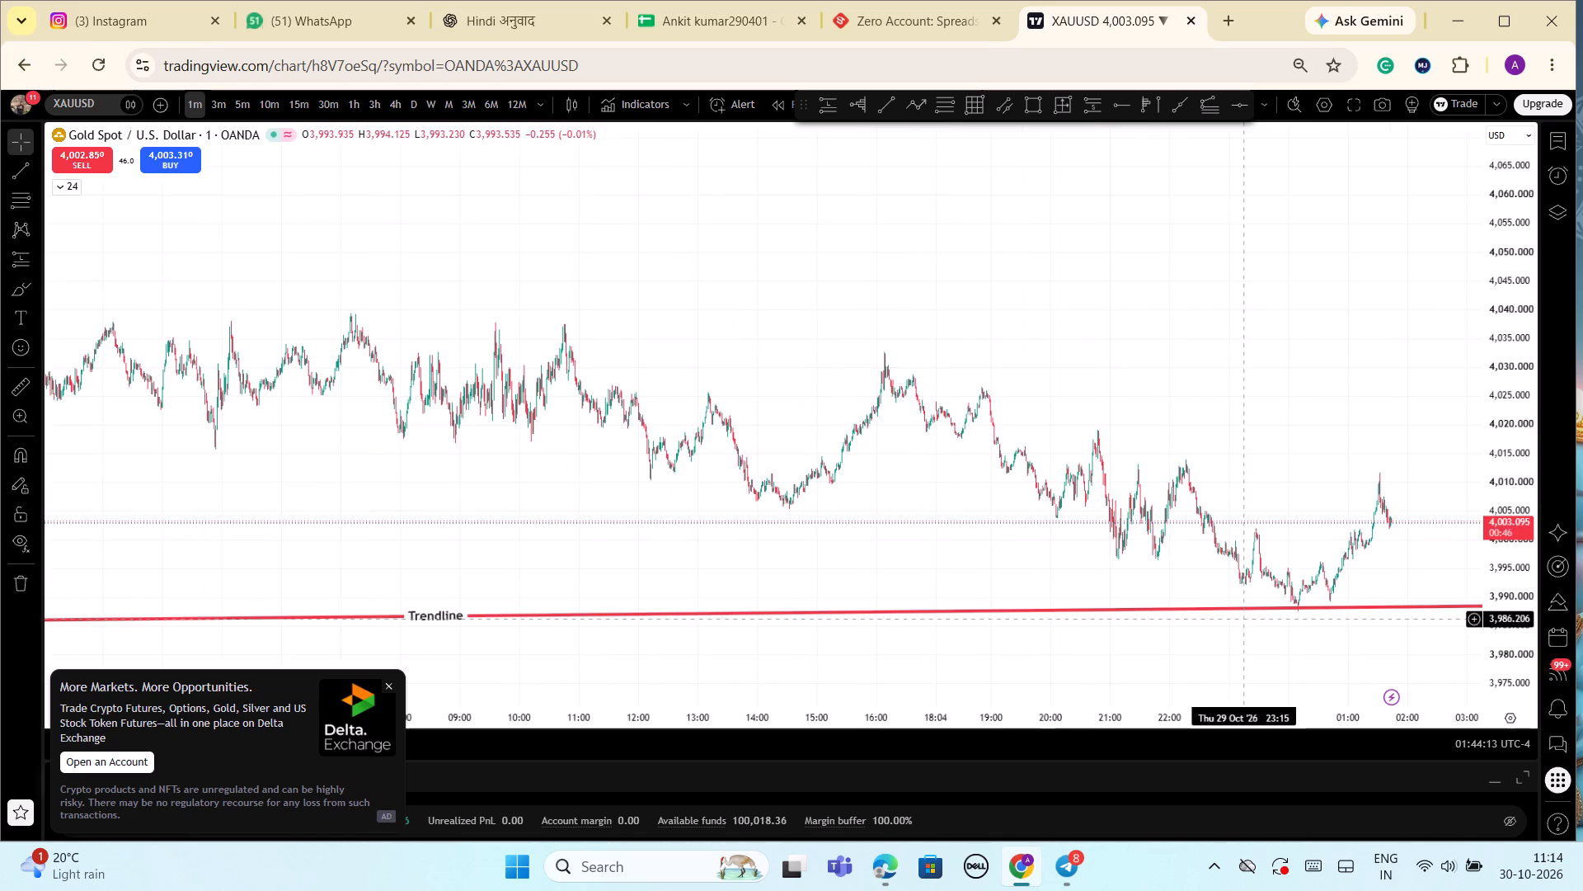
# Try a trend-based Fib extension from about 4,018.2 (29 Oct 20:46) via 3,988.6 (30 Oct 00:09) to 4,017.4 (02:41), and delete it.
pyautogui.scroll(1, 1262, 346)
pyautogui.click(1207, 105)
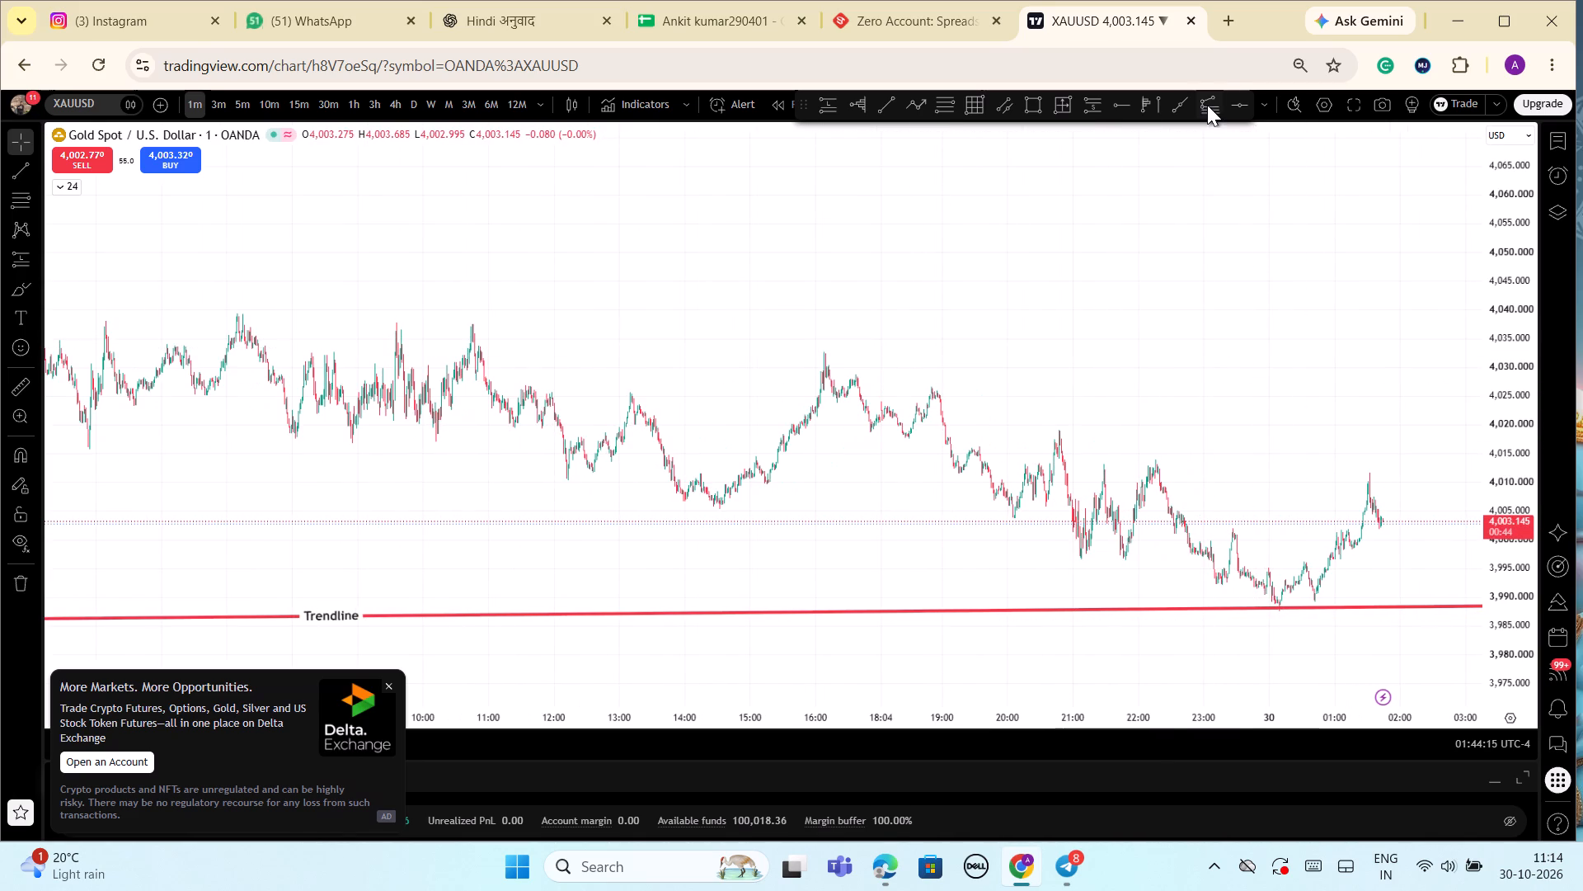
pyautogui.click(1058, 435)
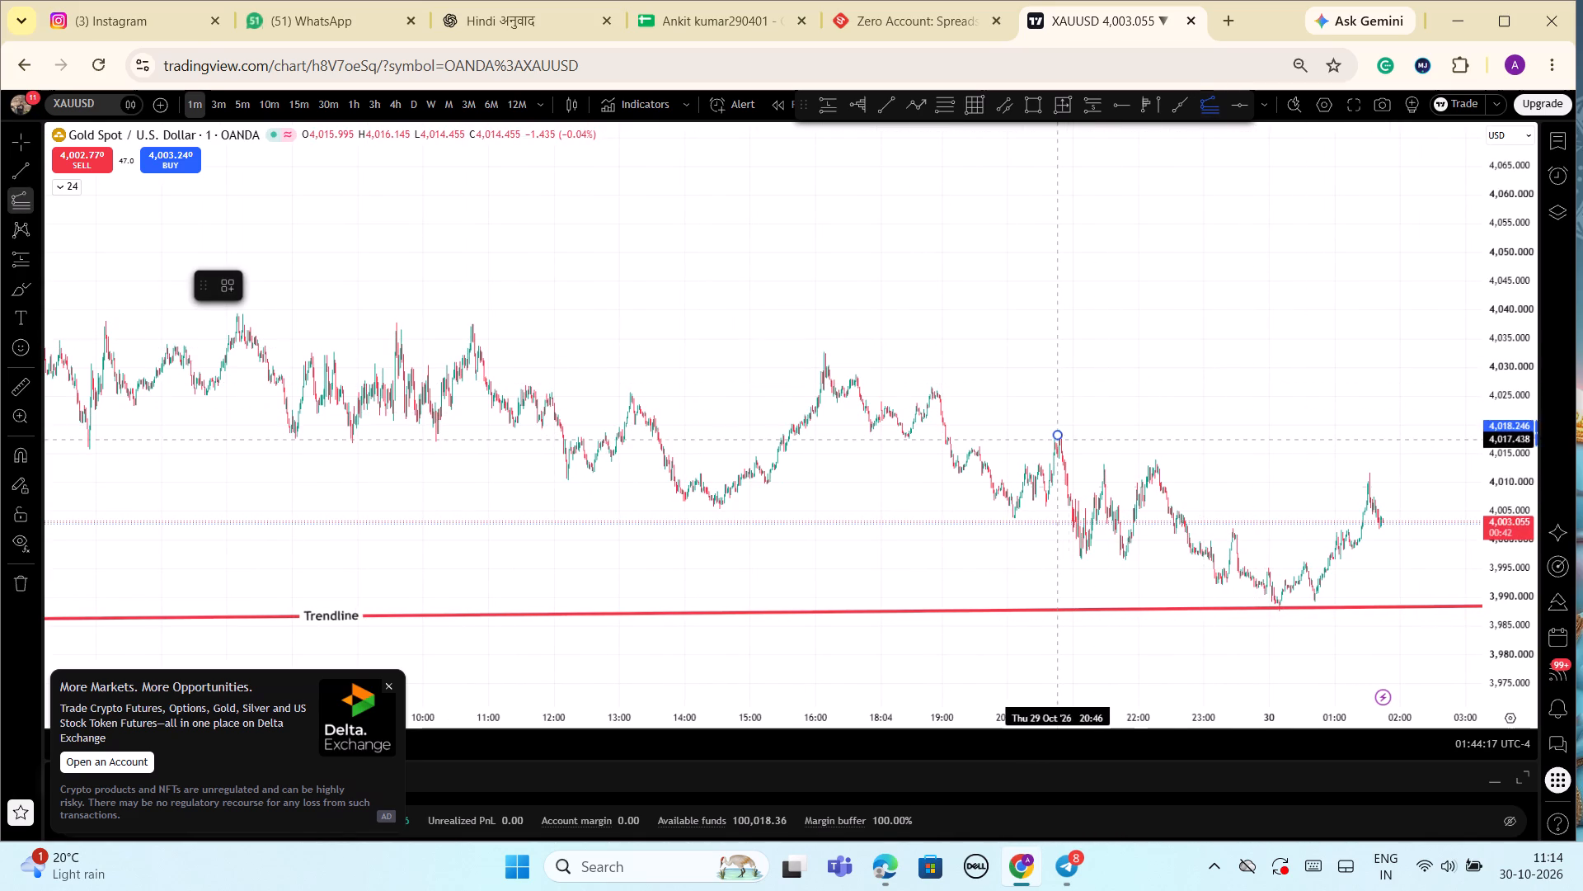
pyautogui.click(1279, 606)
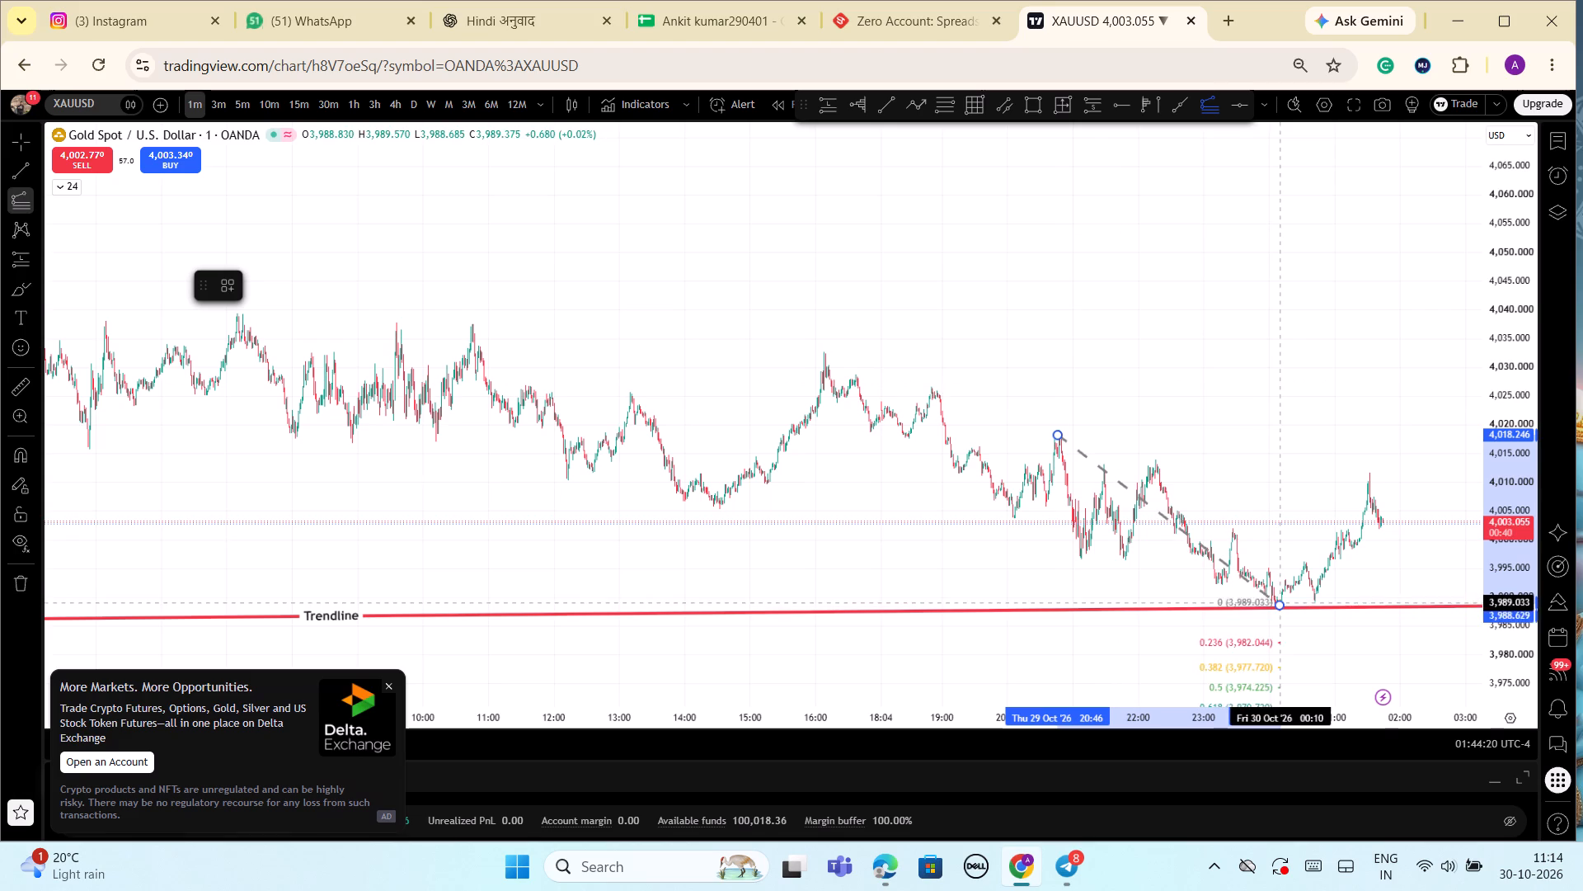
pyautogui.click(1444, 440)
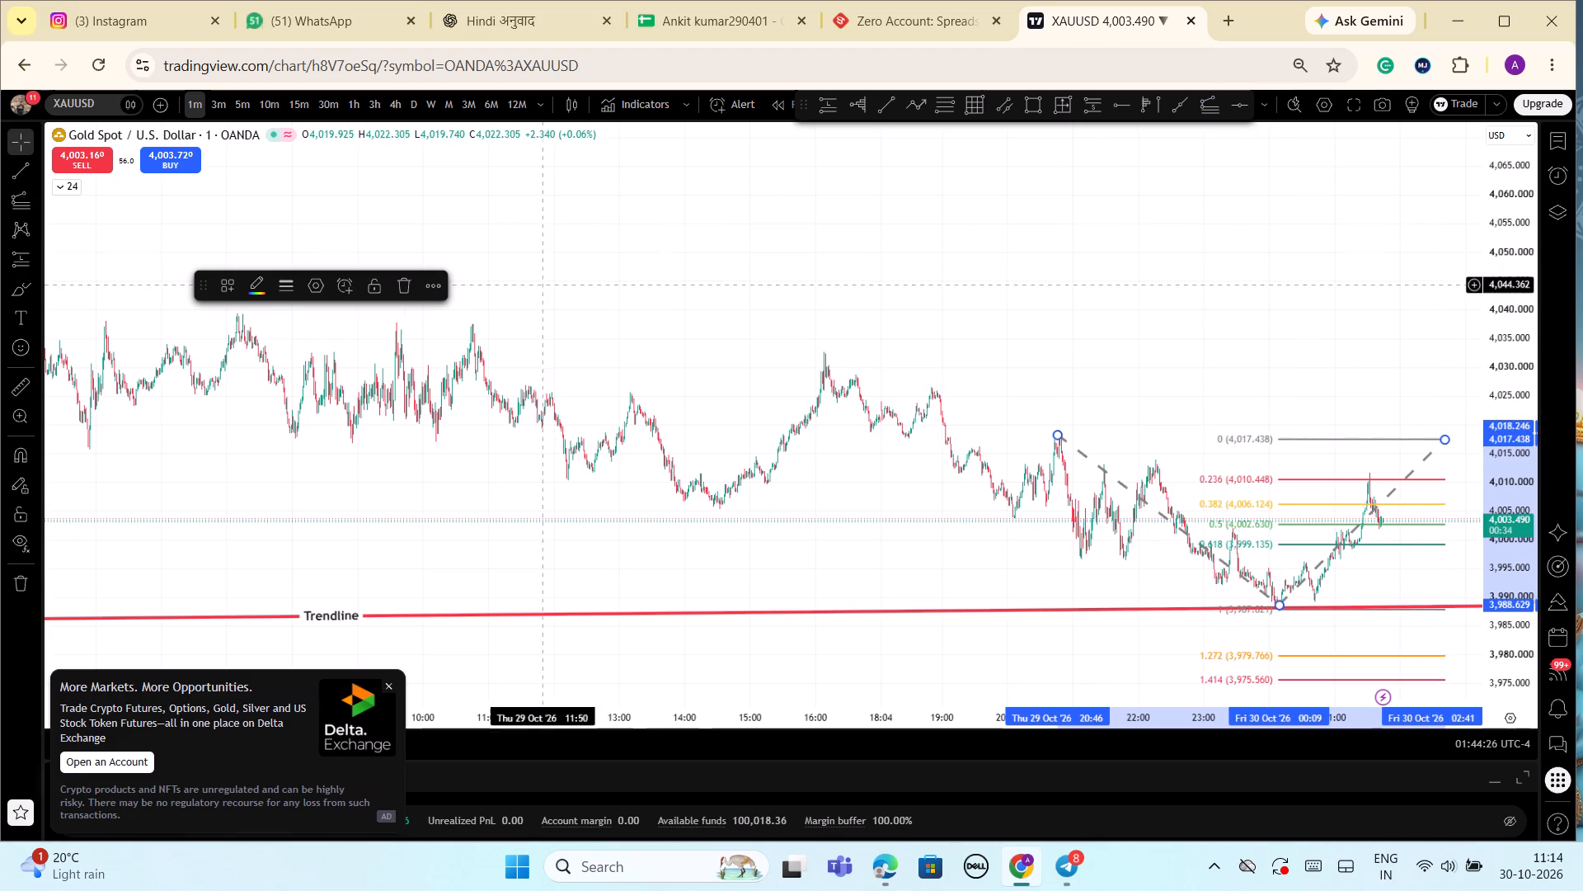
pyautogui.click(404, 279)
# Examine the 1-minute candles of the 30 Oct move off the trend line and the late 29 Oct swings before it.
pyautogui.scroll(4, 1303, 565)
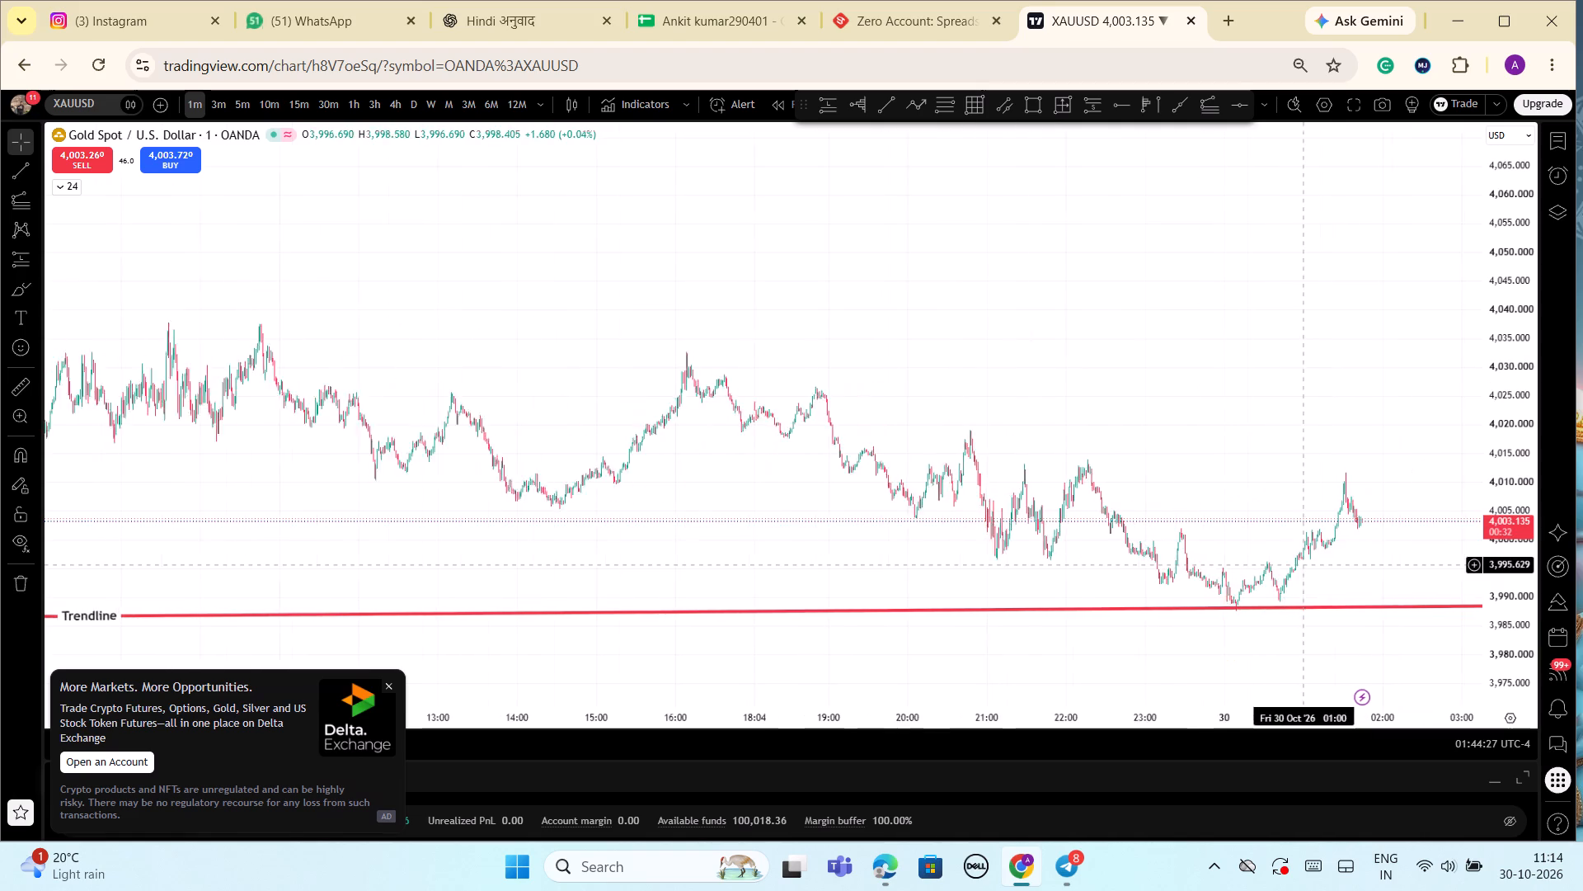
pyautogui.scroll(3, 1308, 565)
pyautogui.moveTo(1510, 667); pyautogui.dragTo(1491, 449)
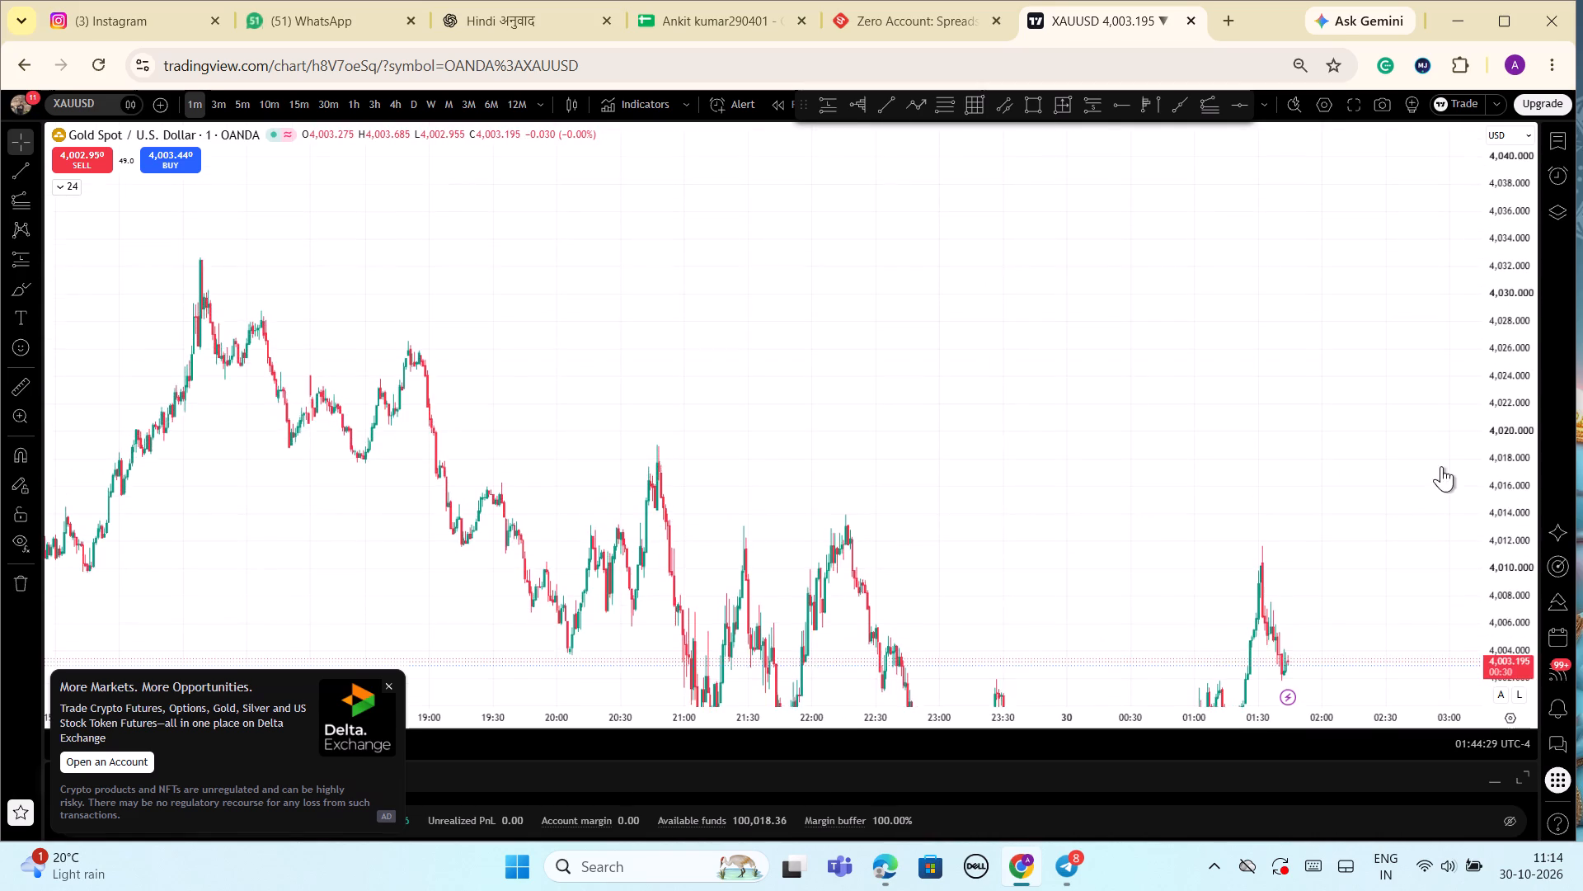
pyautogui.scroll(4, 1324, 532)
pyautogui.moveTo(1299, 577); pyautogui.dragTo(1332, 368)
pyautogui.scroll(2, 1238, 438)
pyautogui.scroll(4, 1228, 525)
pyautogui.moveTo(1160, 543); pyautogui.dragTo(1283, 542)
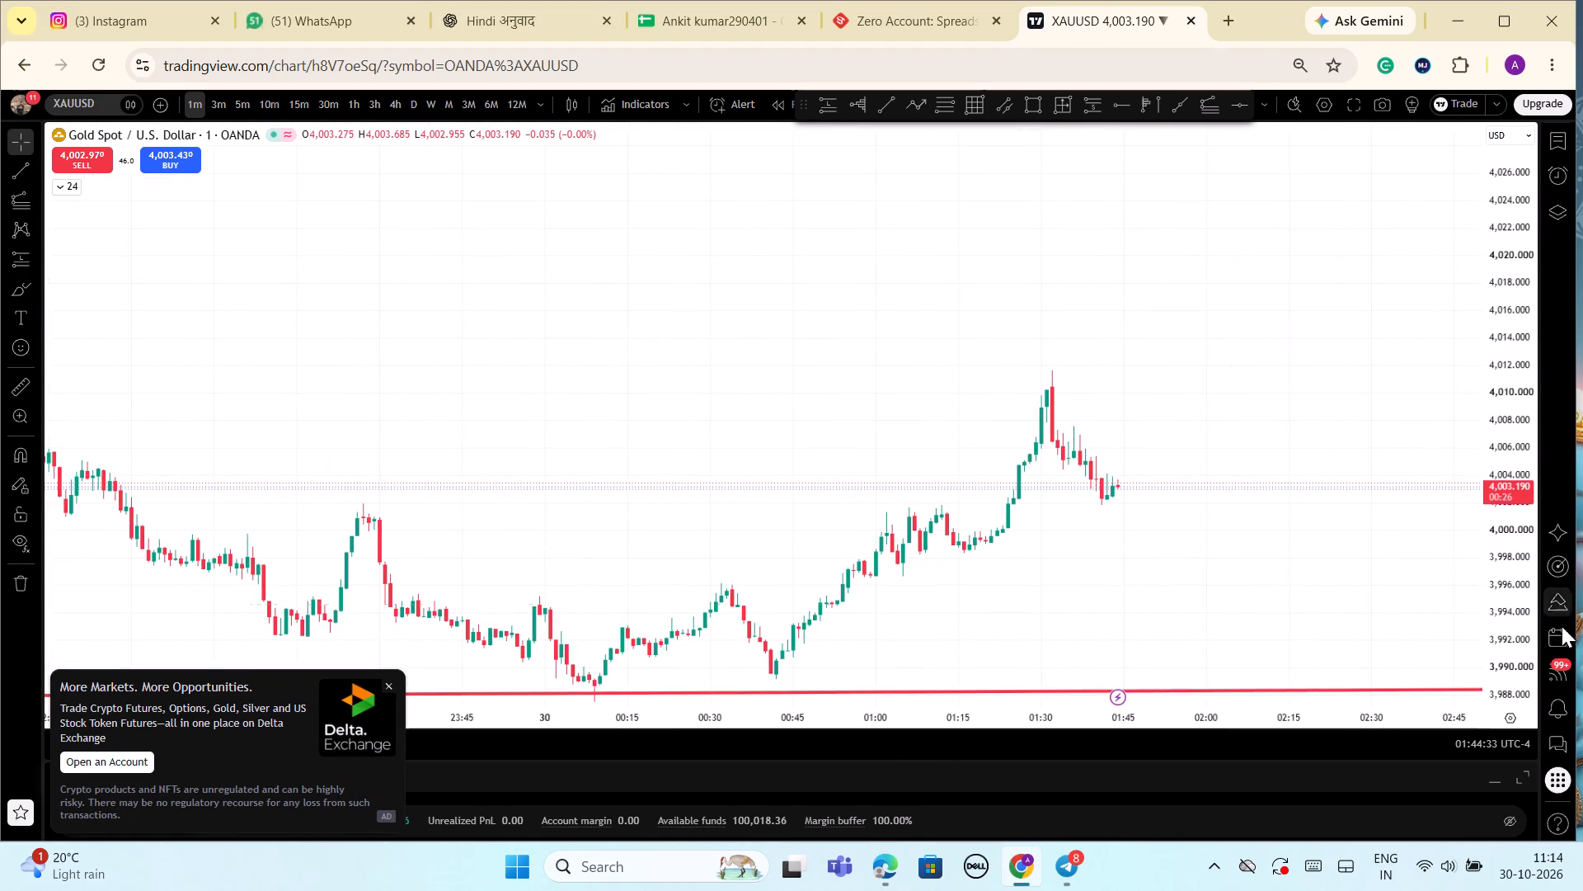
pyautogui.moveTo(1515, 646); pyautogui.dragTo(1505, 243)
pyautogui.moveTo(1281, 366); pyautogui.dragTo(1365, 139)
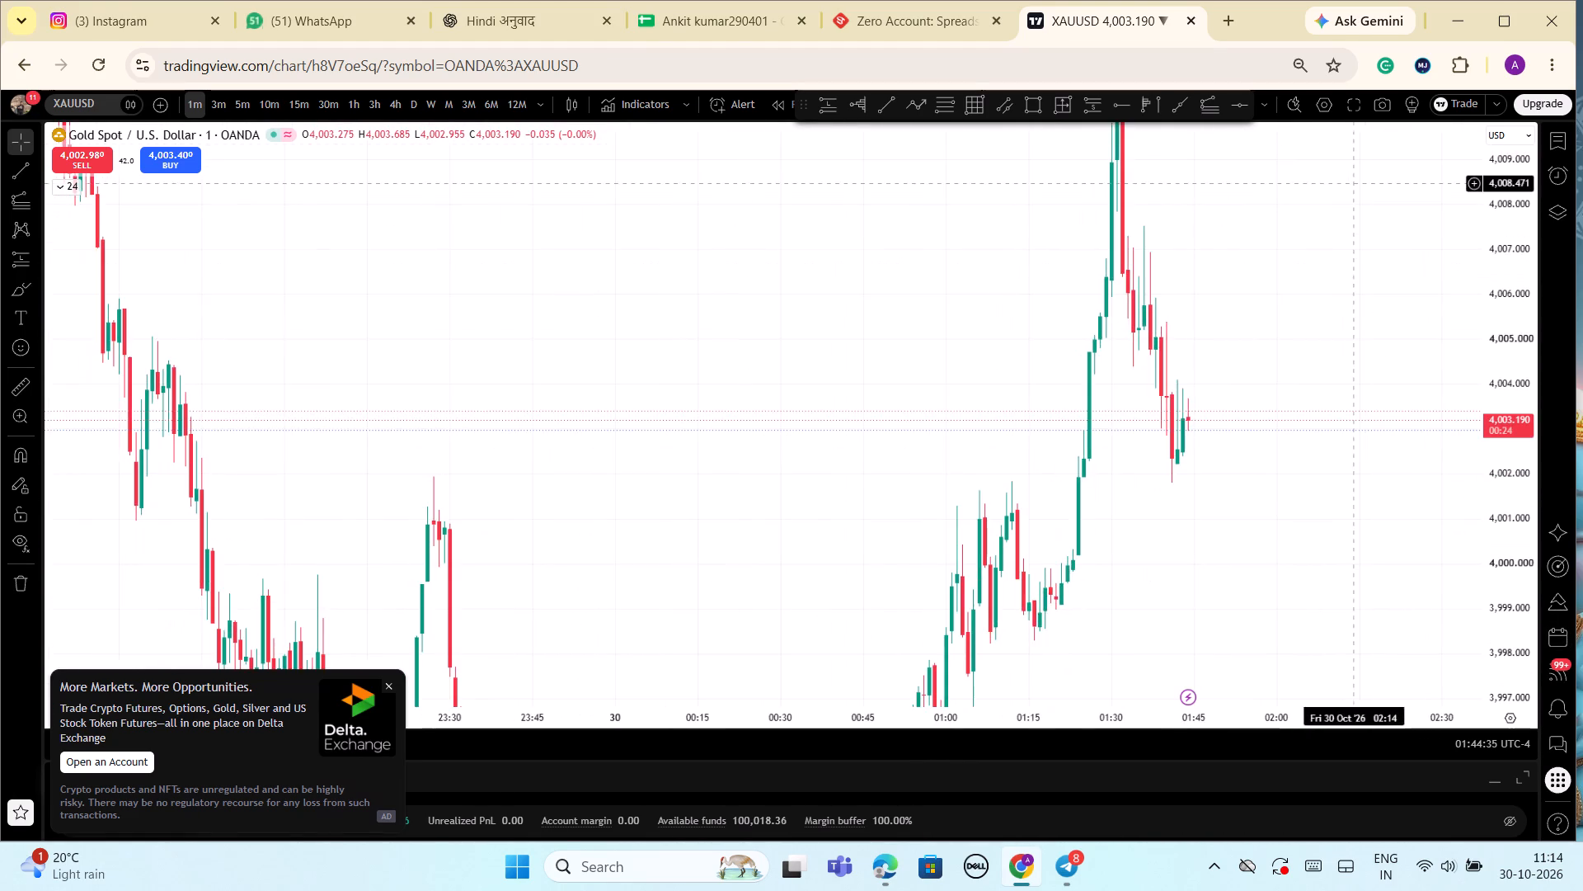
pyautogui.scroll(3, 1407, 358)
pyautogui.moveTo(1521, 476); pyautogui.dragTo(1481, 588)
pyautogui.scroll(-3, 1258, 493)
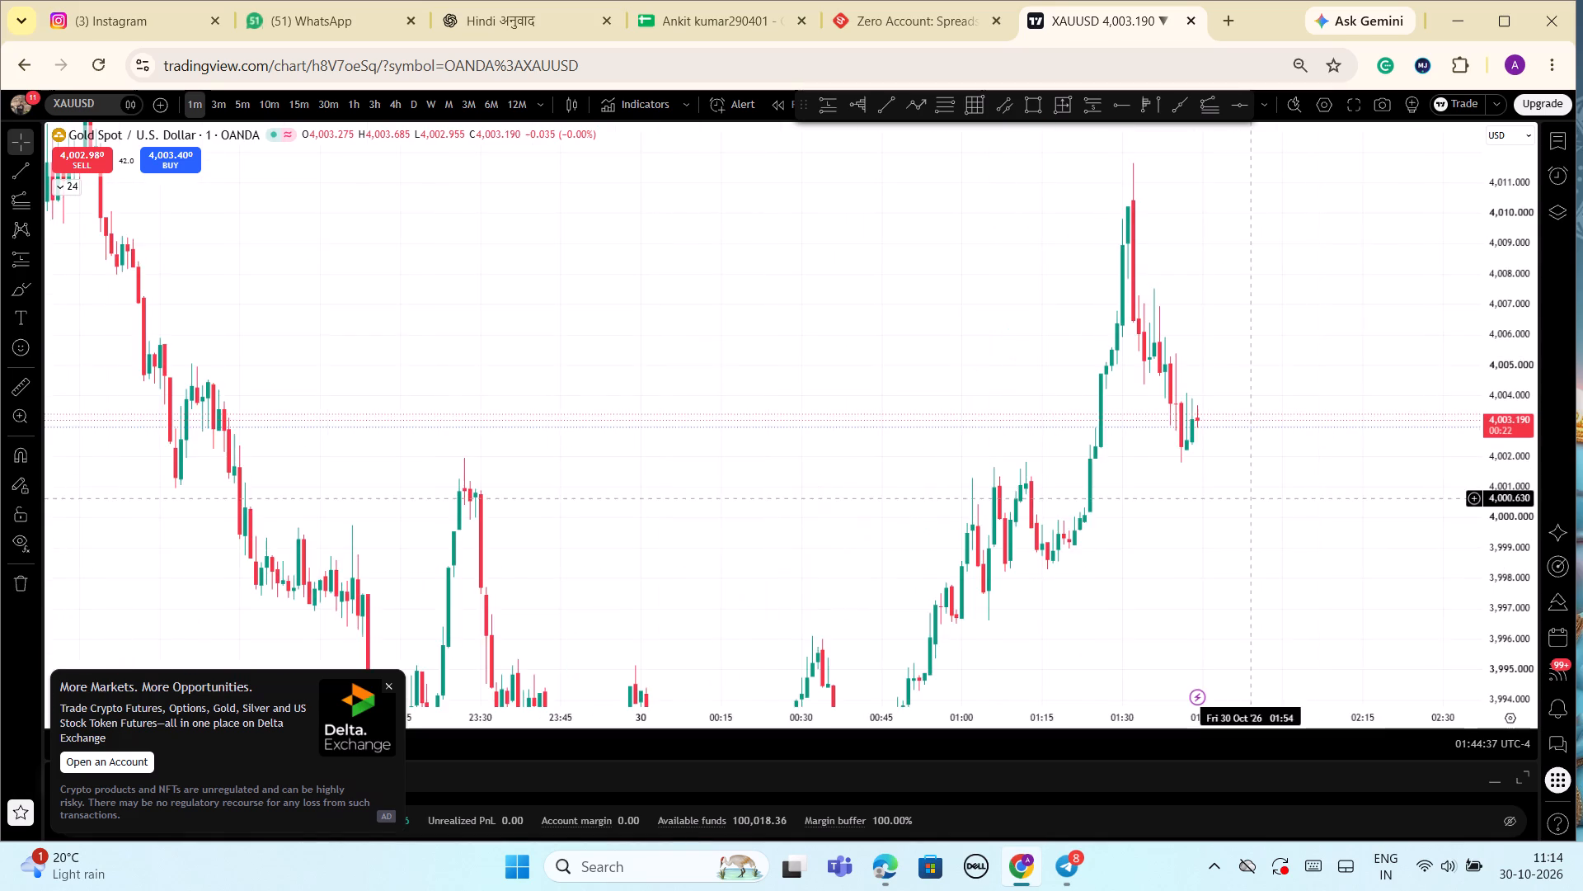
pyautogui.scroll(-3, 1249, 498)
pyautogui.moveTo(1506, 277); pyautogui.dragTo(1468, 559)
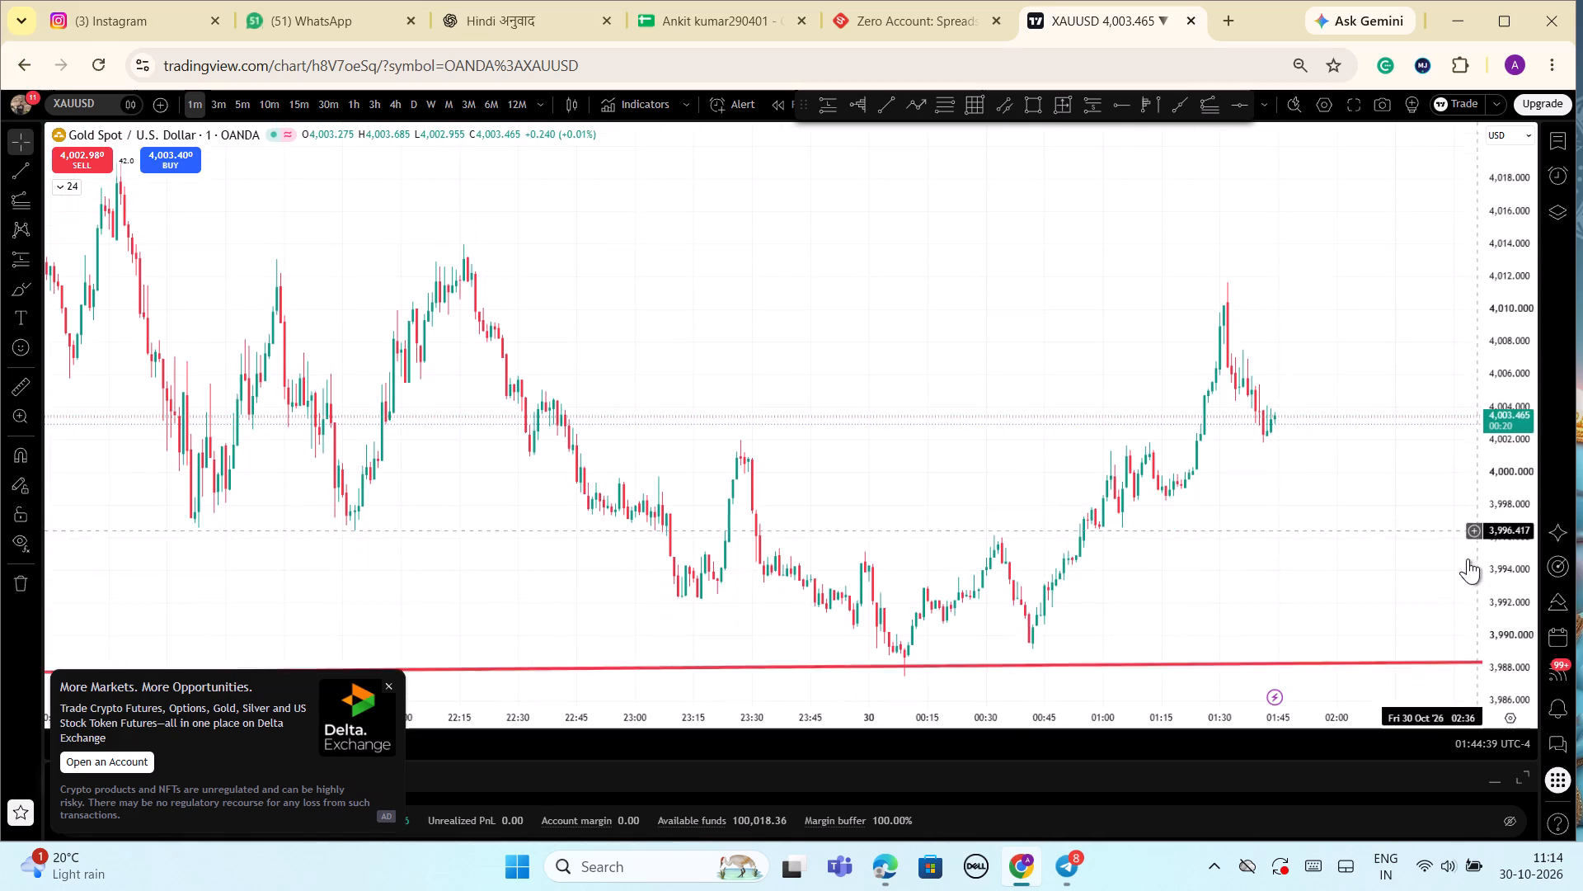
pyautogui.moveTo(1468, 559); pyautogui.dragTo(1467, 559)
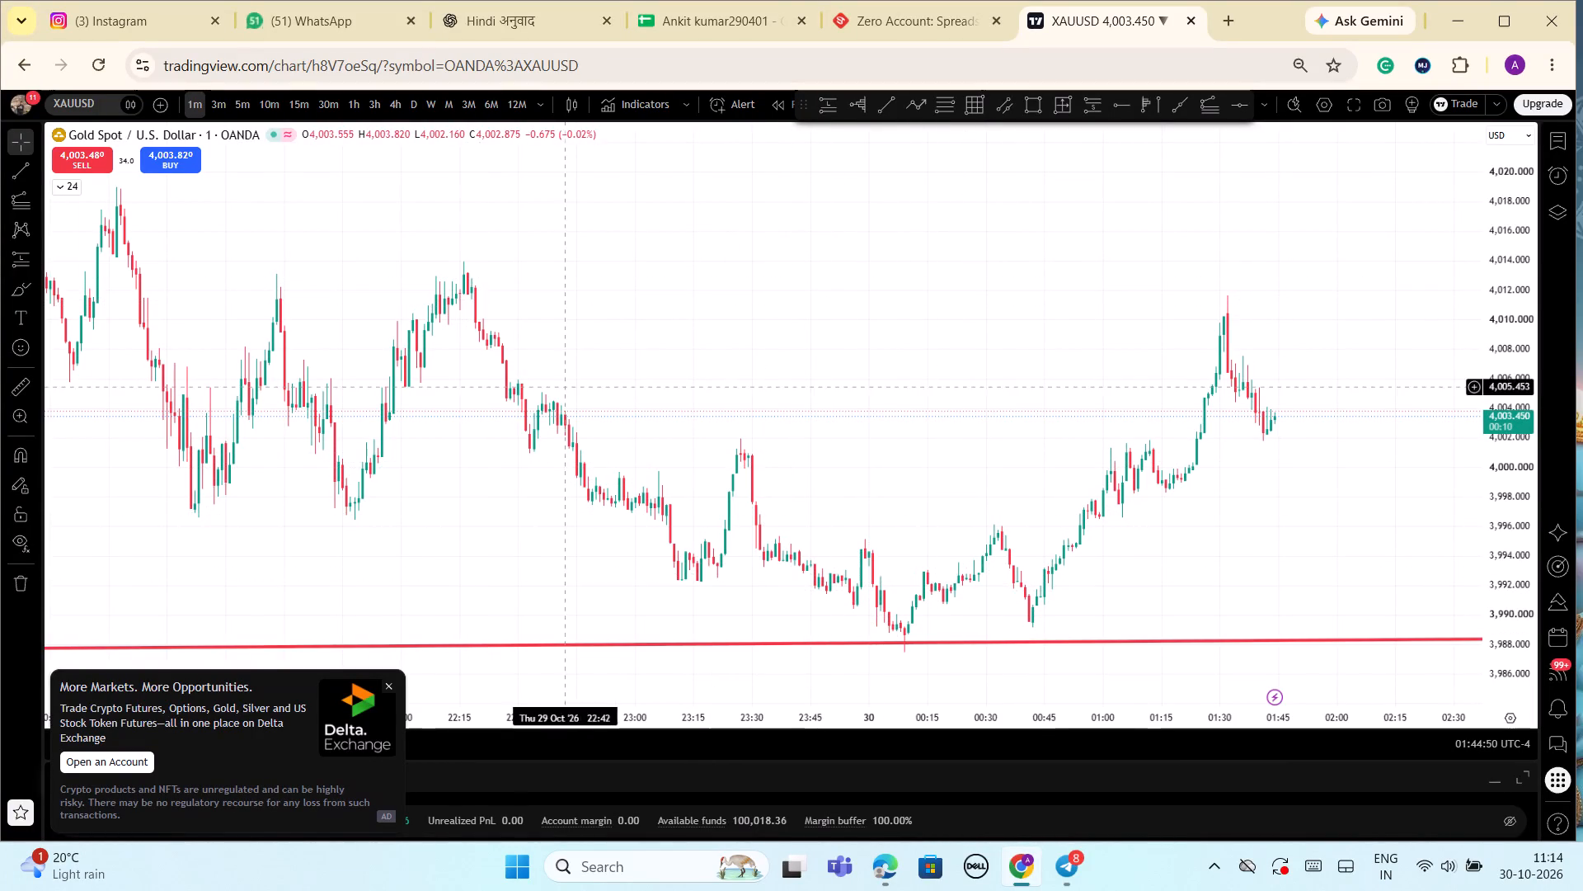
# Switch the XAUUSD chart to the 5-minute timeframe.
pyautogui.click(250, 103)
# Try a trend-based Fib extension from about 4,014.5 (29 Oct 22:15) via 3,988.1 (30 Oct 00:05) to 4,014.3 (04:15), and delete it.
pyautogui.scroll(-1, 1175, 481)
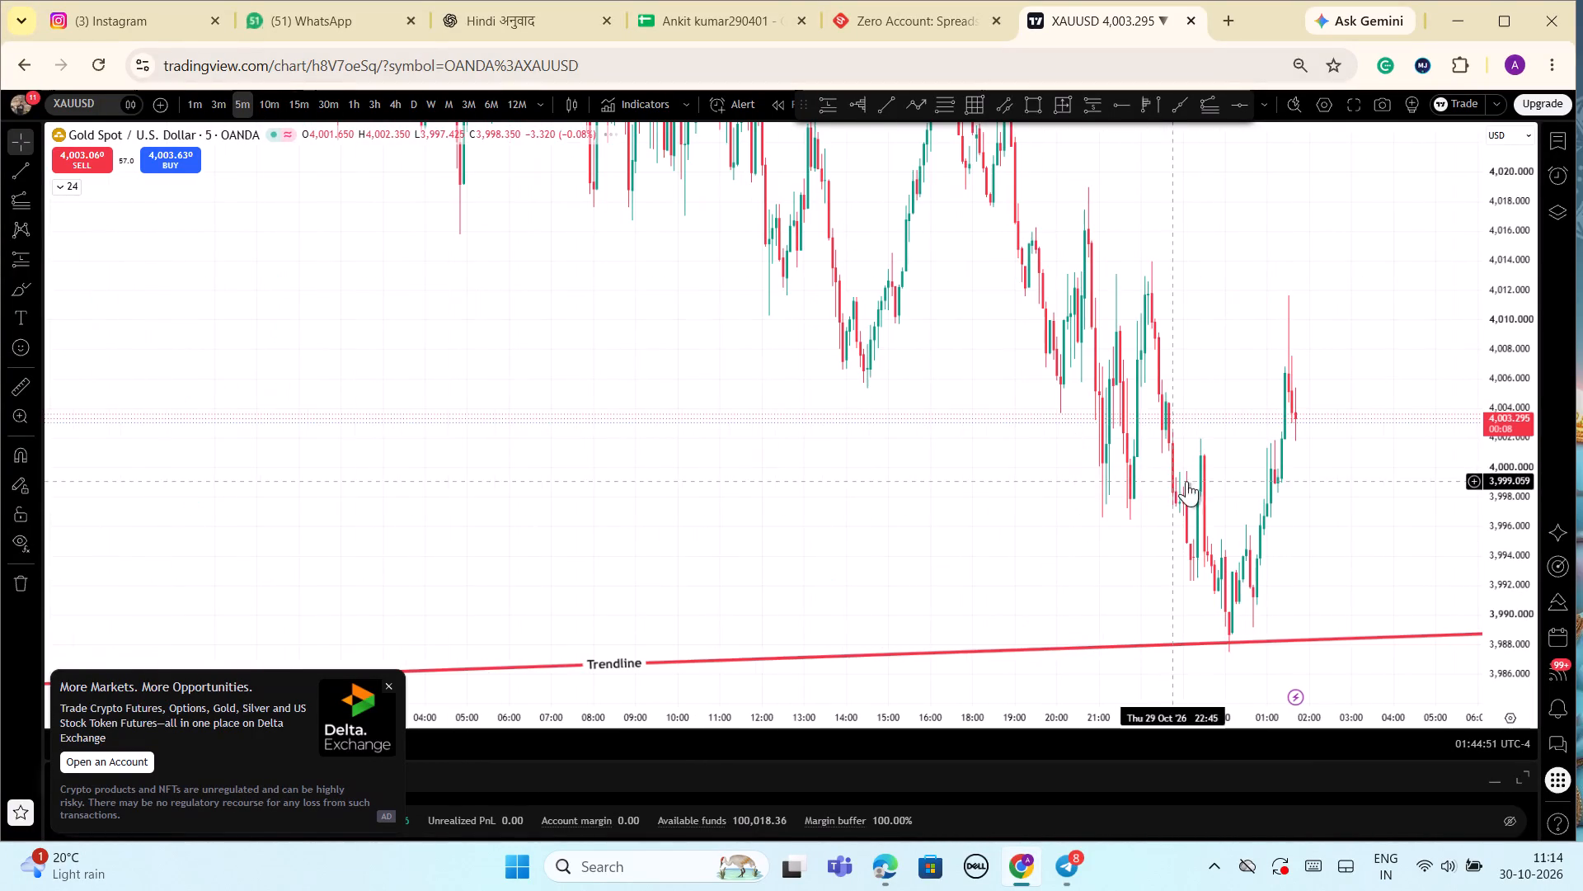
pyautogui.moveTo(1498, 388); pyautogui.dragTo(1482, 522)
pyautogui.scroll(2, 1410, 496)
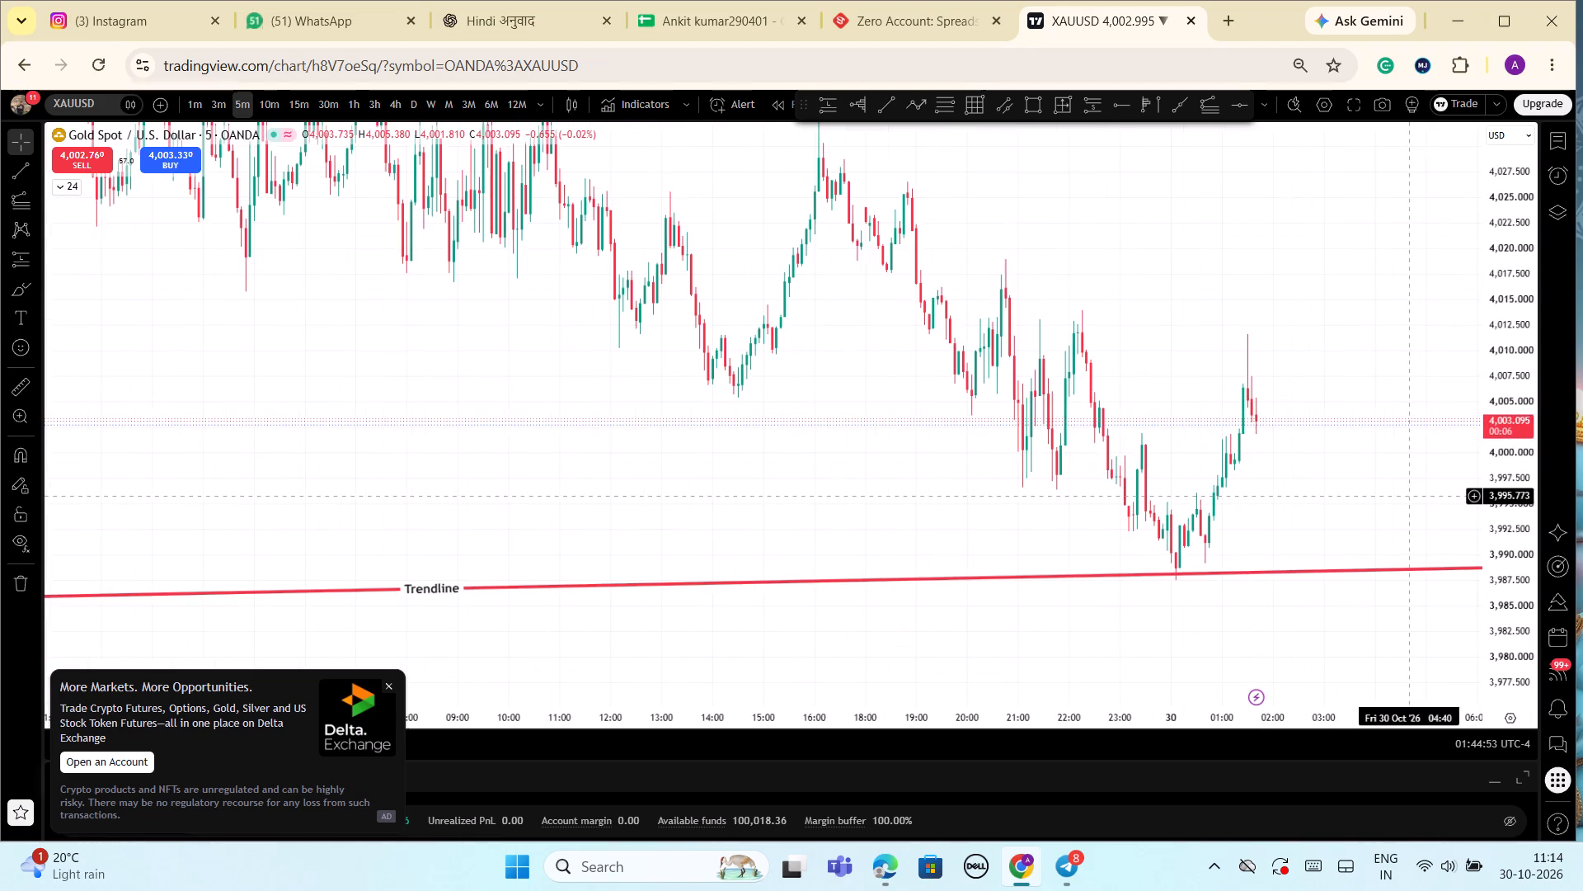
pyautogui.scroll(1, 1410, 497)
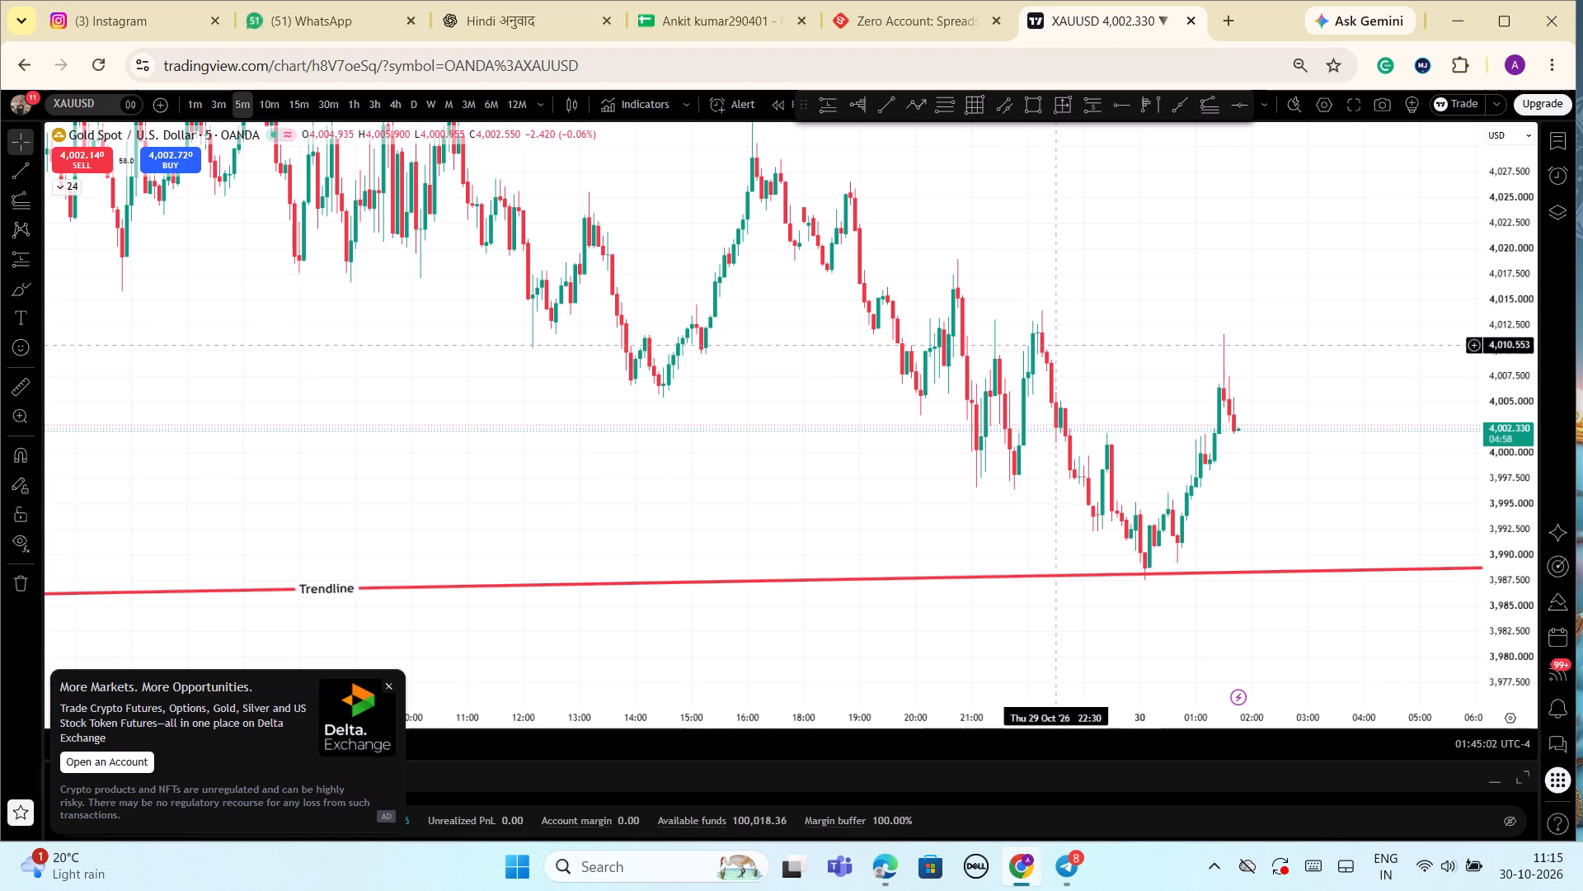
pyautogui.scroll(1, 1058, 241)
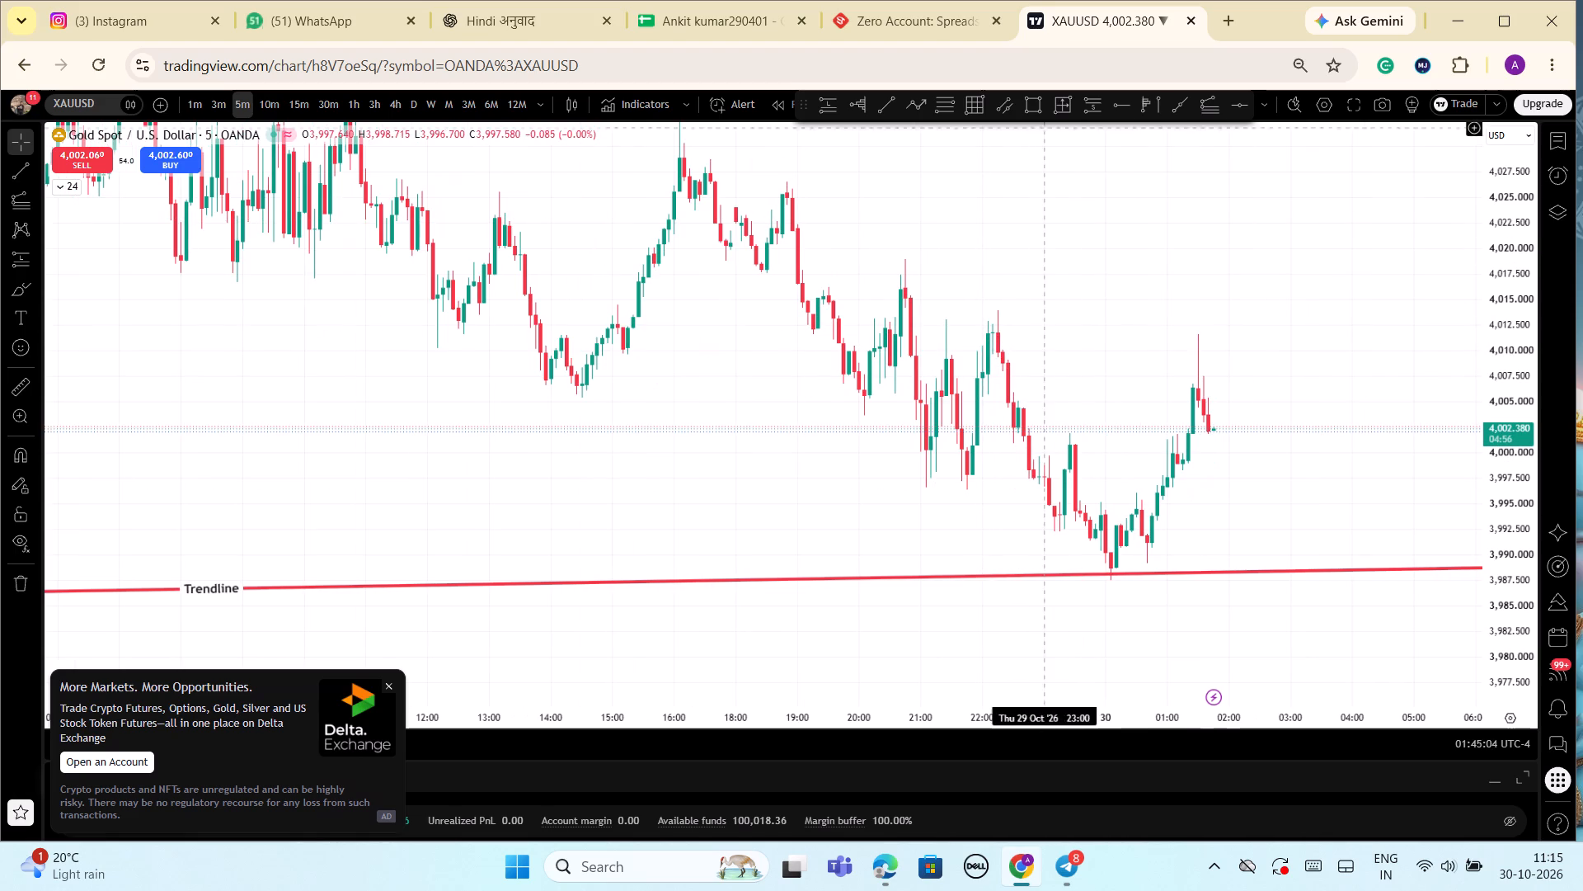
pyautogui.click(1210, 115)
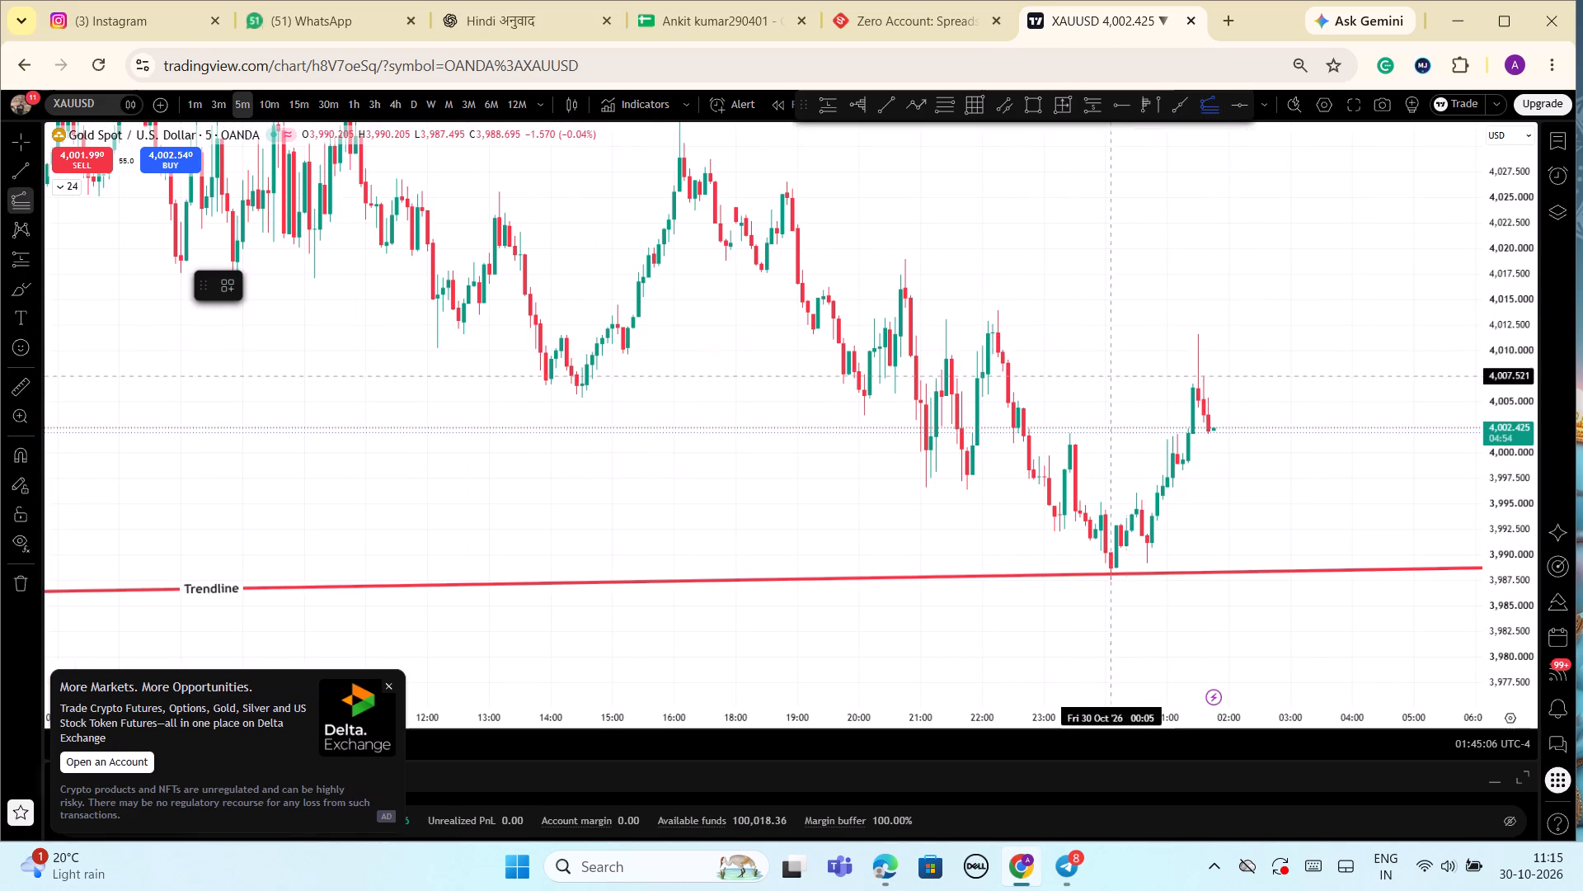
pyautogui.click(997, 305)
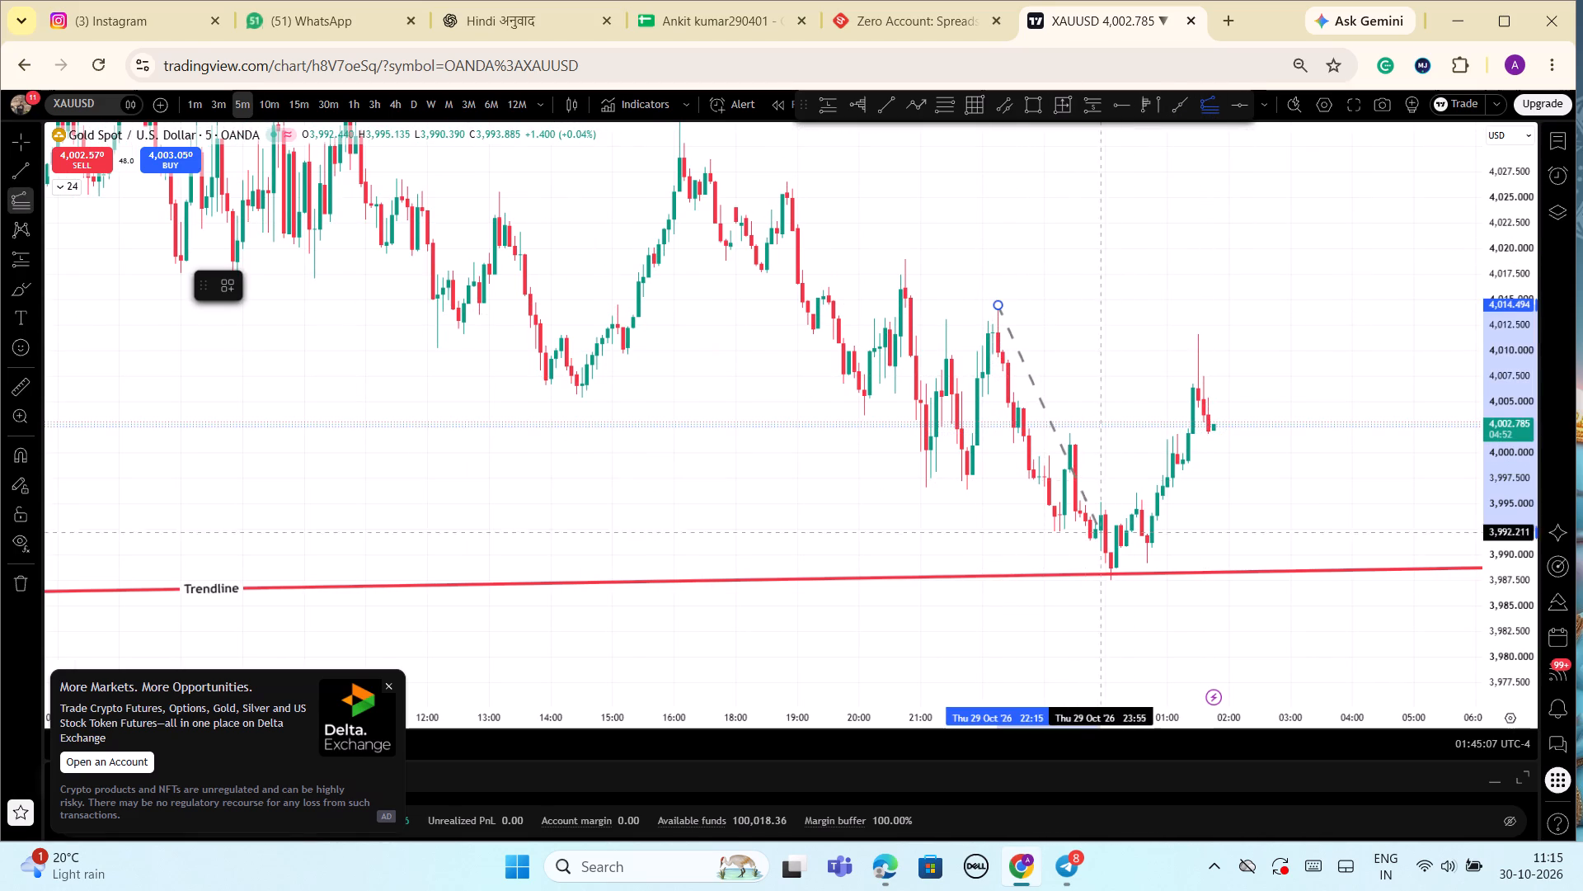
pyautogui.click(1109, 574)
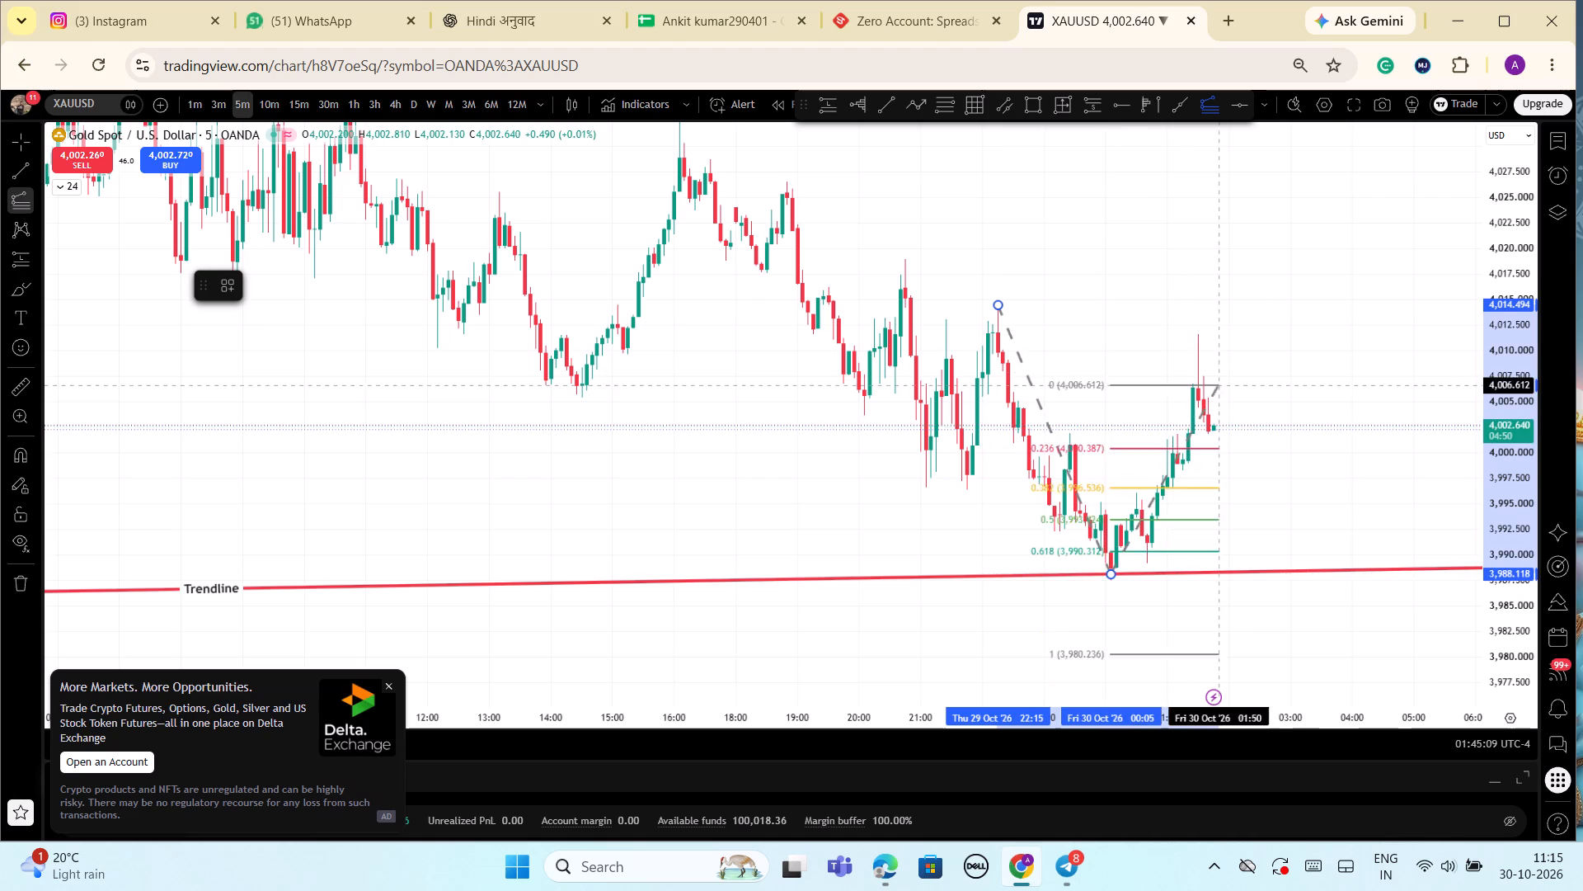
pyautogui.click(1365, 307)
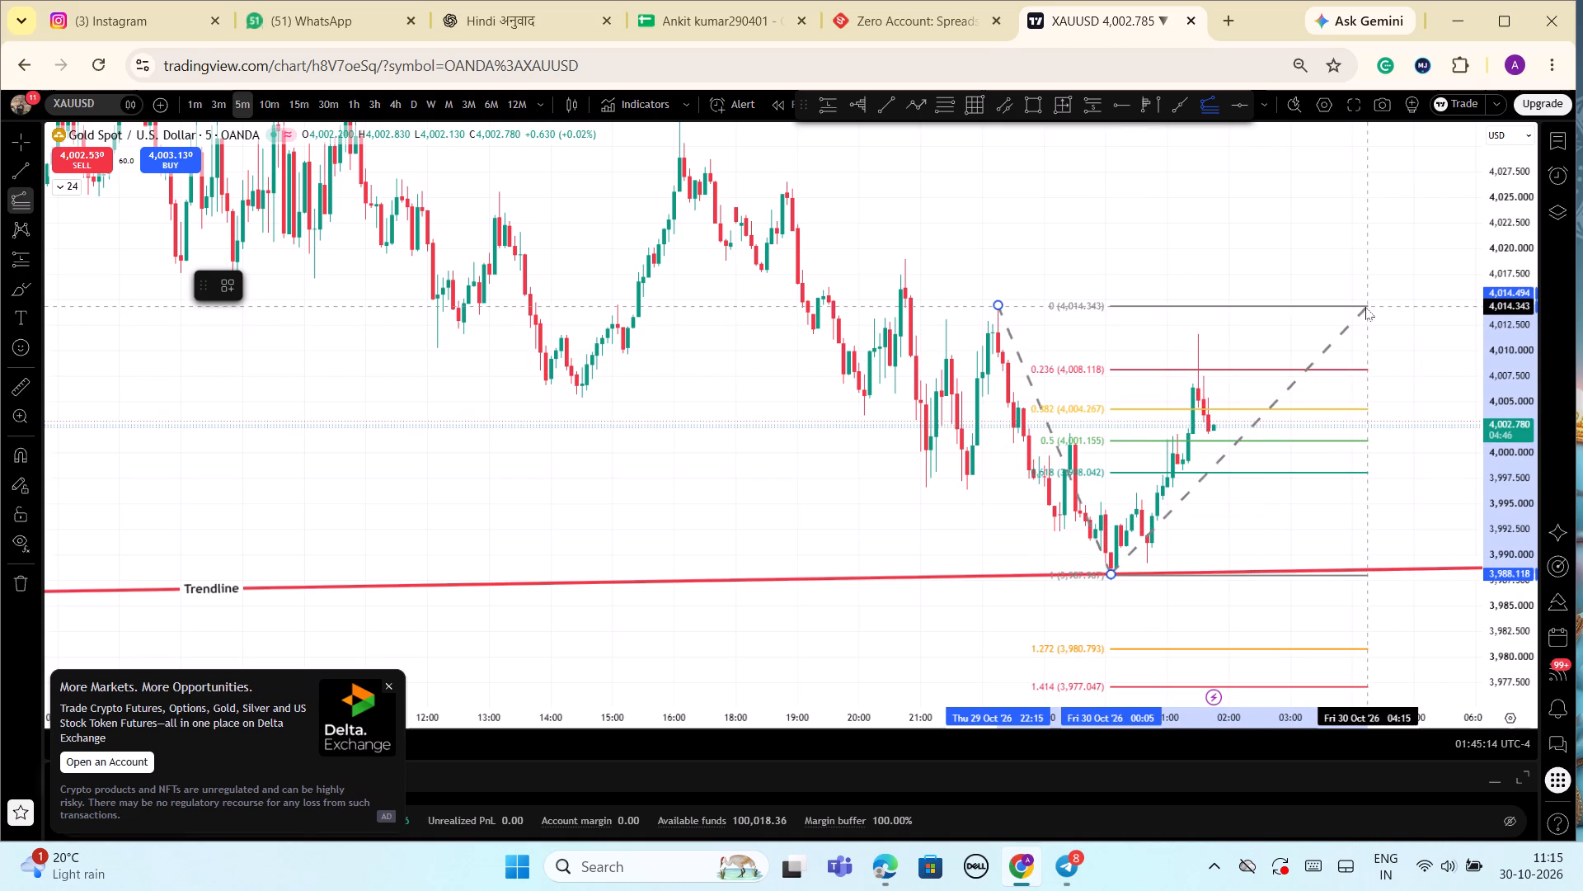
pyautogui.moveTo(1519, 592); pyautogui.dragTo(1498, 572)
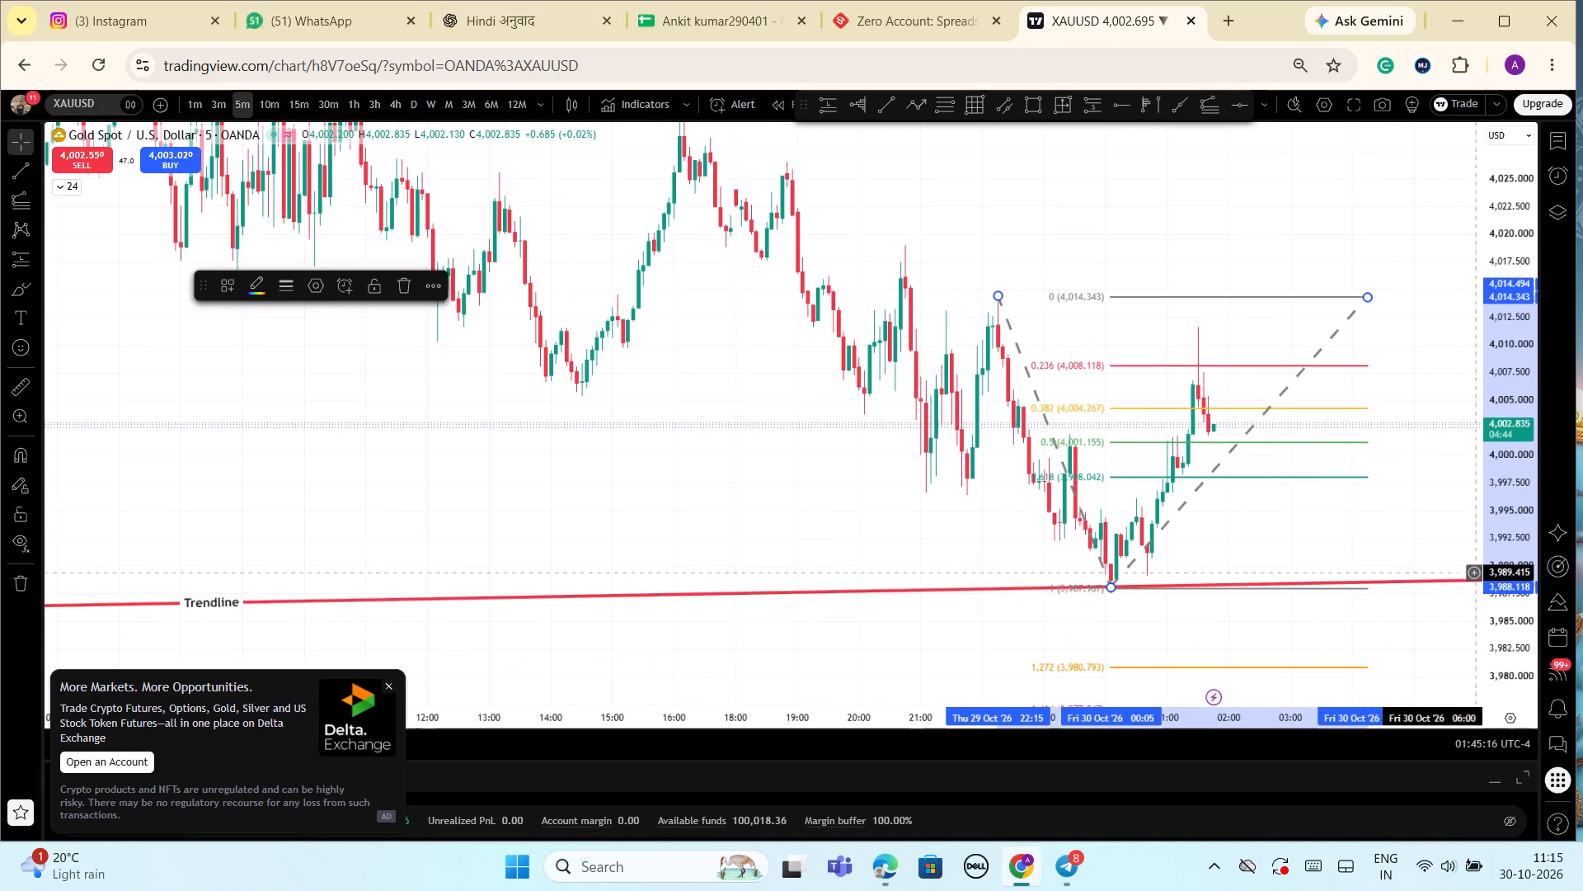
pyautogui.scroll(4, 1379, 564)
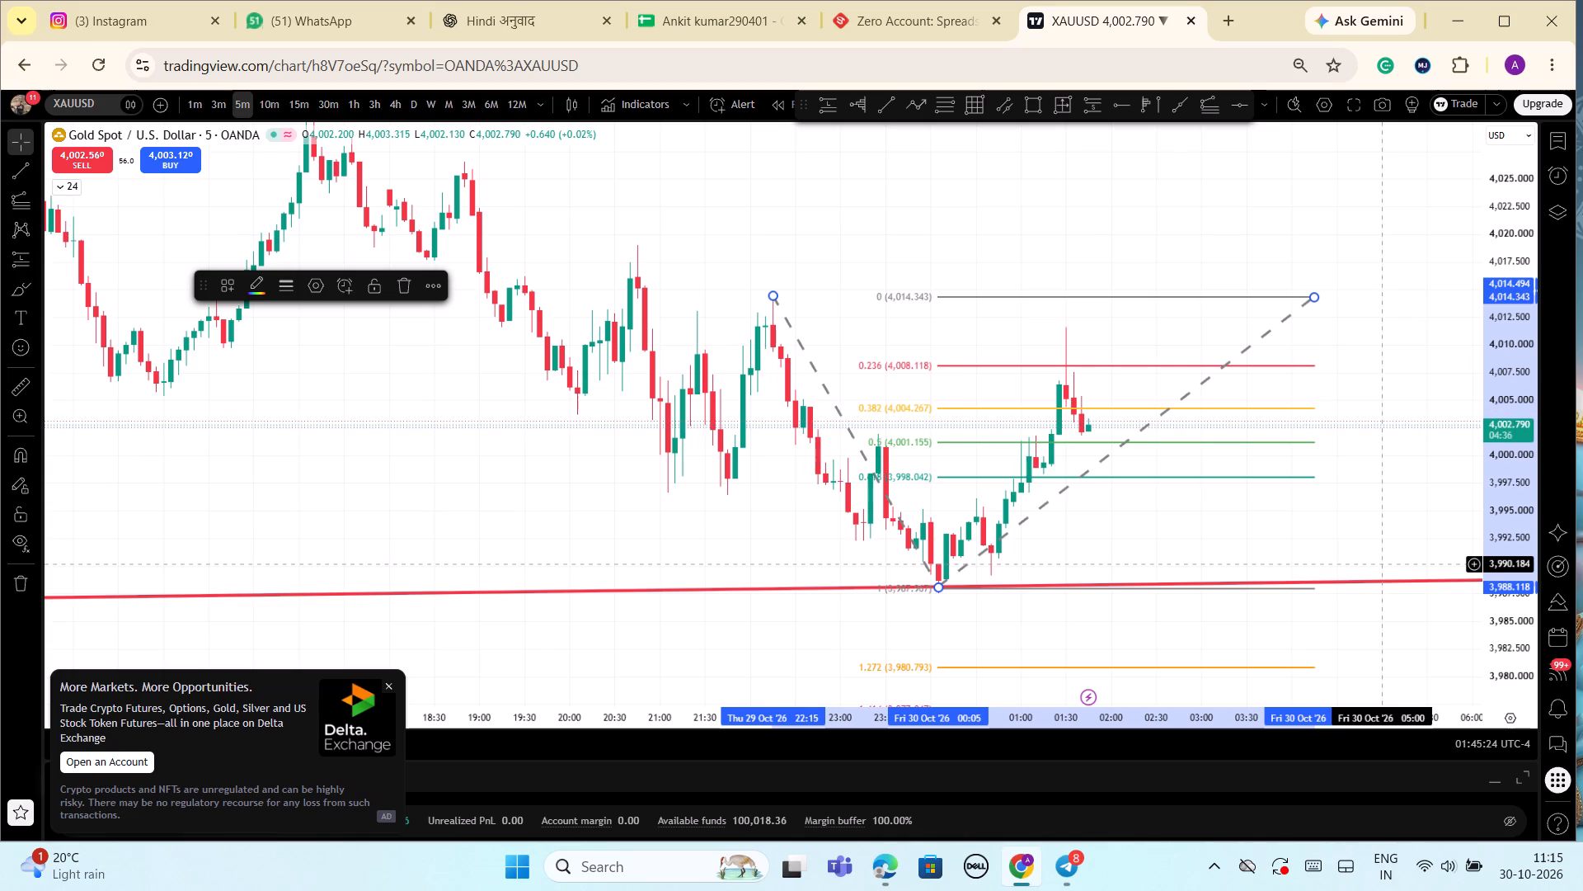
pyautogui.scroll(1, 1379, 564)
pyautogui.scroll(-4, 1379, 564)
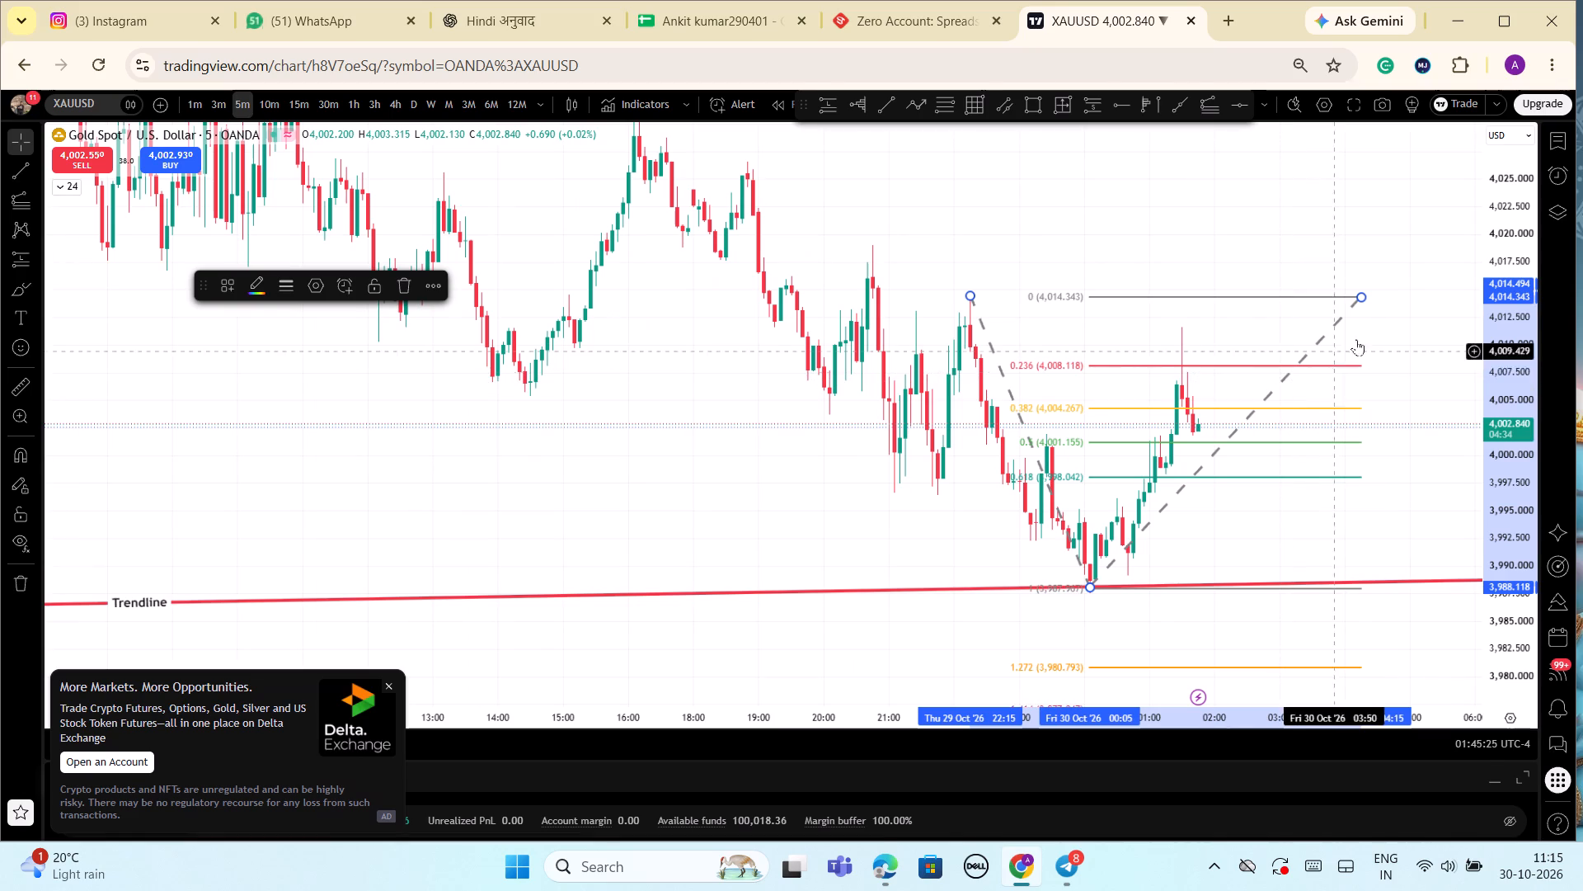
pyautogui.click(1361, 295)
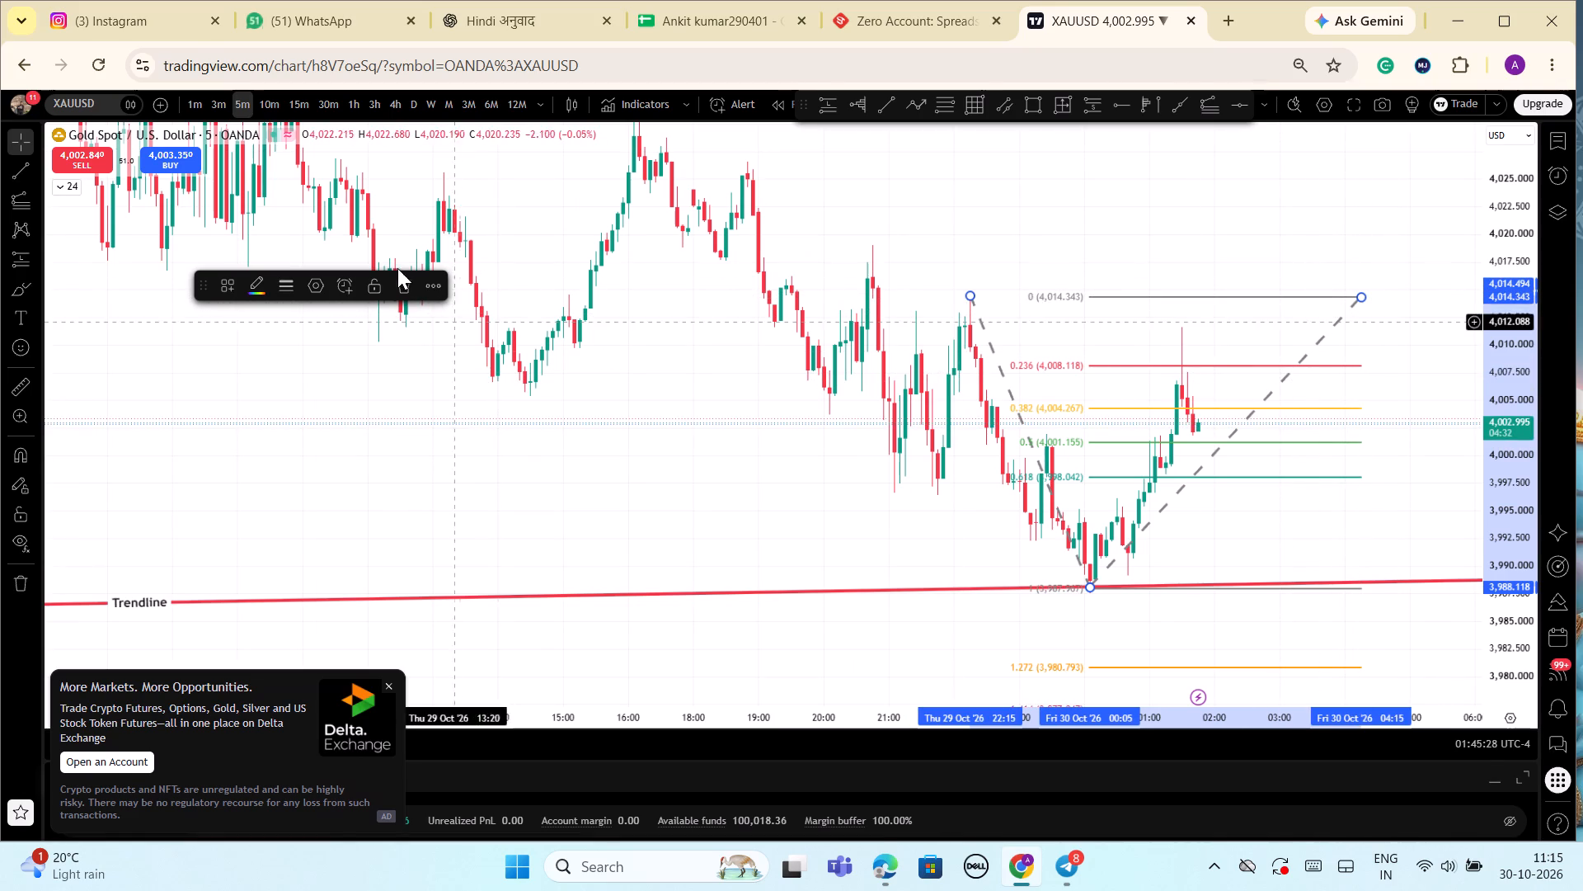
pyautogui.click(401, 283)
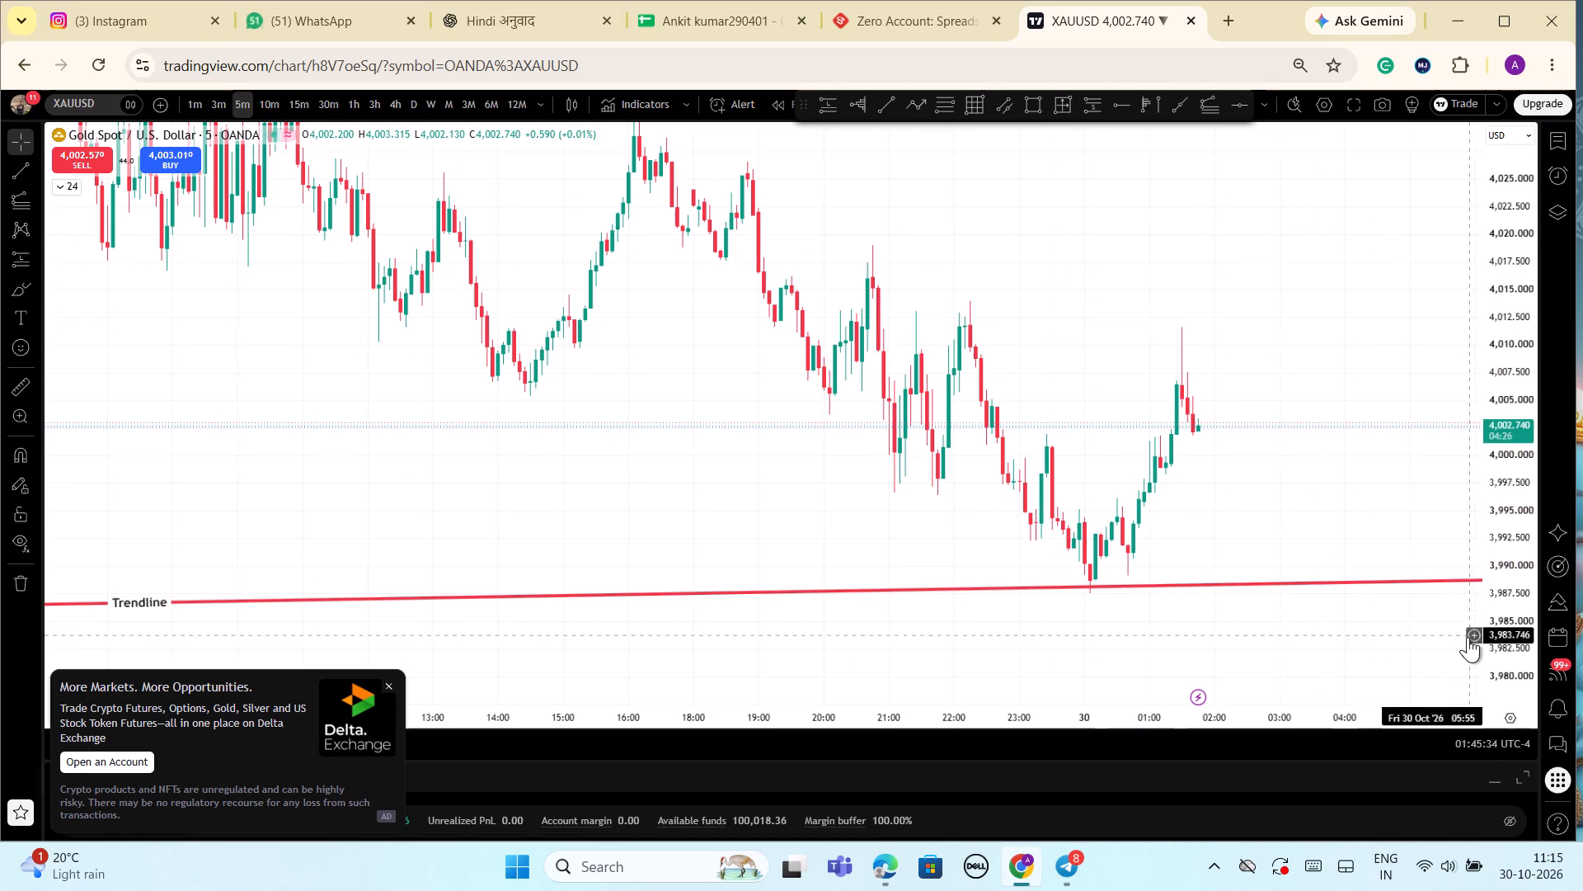
# Examine the 5-minute candles of the 30 Oct rise off the trend line and the 29 Oct swings before it.
pyautogui.moveTo(1520, 660); pyautogui.dragTo(1496, 509)
pyautogui.scroll(8, 1397, 536)
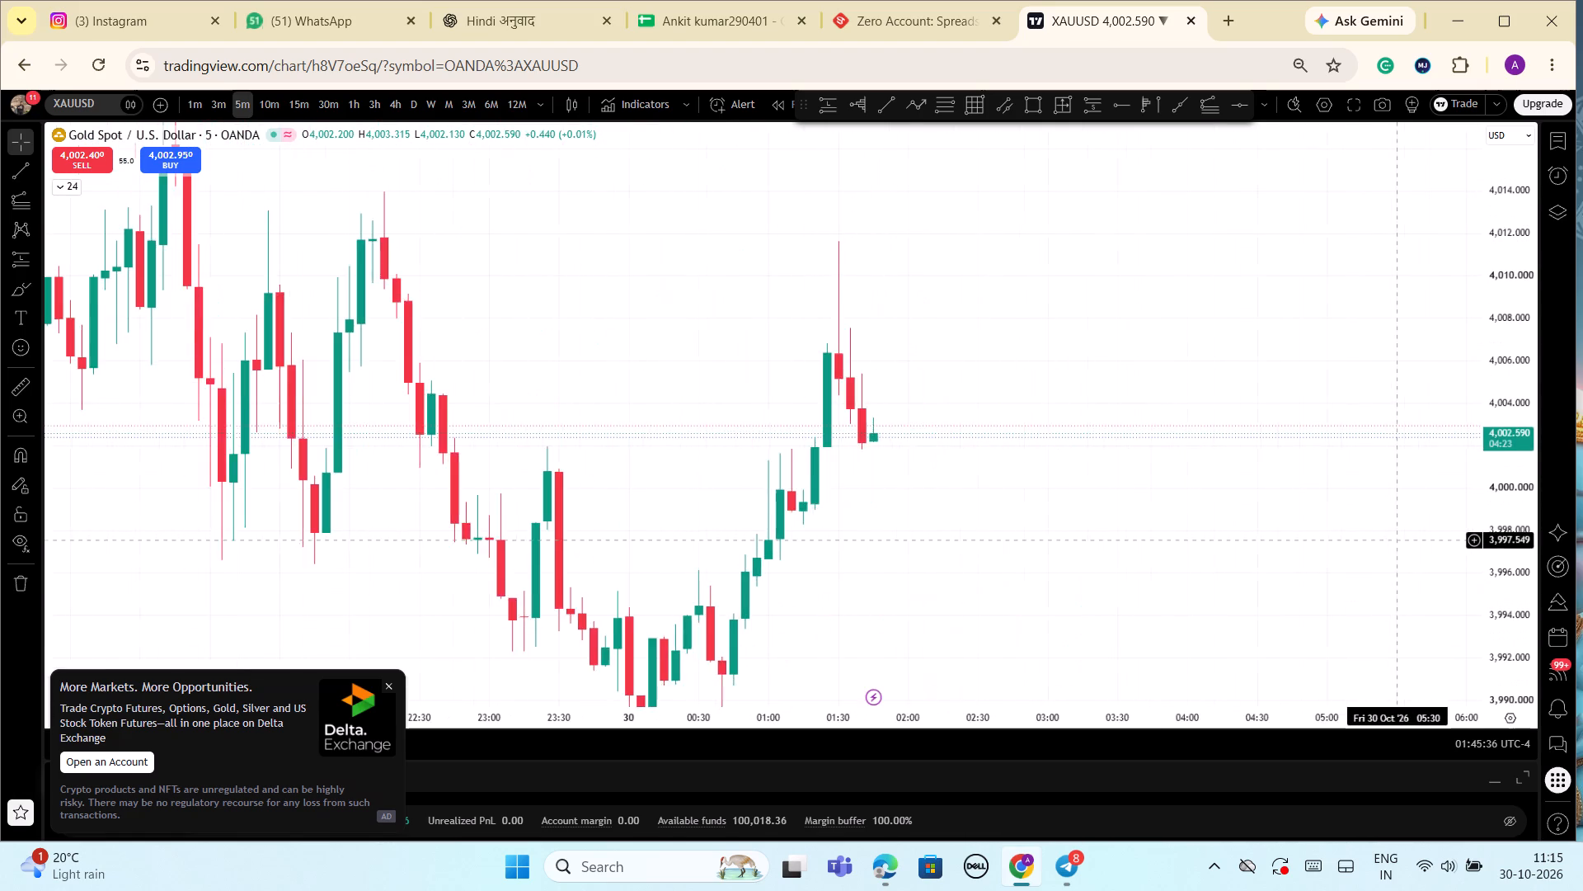
pyautogui.scroll(5, 1395, 544)
pyautogui.moveTo(861, 493); pyautogui.dragTo(1039, 417)
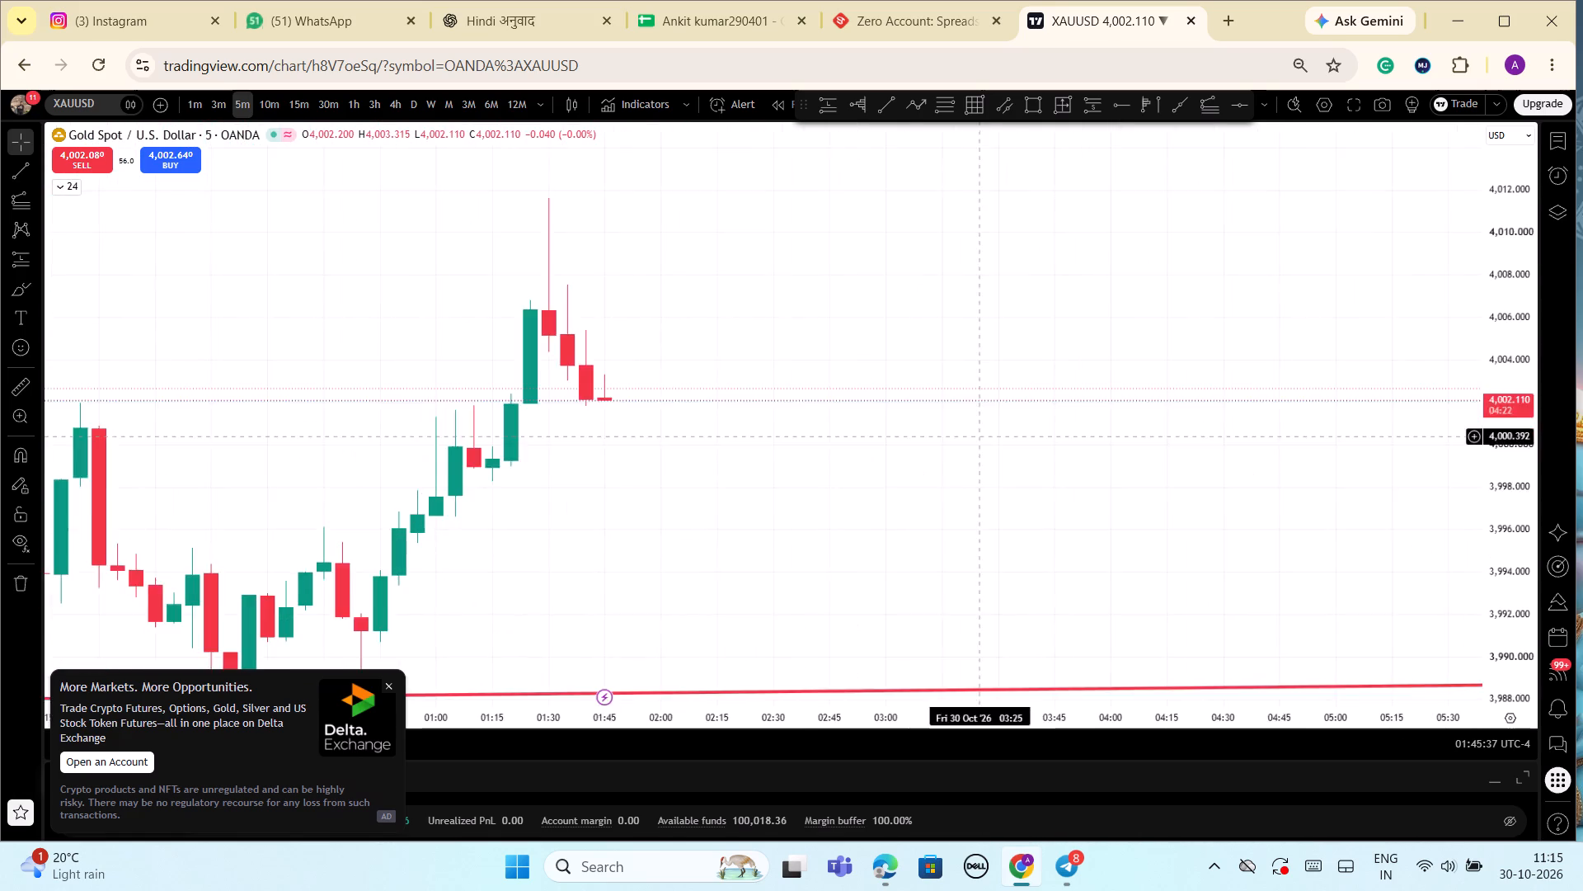
pyautogui.moveTo(1039, 417); pyautogui.dragTo(1319, 374)
pyautogui.moveTo(1520, 578); pyautogui.dragTo(1470, 602)
pyautogui.scroll(-4, 1344, 517)
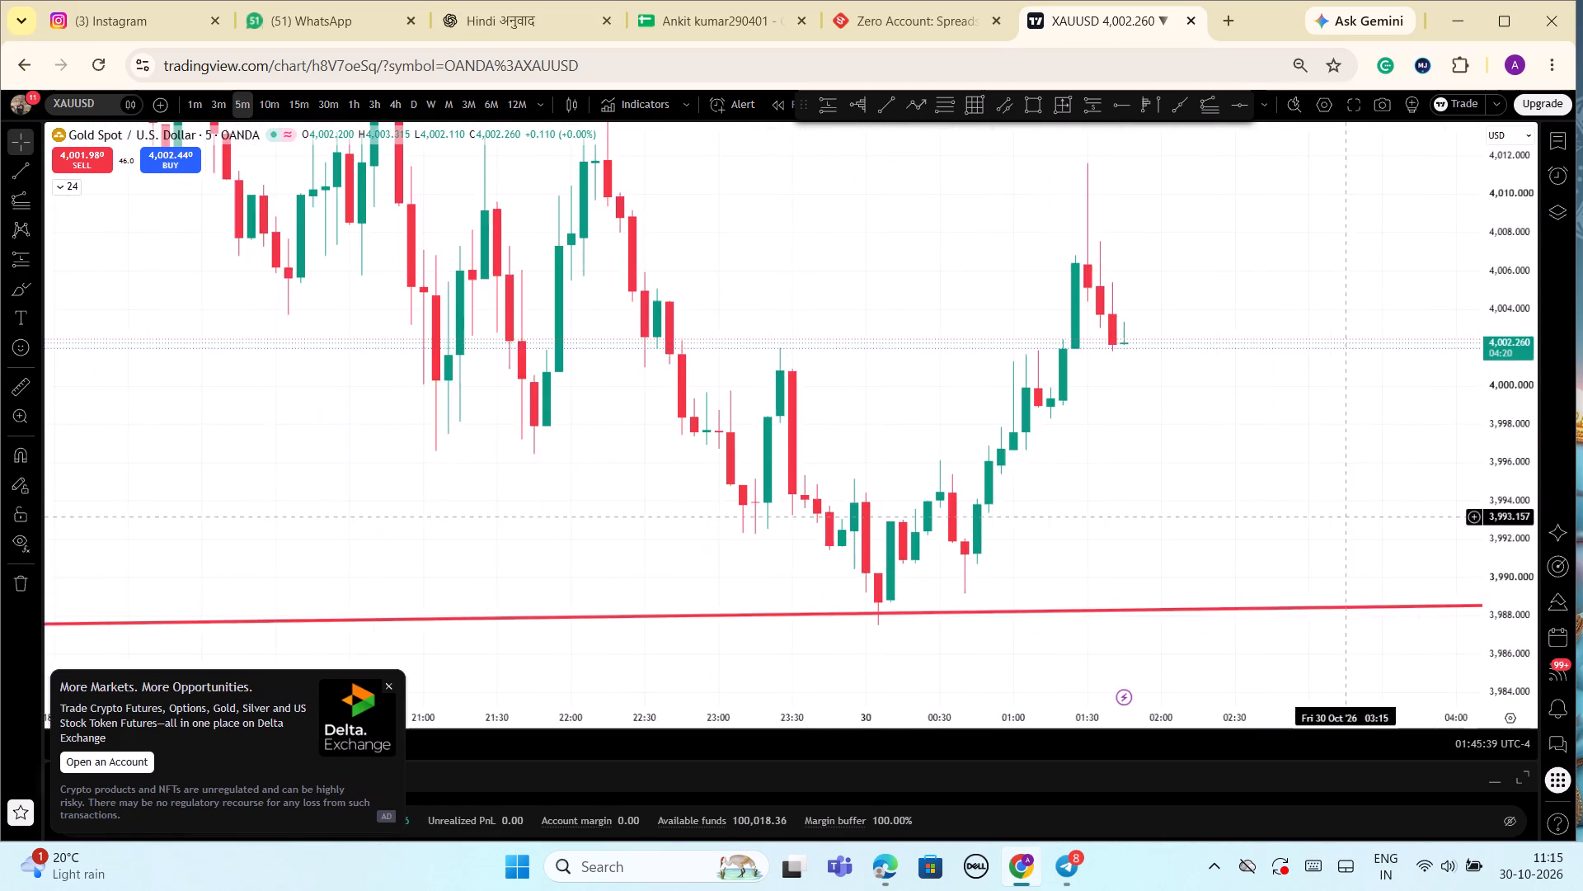
pyautogui.scroll(-5, 1341, 517)
pyautogui.moveTo(1519, 413); pyautogui.dragTo(1429, 624)
pyautogui.scroll(-3, 1284, 384)
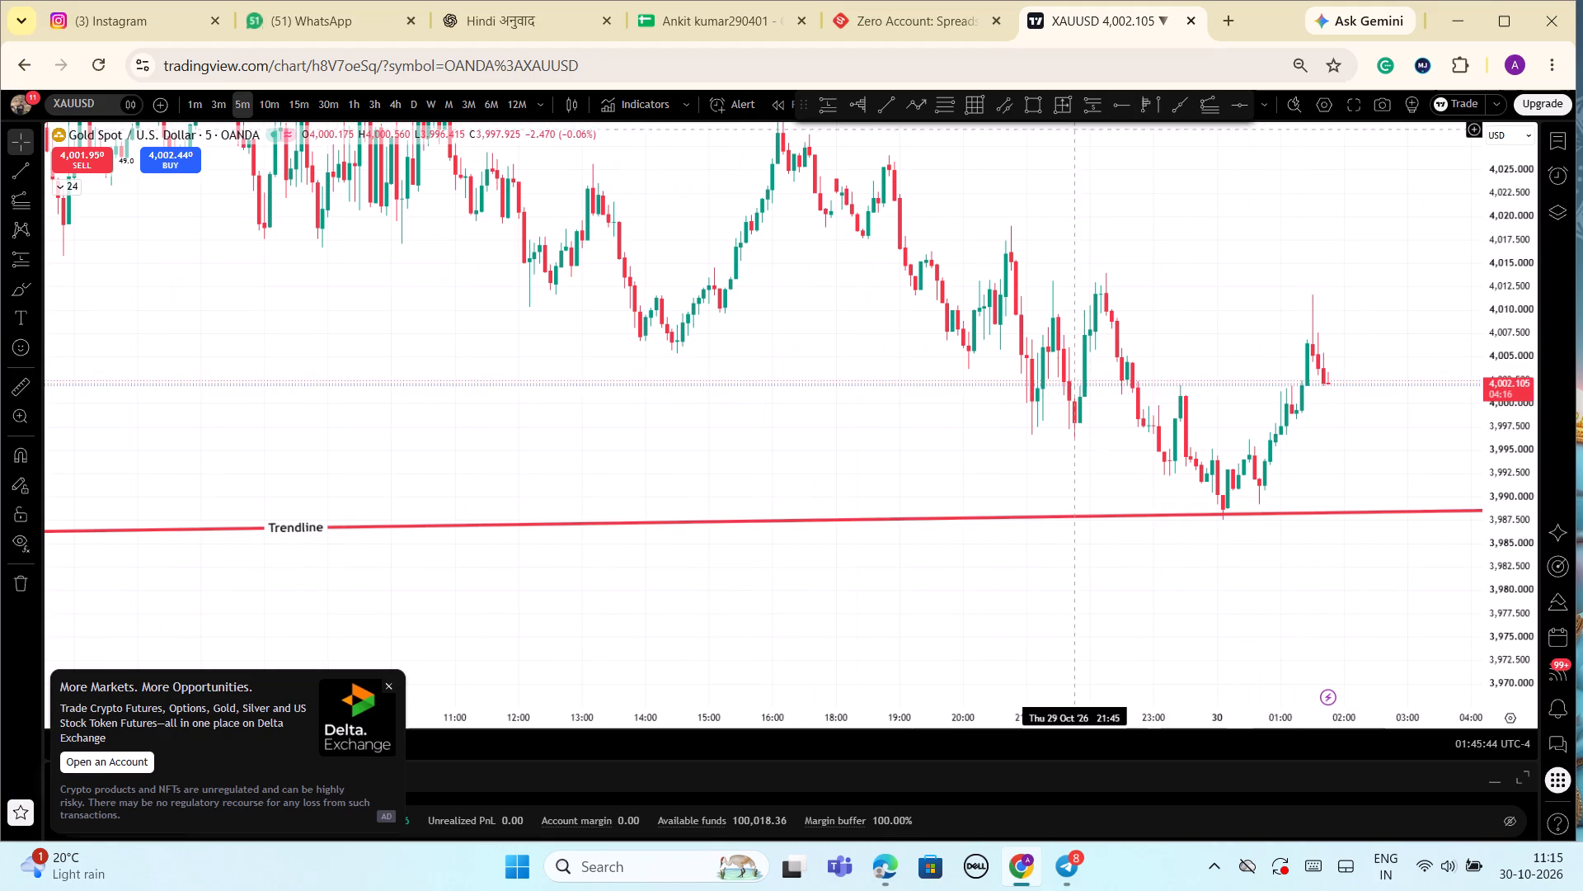
# Place a short position at about 4,008.97 on the 30 Oct 01:30 candle, with target about 3,998.46 and stop about 4,015.10.
pyautogui.click(1093, 105)
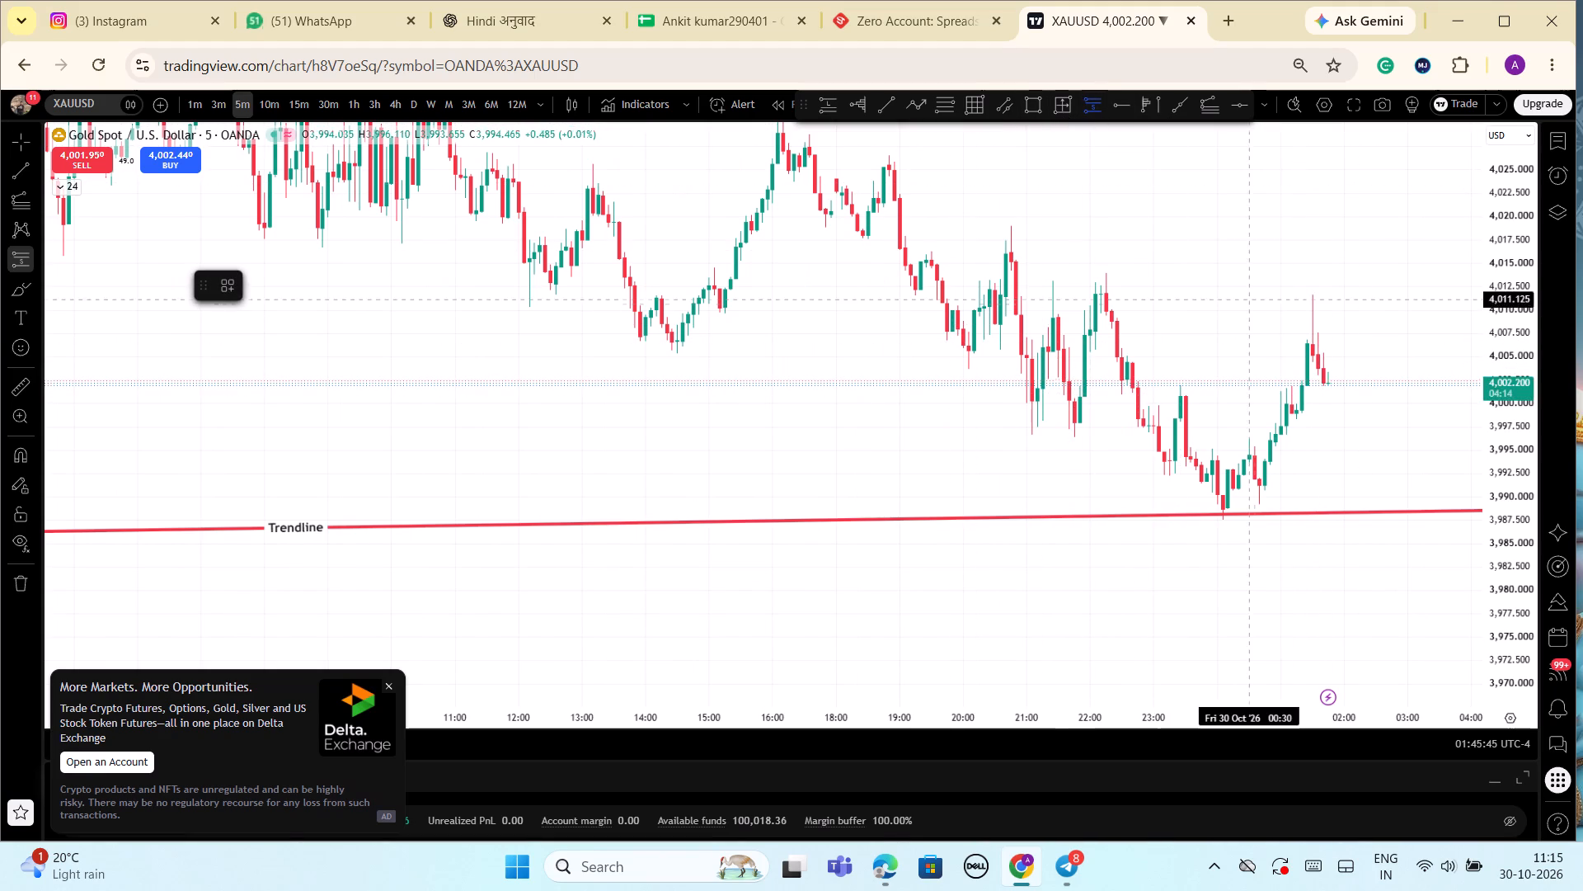
pyautogui.click(1310, 320)
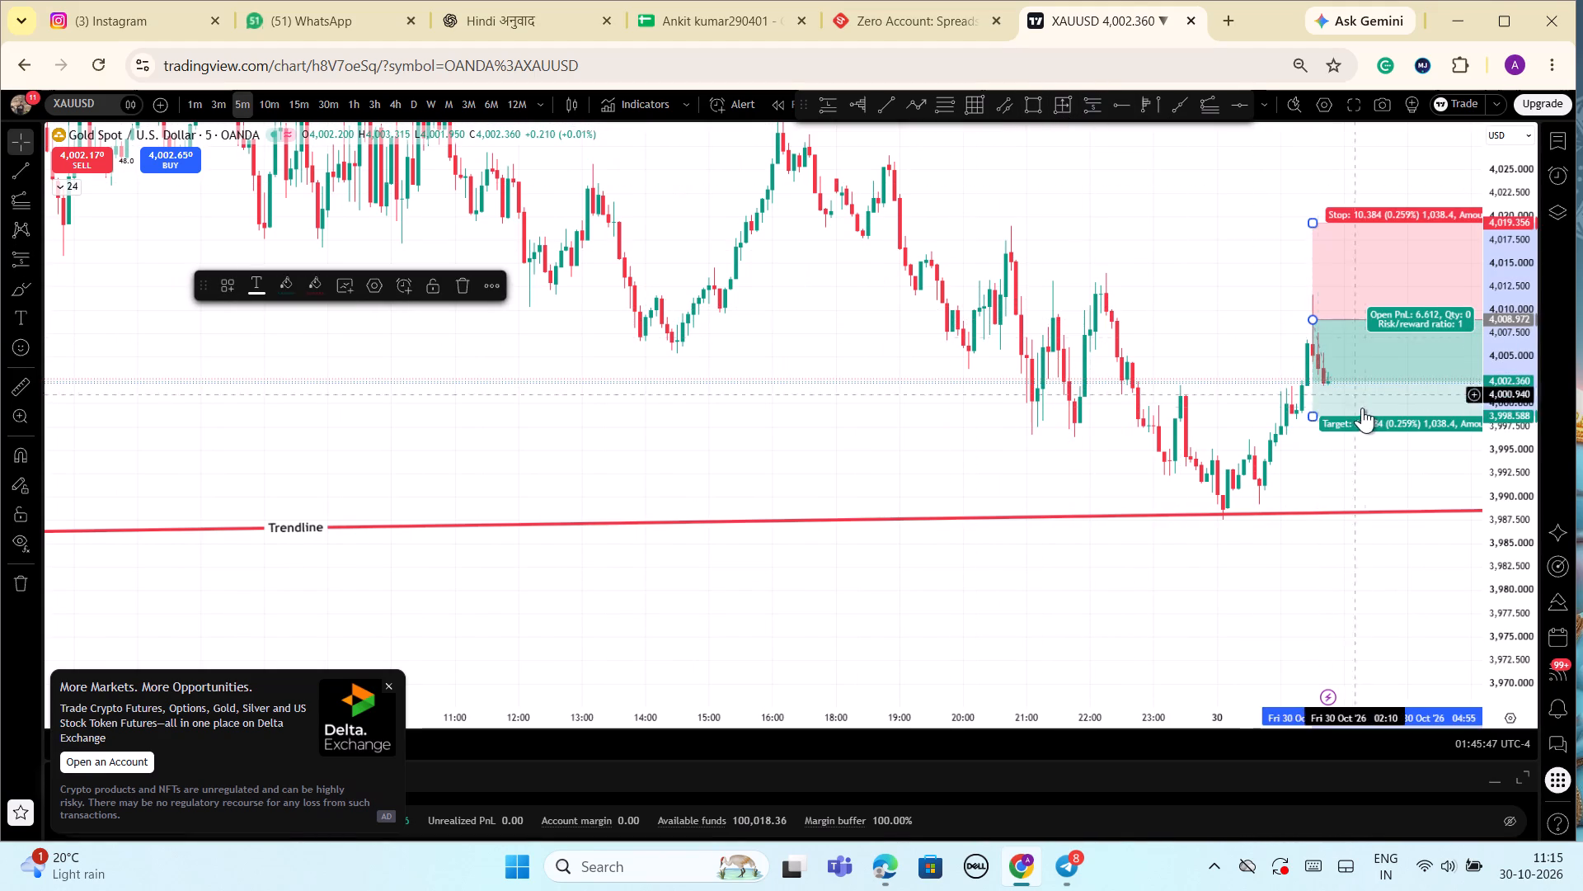
pyautogui.moveTo(1309, 418); pyautogui.dragTo(1291, 488)
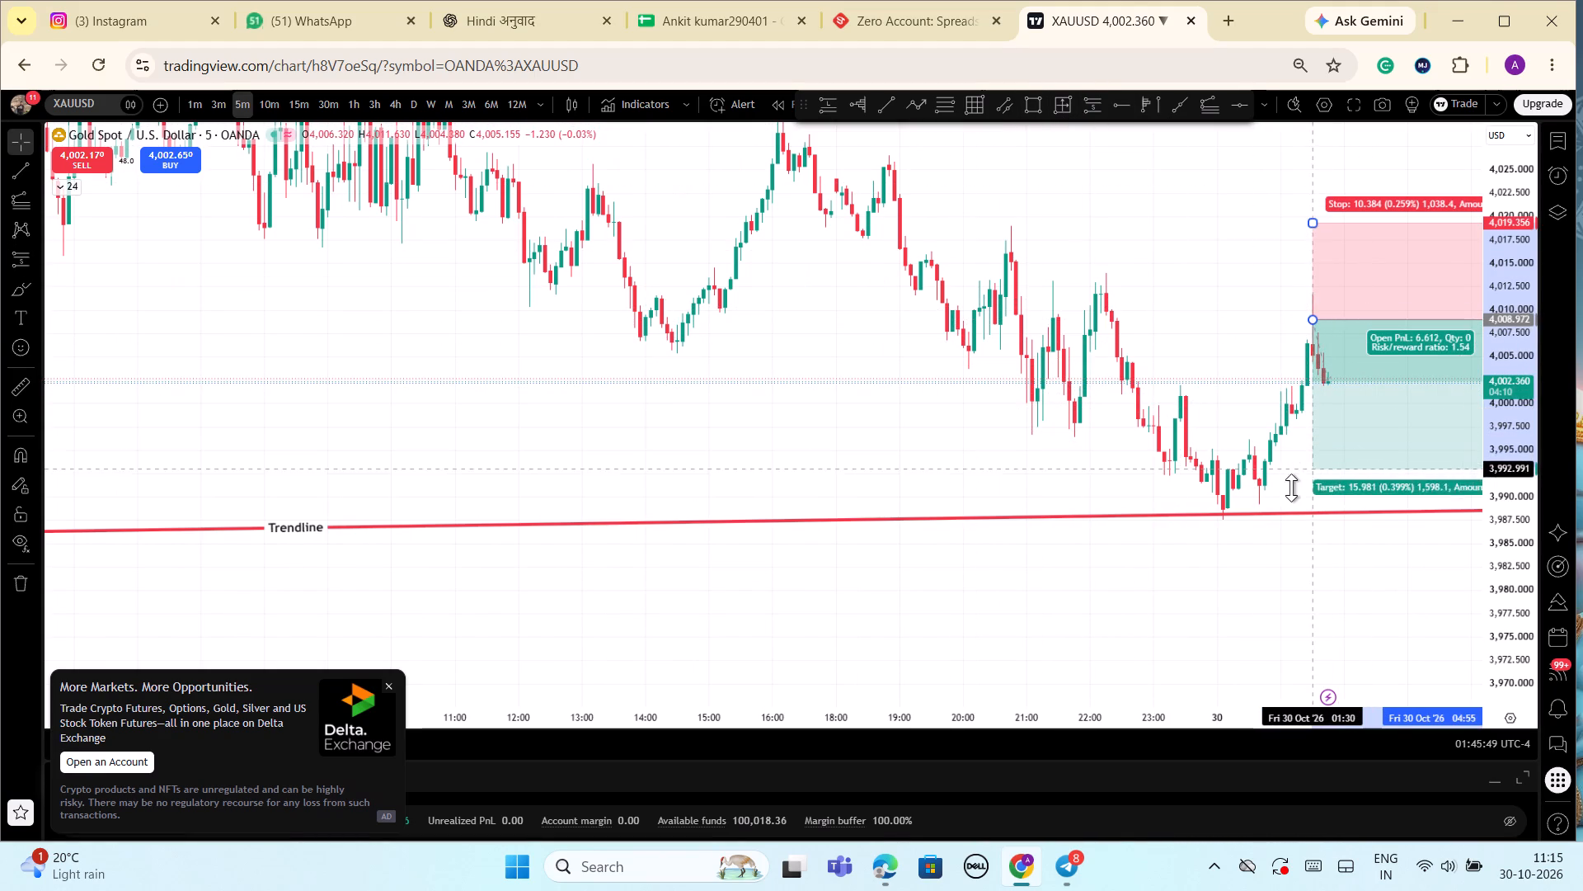
pyautogui.moveTo(1291, 488); pyautogui.dragTo(1357, 421)
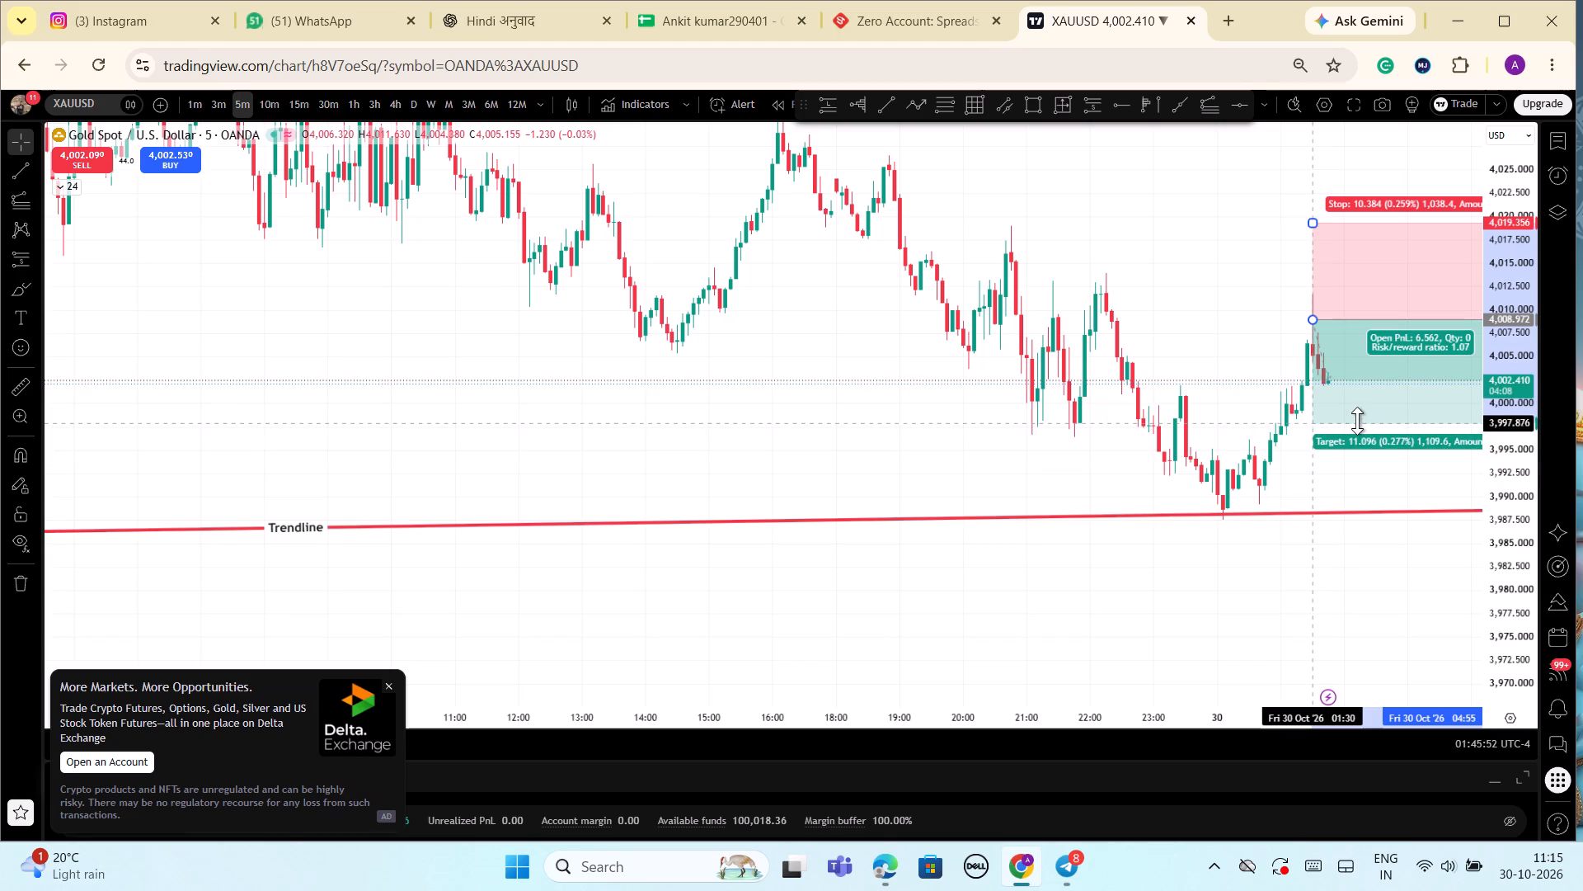
pyautogui.moveTo(1357, 421); pyautogui.dragTo(1360, 418)
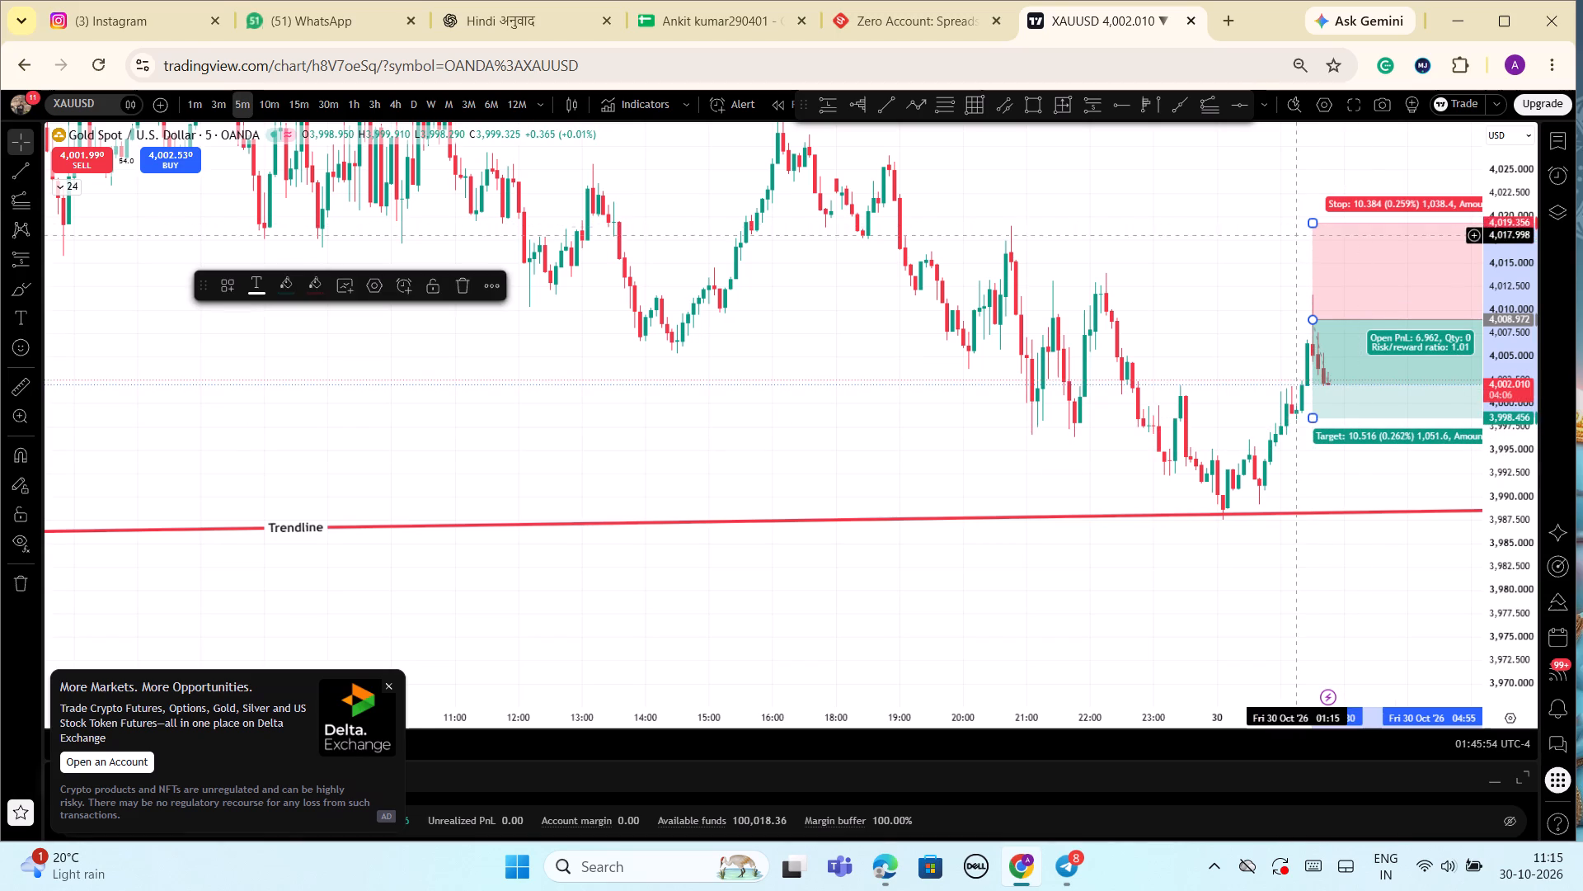
pyautogui.moveTo(1313, 222); pyautogui.dragTo(1305, 257)
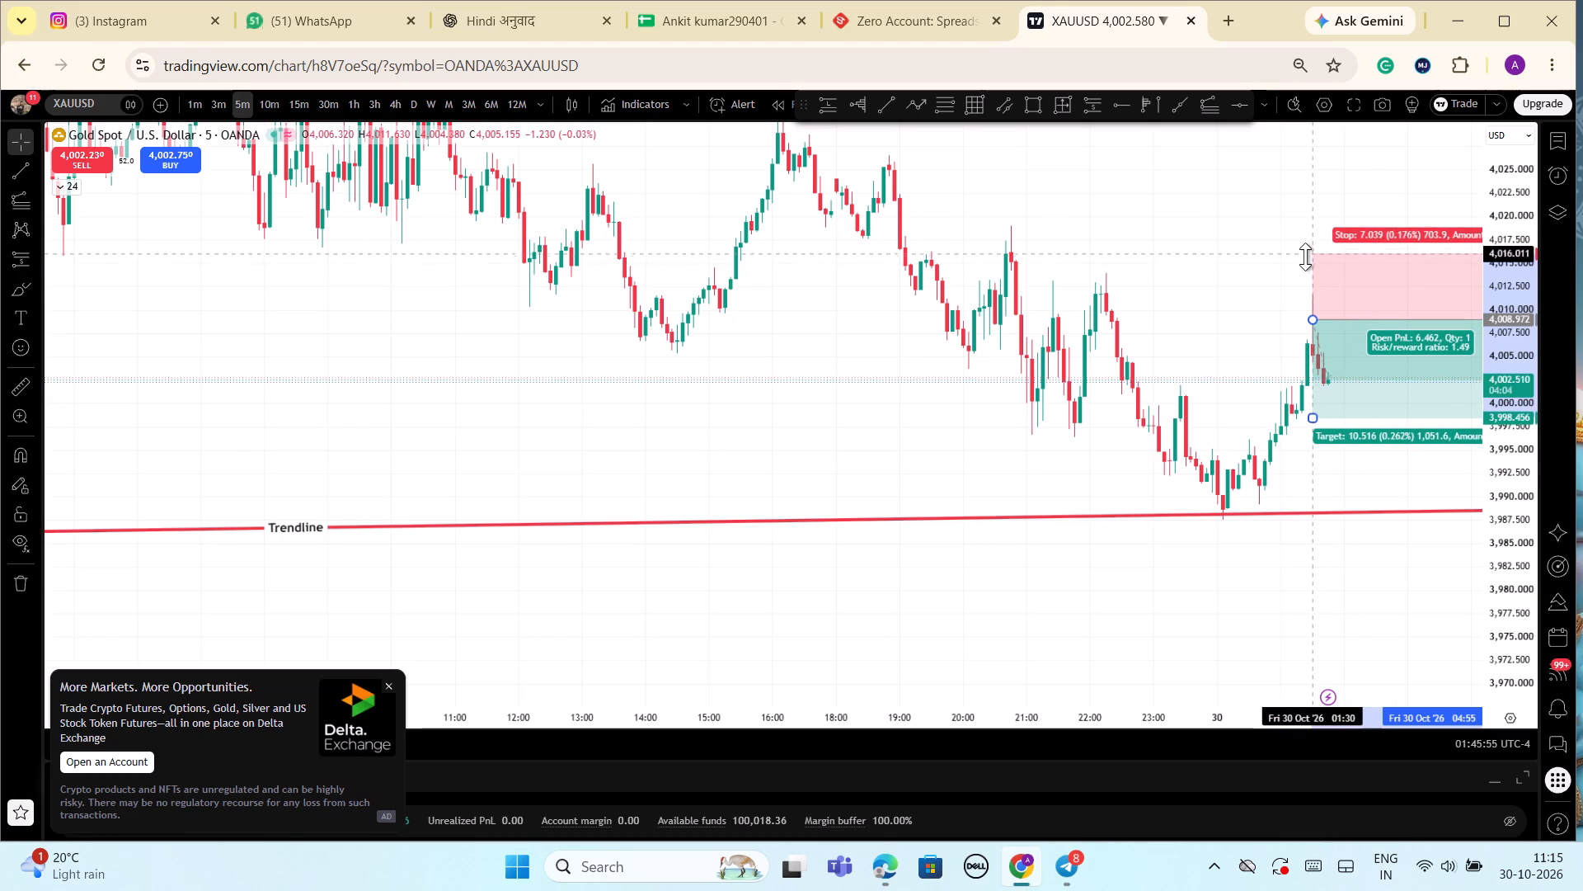
pyautogui.moveTo(1305, 257); pyautogui.dragTo(1303, 262)
pyautogui.click(1219, 293)
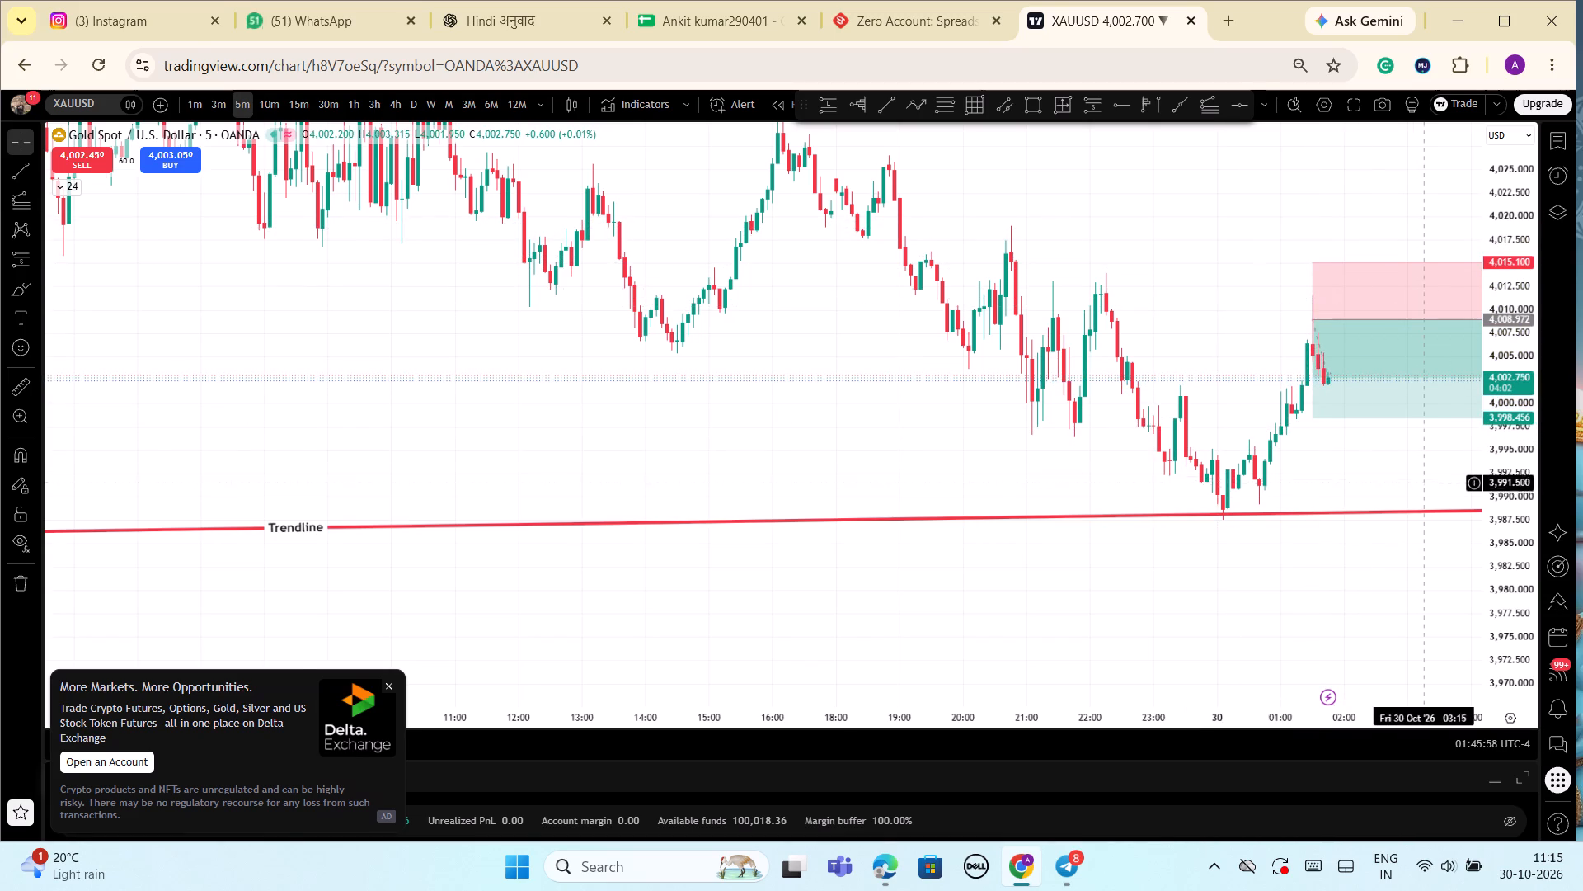
# Shift the short position two 5-minute candles earlier so that it starts at about 01:20 on 30 Oct.
pyautogui.scroll(2, 1422, 493)
pyautogui.moveTo(1524, 638); pyautogui.dragTo(1488, 464)
pyautogui.moveTo(1488, 464); pyautogui.dragTo(1479, 493)
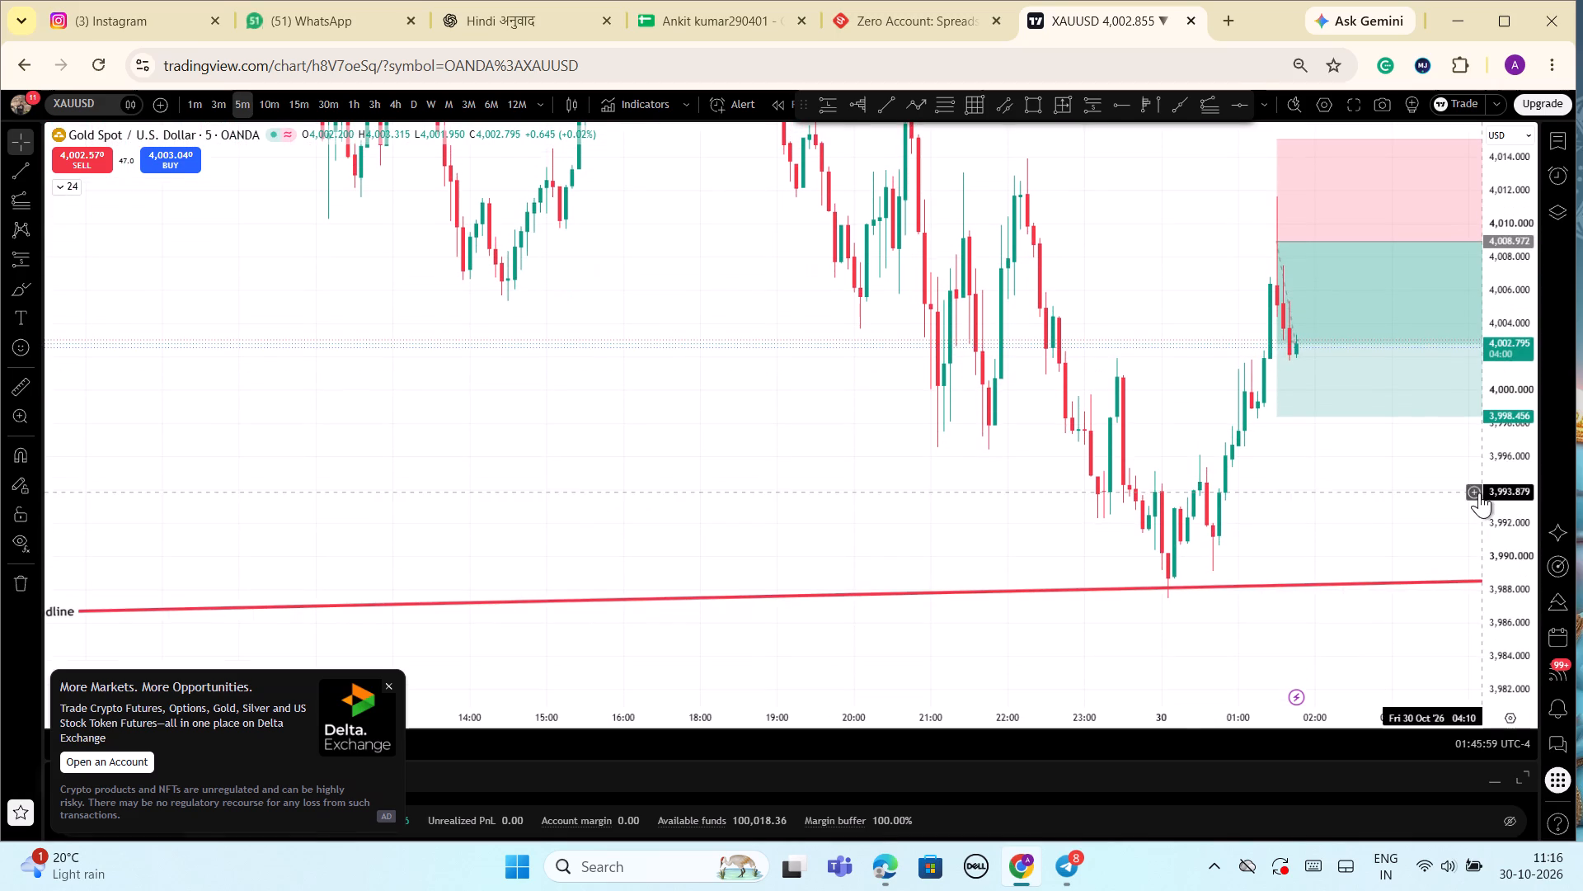
pyautogui.scroll(4, 1473, 466)
pyautogui.scroll(-5, 1490, 468)
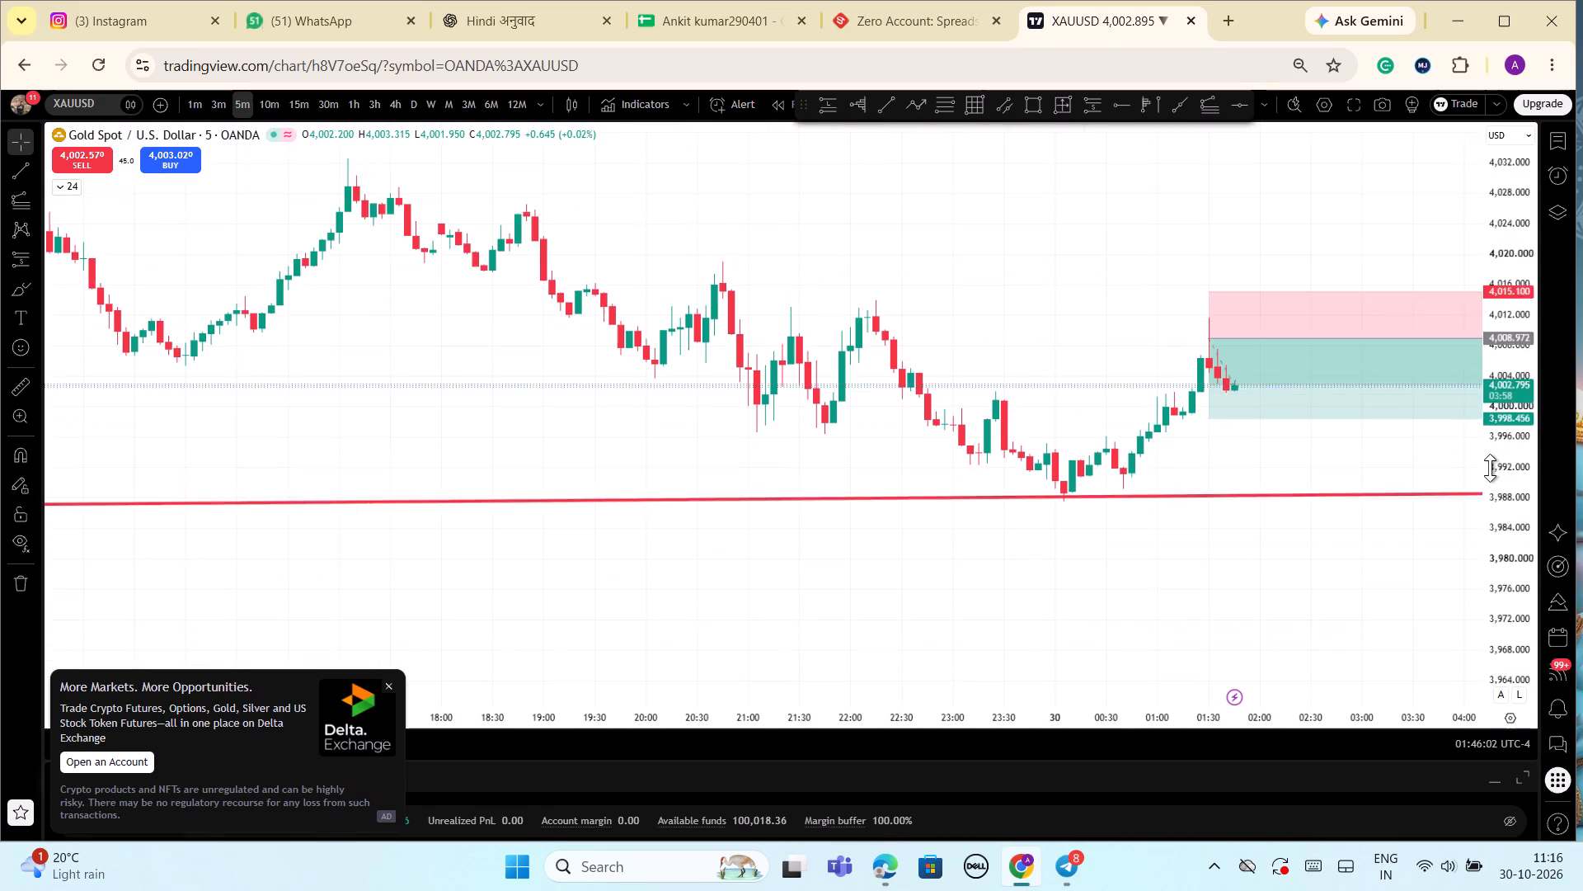
pyautogui.moveTo(1523, 607); pyautogui.dragTo(1535, 518)
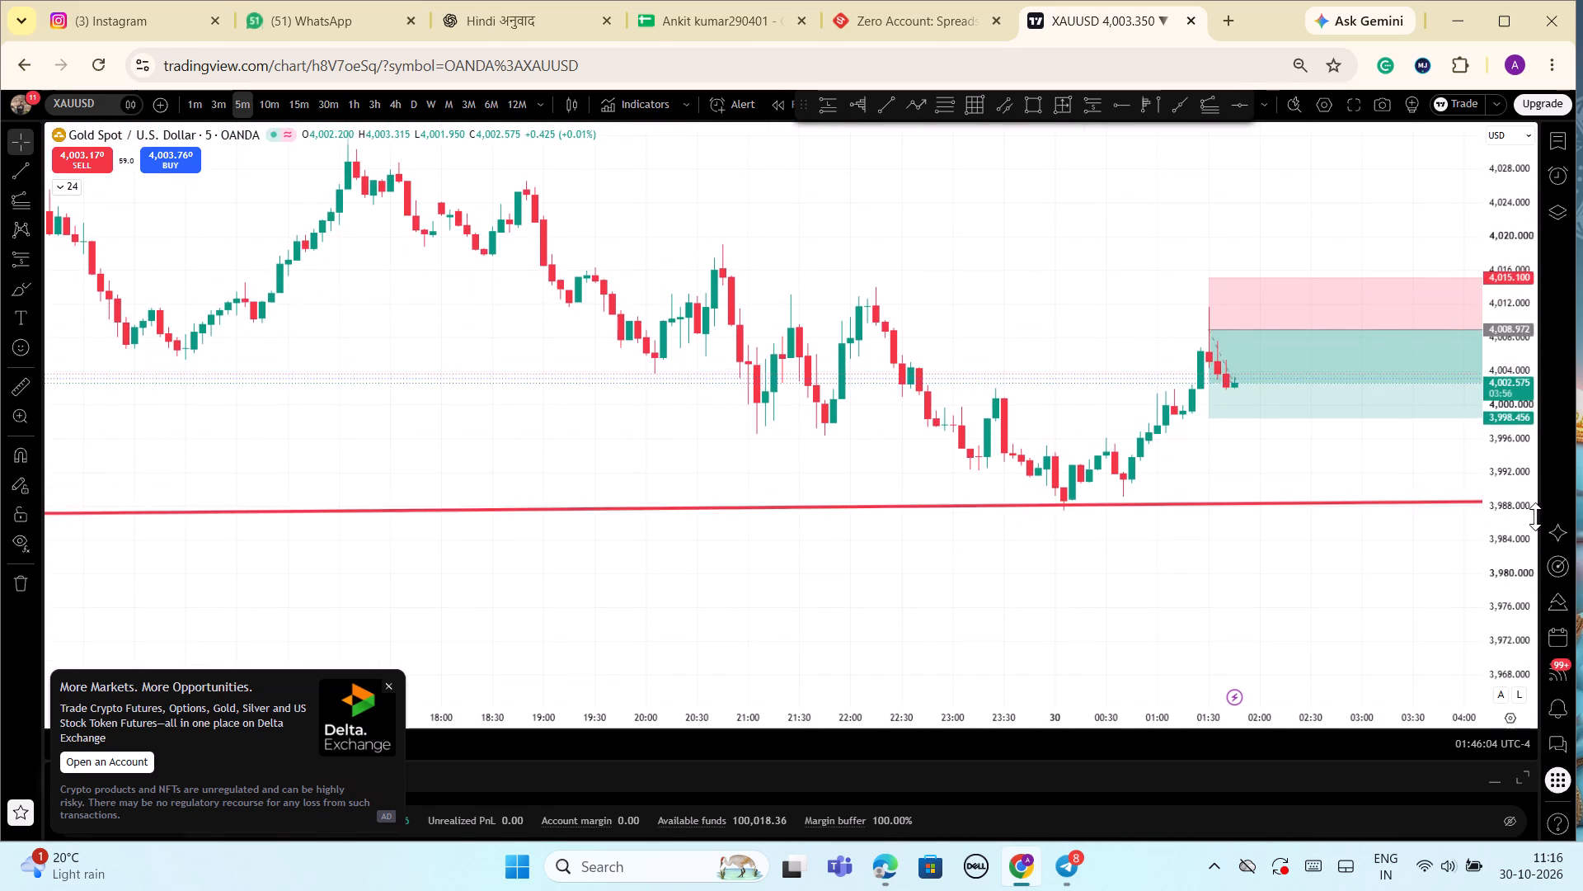
pyautogui.scroll(-2, 1353, 455)
pyautogui.moveTo(1376, 405); pyautogui.dragTo(1365, 405)
pyautogui.click(1355, 535)
# Switch the XAUUSD chart to the 1-minute timeframe.
pyautogui.scroll(-2, 1347, 552)
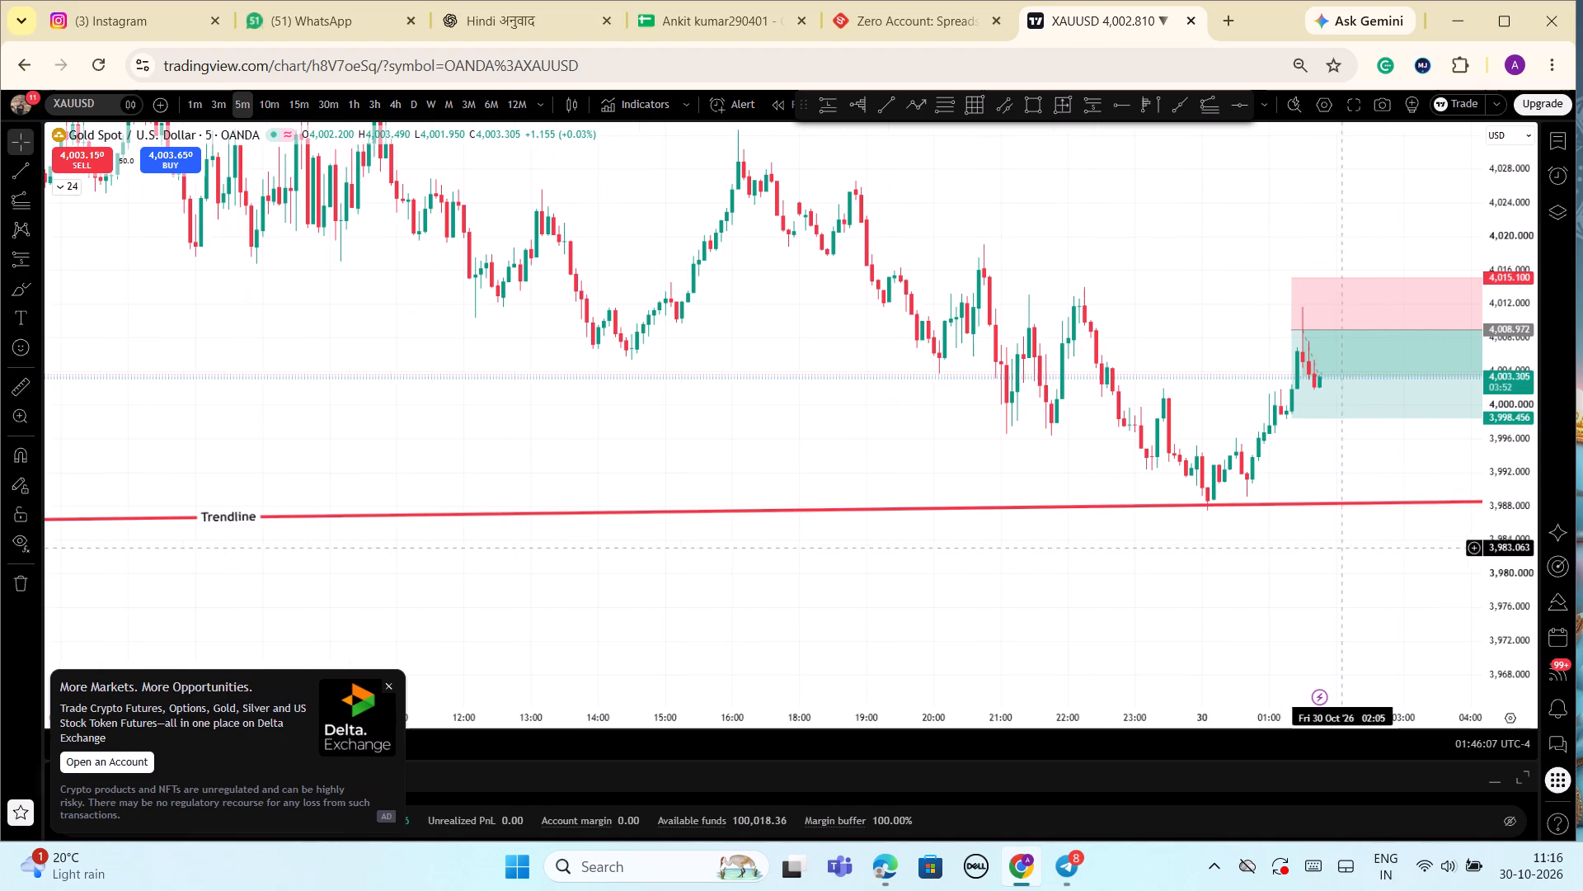
pyautogui.moveTo(1510, 642); pyautogui.dragTo(1517, 590)
pyautogui.scroll(2, 1507, 596)
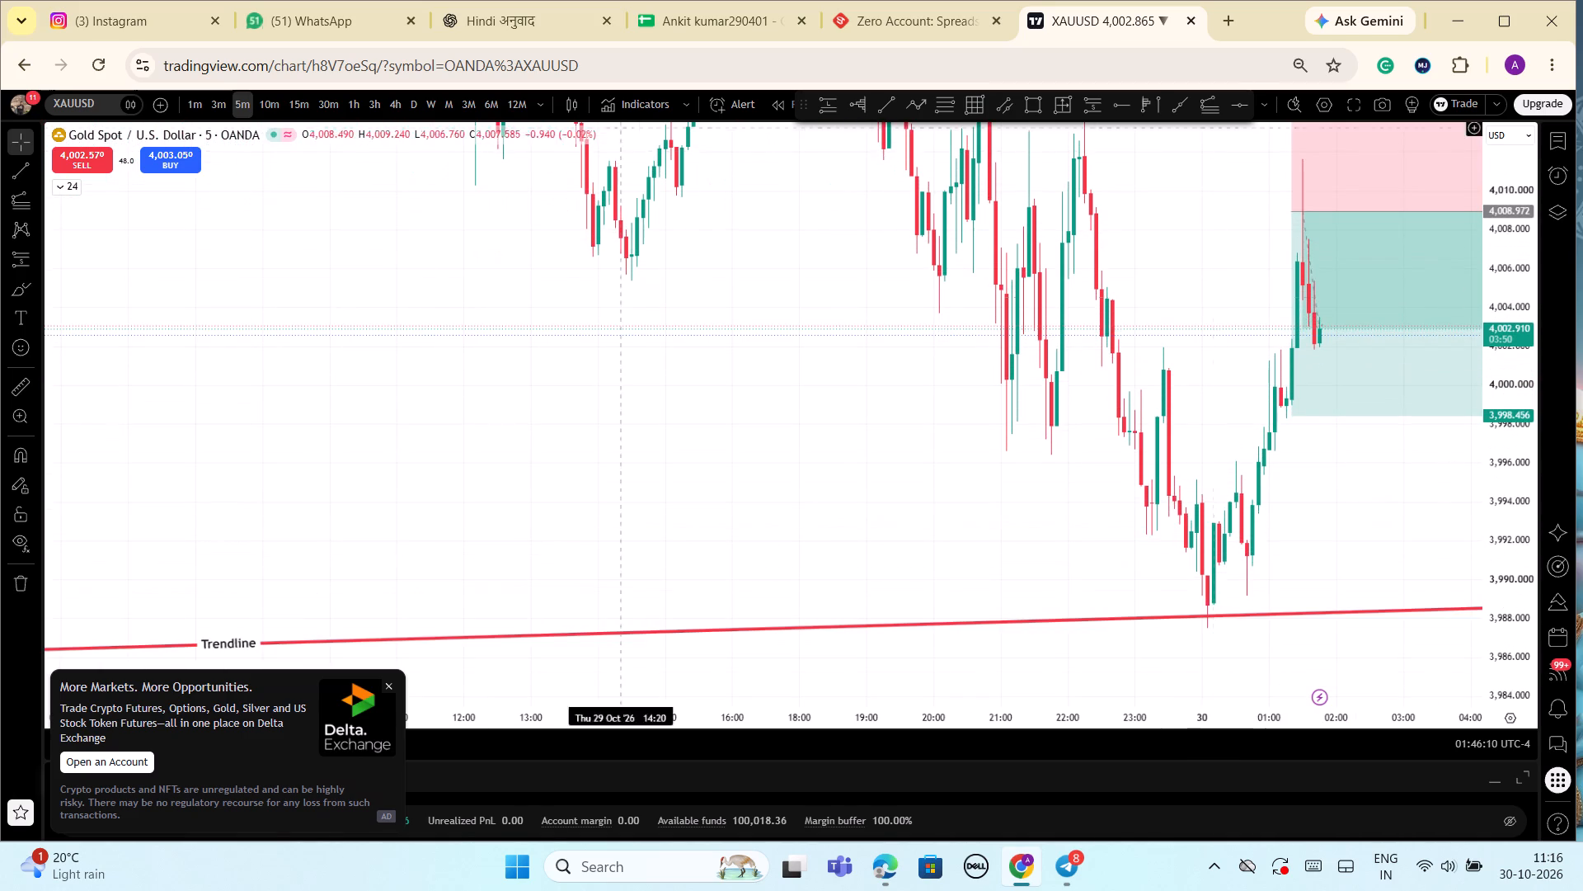
pyautogui.click(199, 106)
# Examine the 1-minute price action around the short position's entry and target, and the earlier swings down to the trend line.
pyautogui.scroll(-3, 1339, 440)
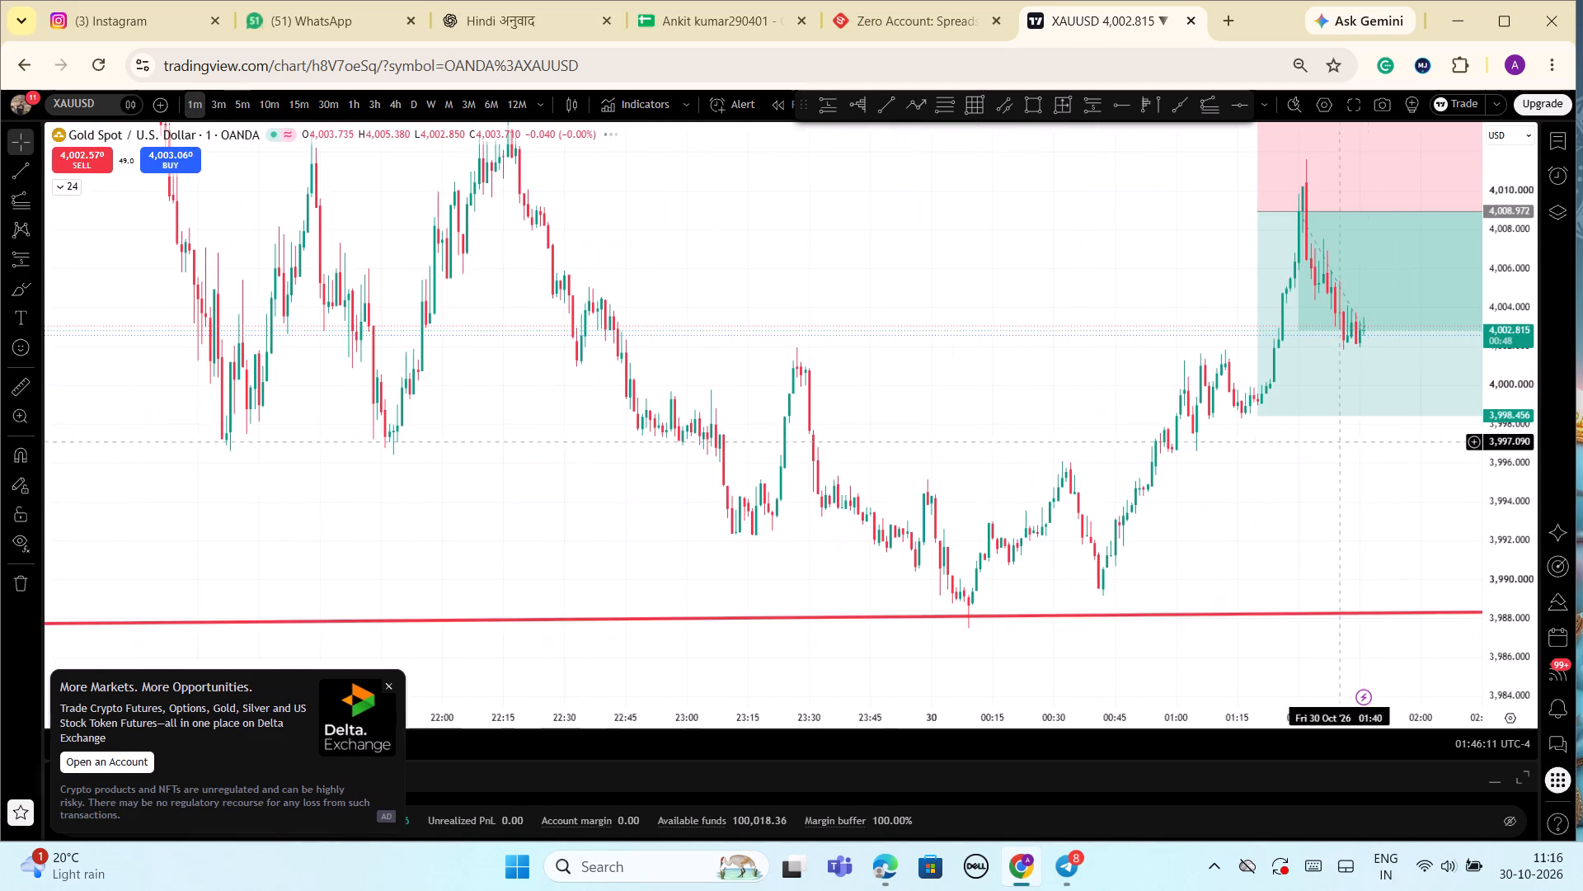
pyautogui.moveTo(1503, 496); pyautogui.dragTo(1487, 599)
pyautogui.scroll(-3, 1466, 605)
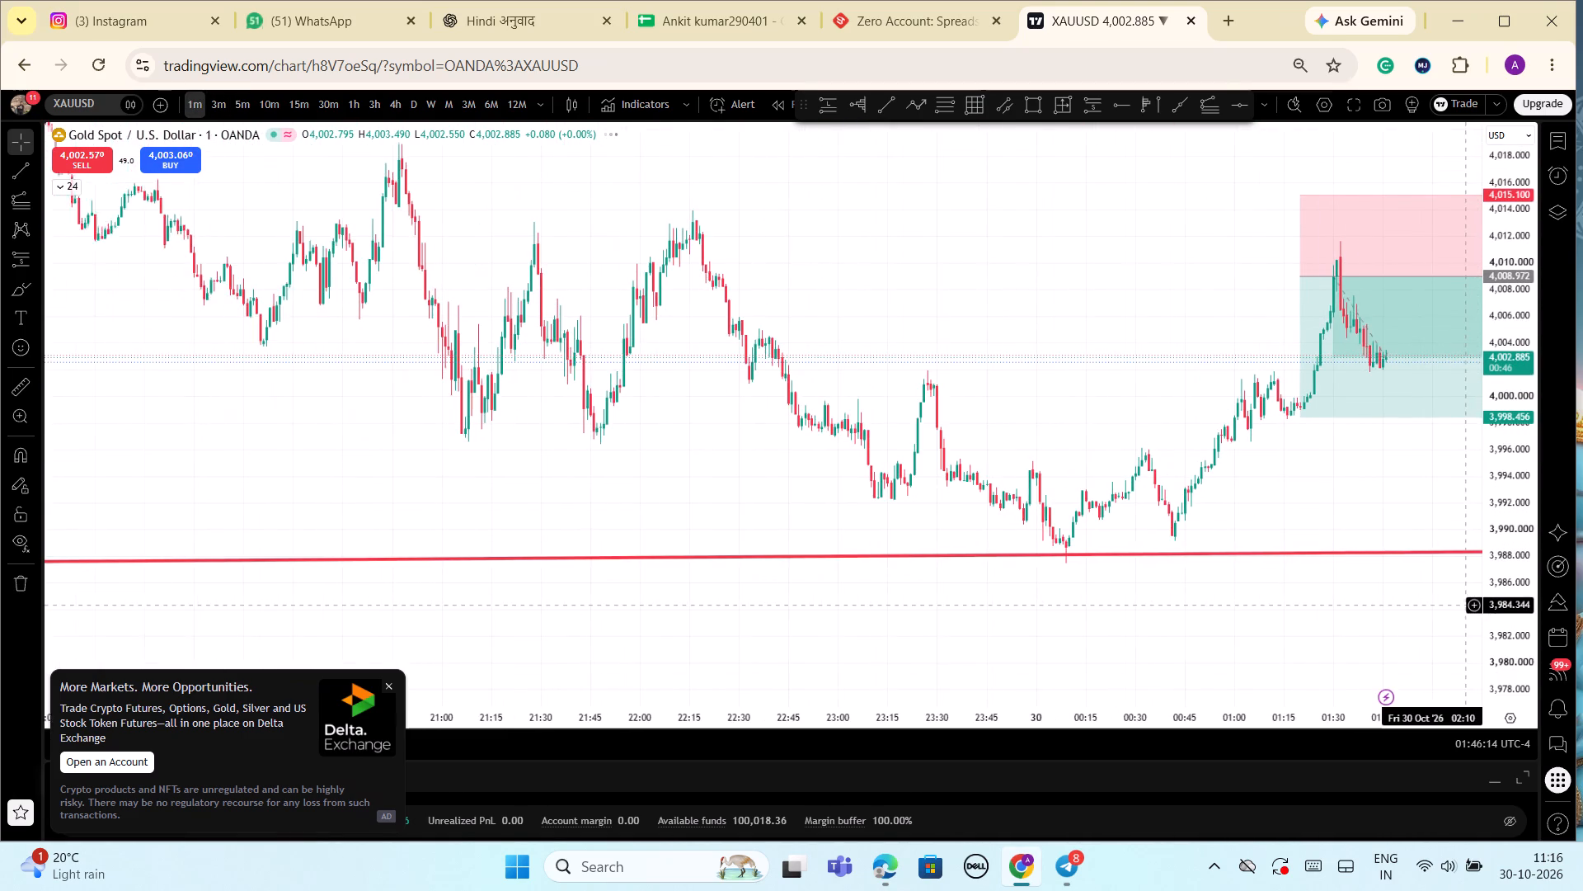
pyautogui.scroll(-1, 1464, 606)
pyautogui.scroll(6, 1459, 603)
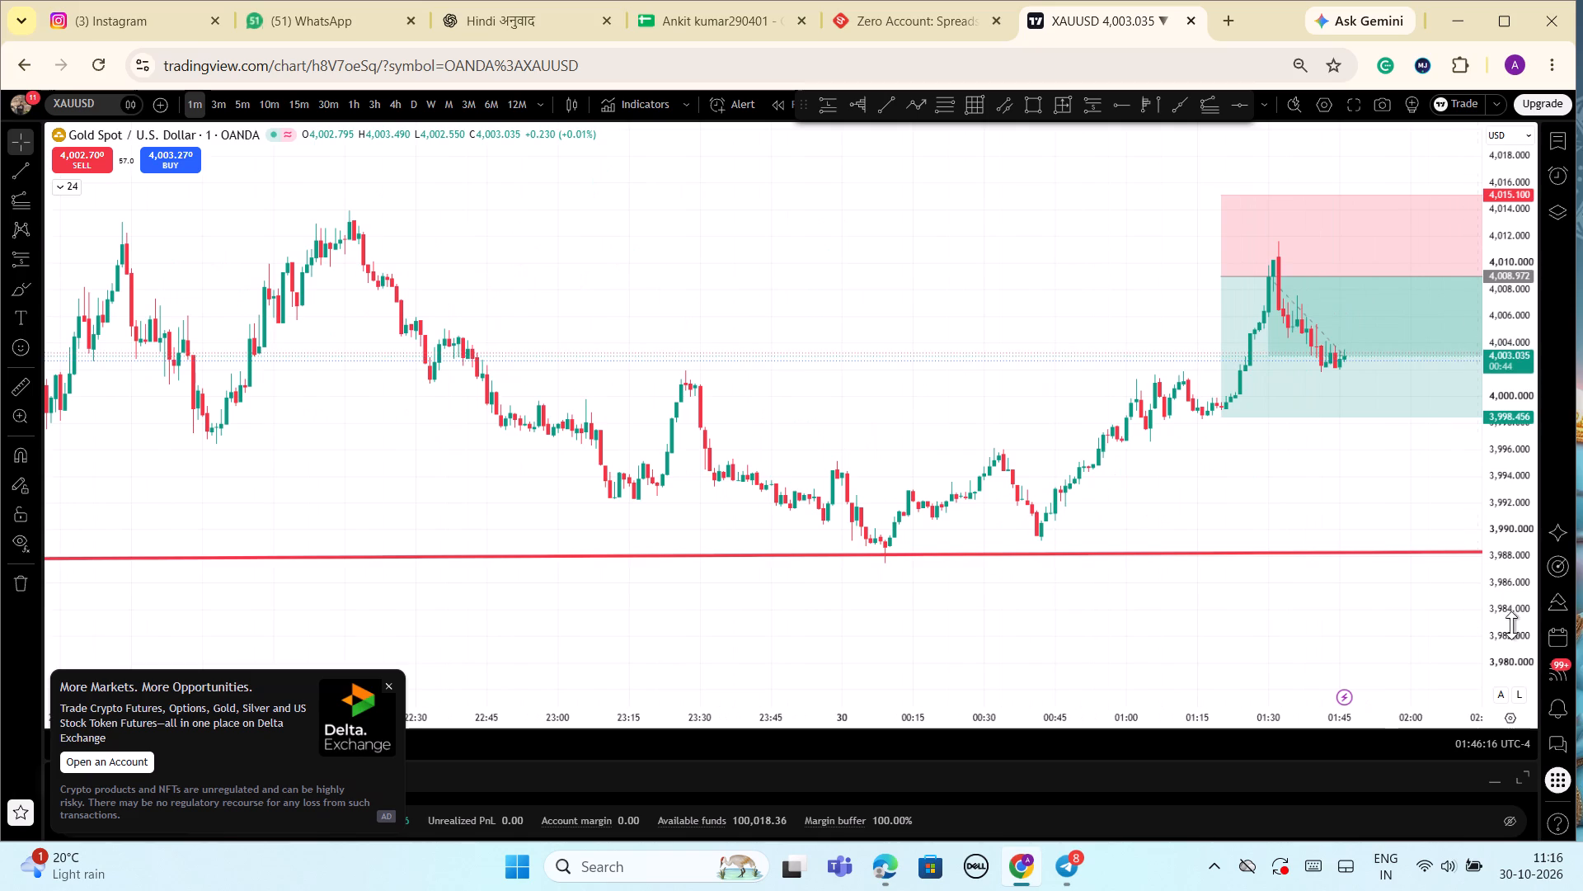
pyautogui.moveTo(1513, 635); pyautogui.dragTo(1495, 545)
pyautogui.scroll(3, 1440, 564)
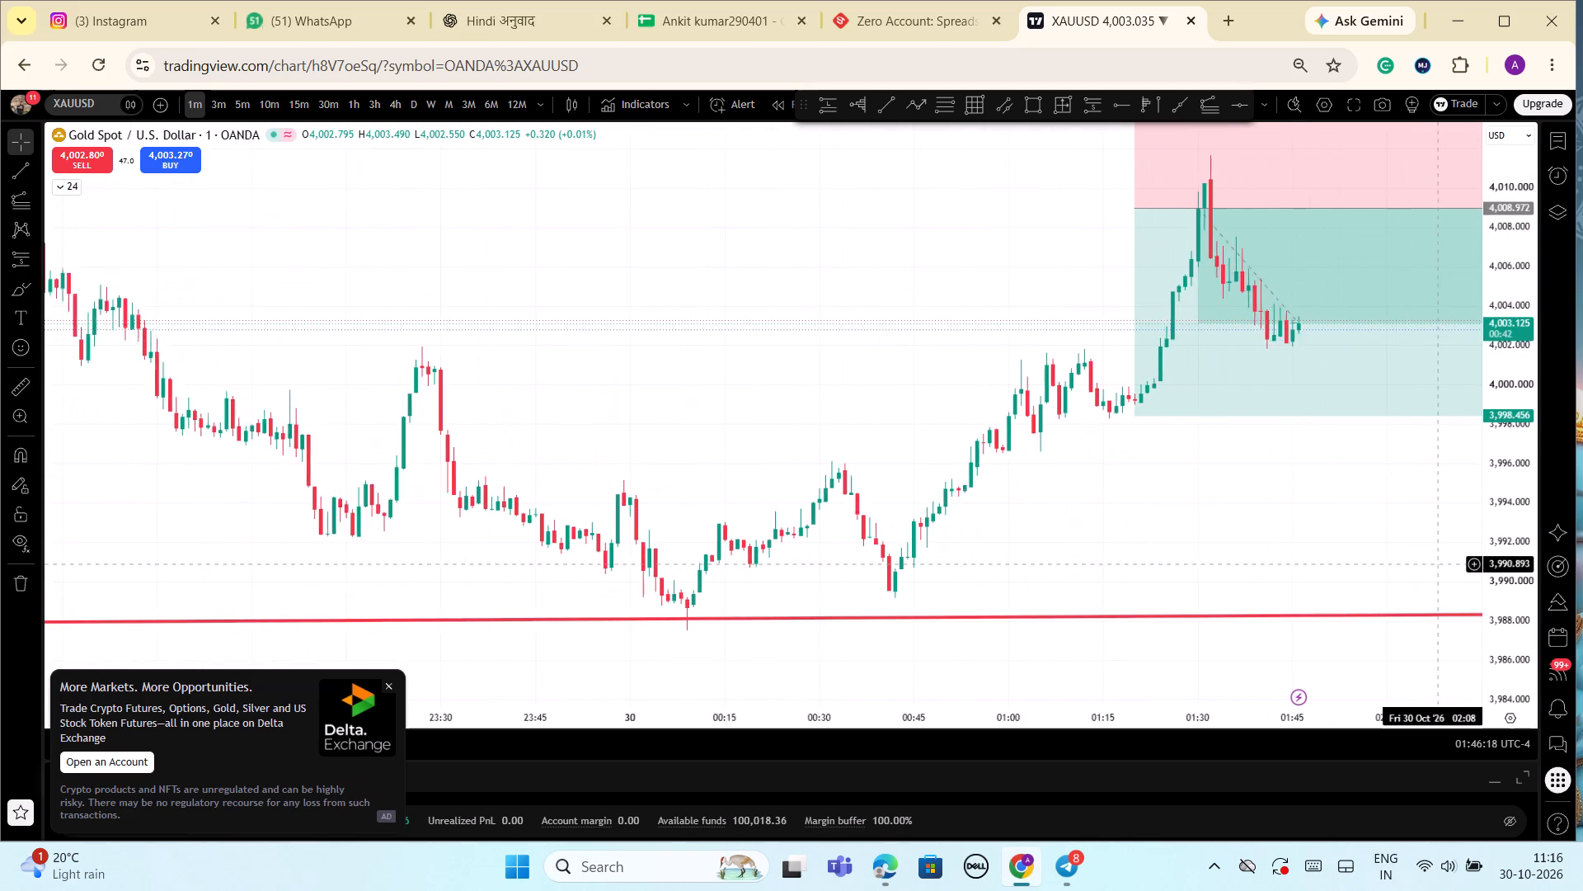
pyautogui.scroll(3, 1440, 564)
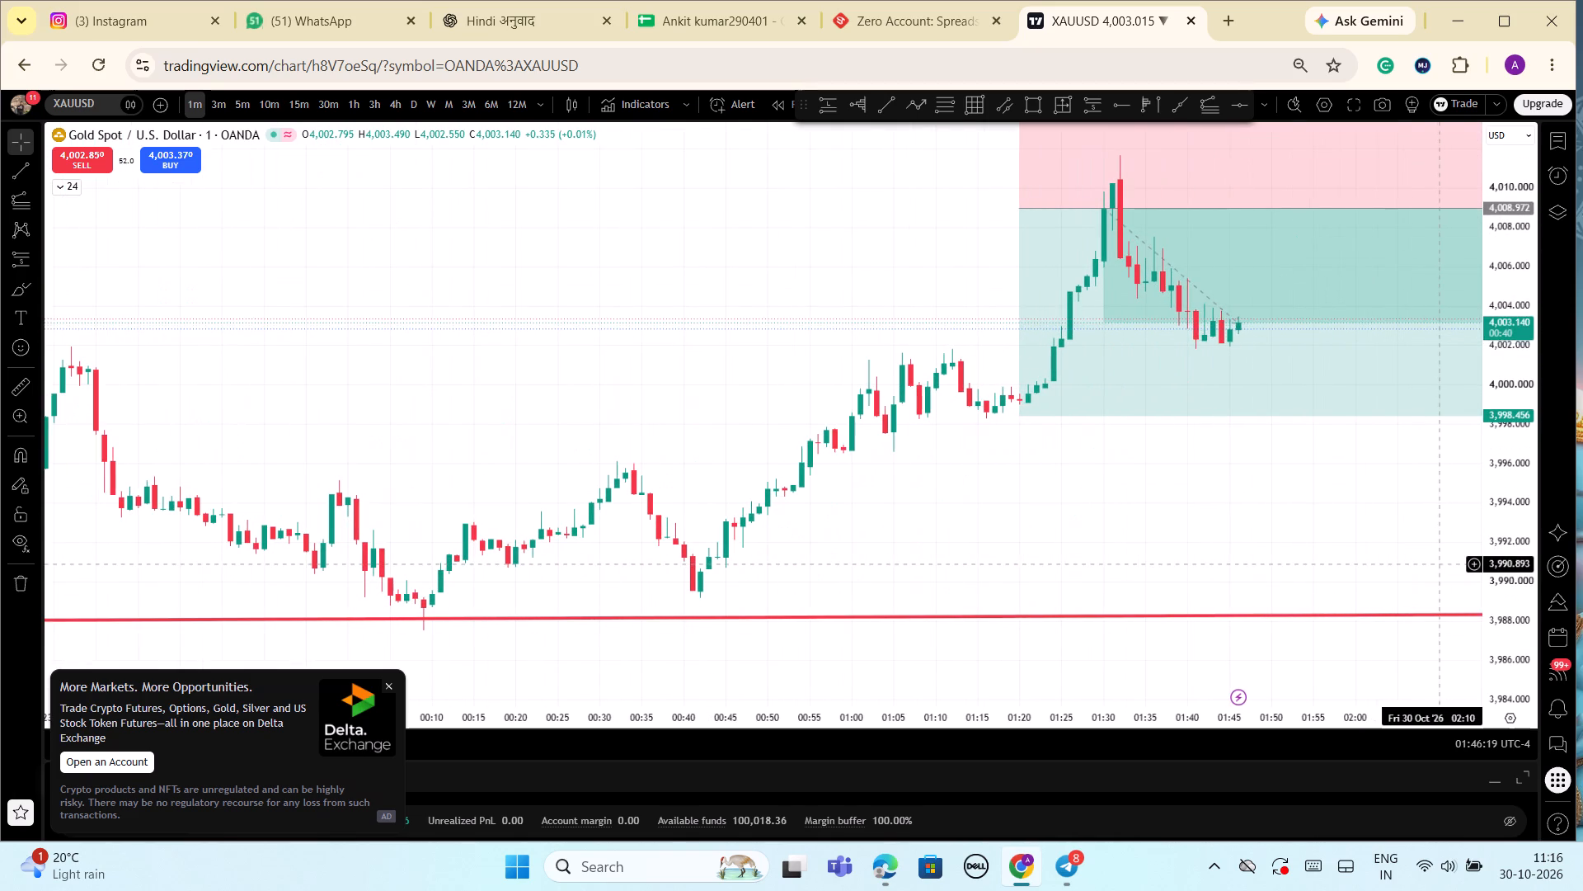
pyautogui.scroll(-6, 1440, 564)
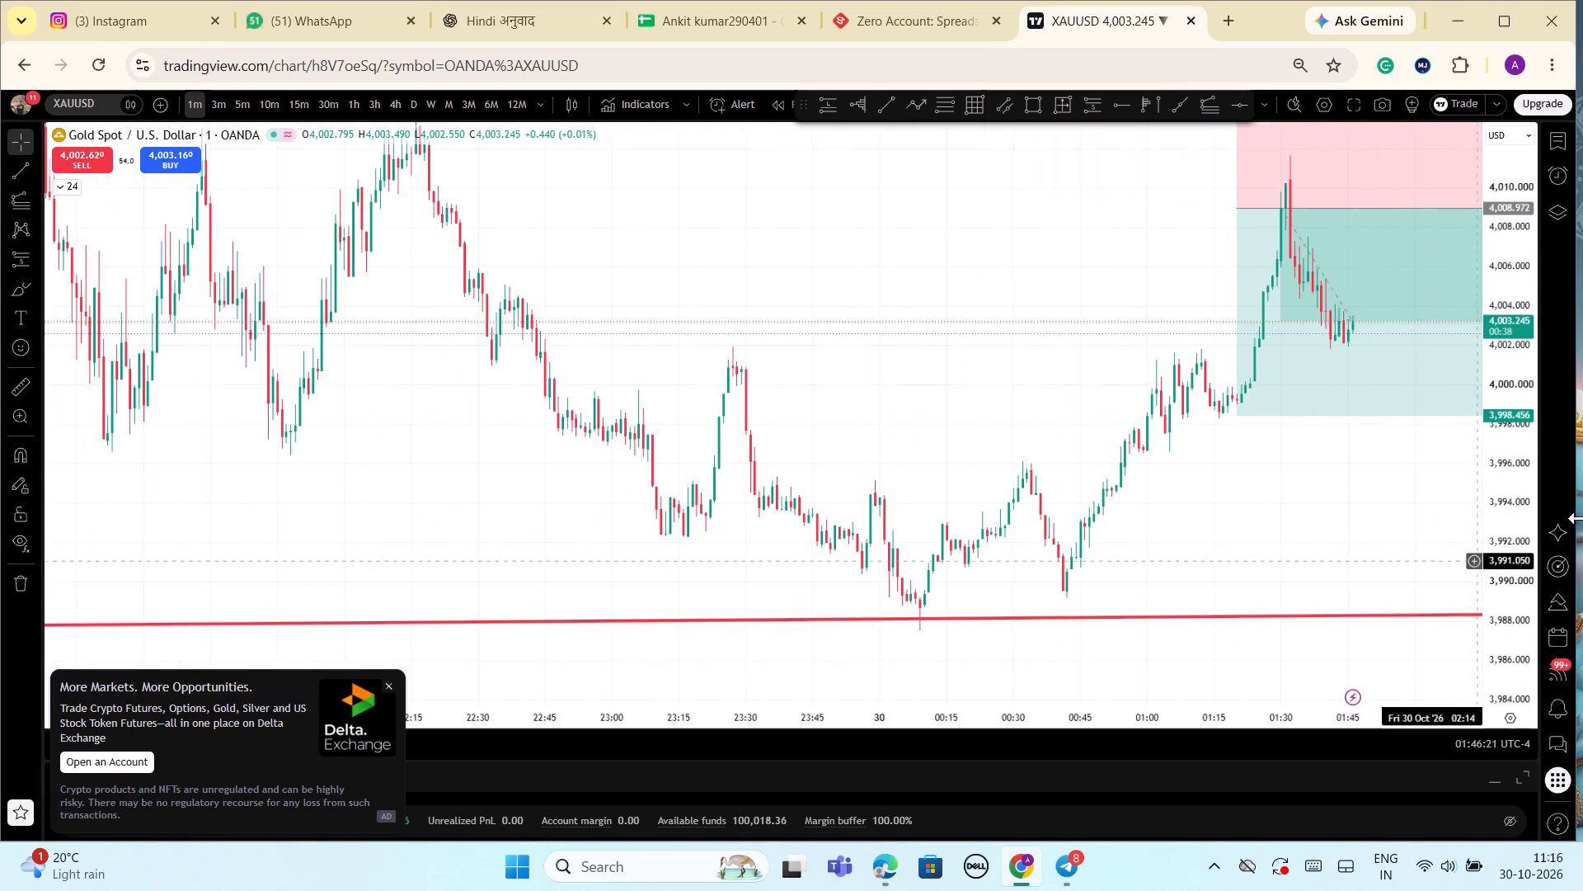
# Examine the individual 1-minute candles around the short position, from the rise after 01:20 to the pullback from the 01:30 peak.
pyautogui.moveTo(1502, 535); pyautogui.dragTo(1488, 608)
pyautogui.scroll(2, 1458, 589)
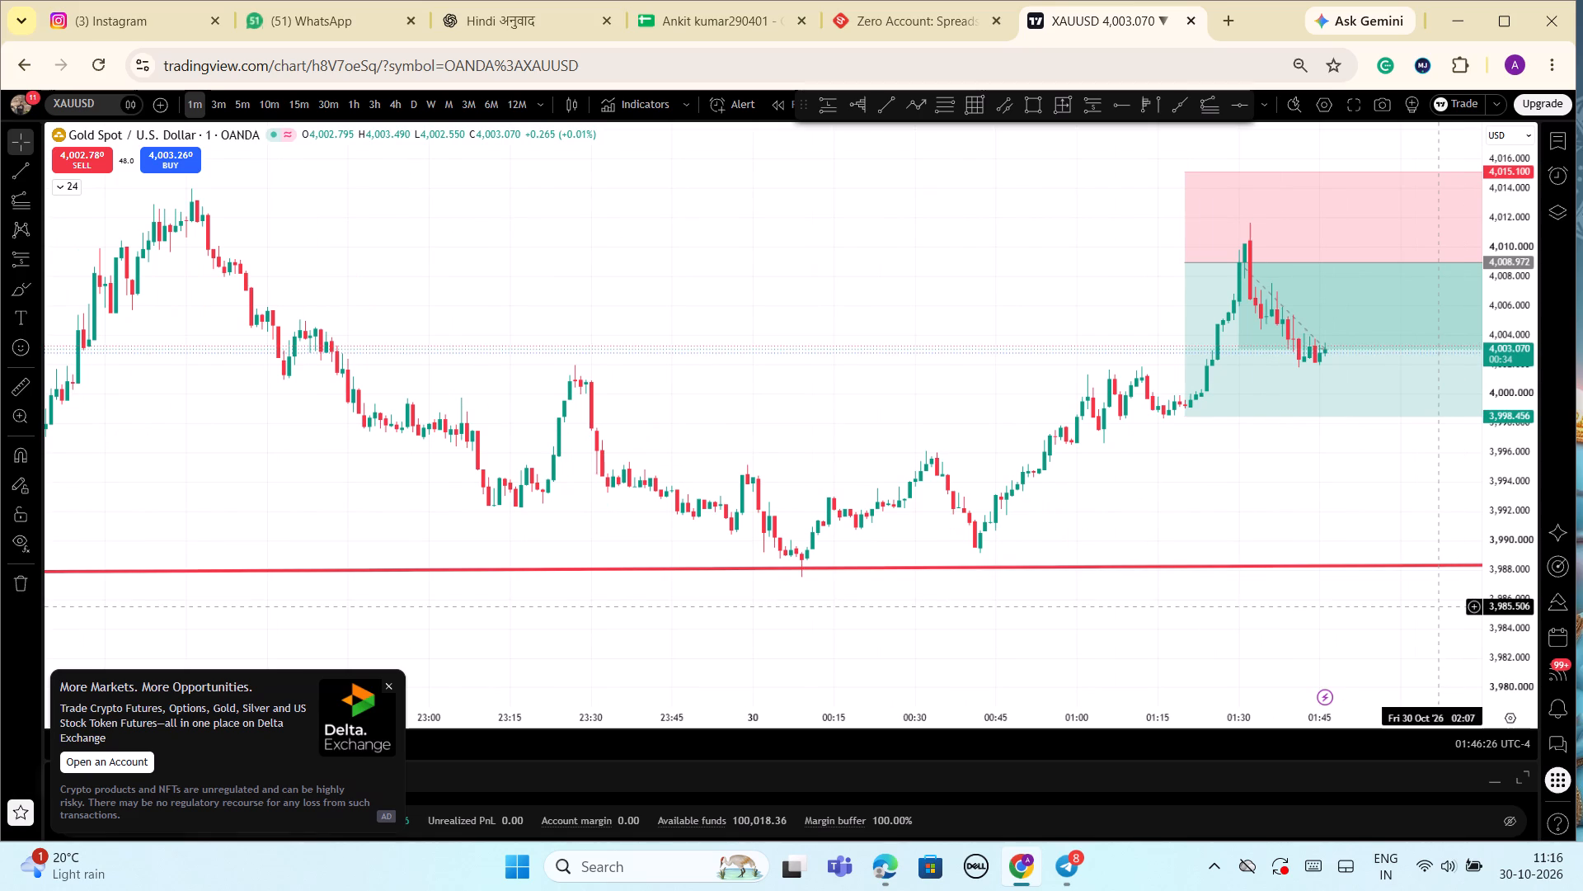
pyautogui.scroll(2, 1435, 607)
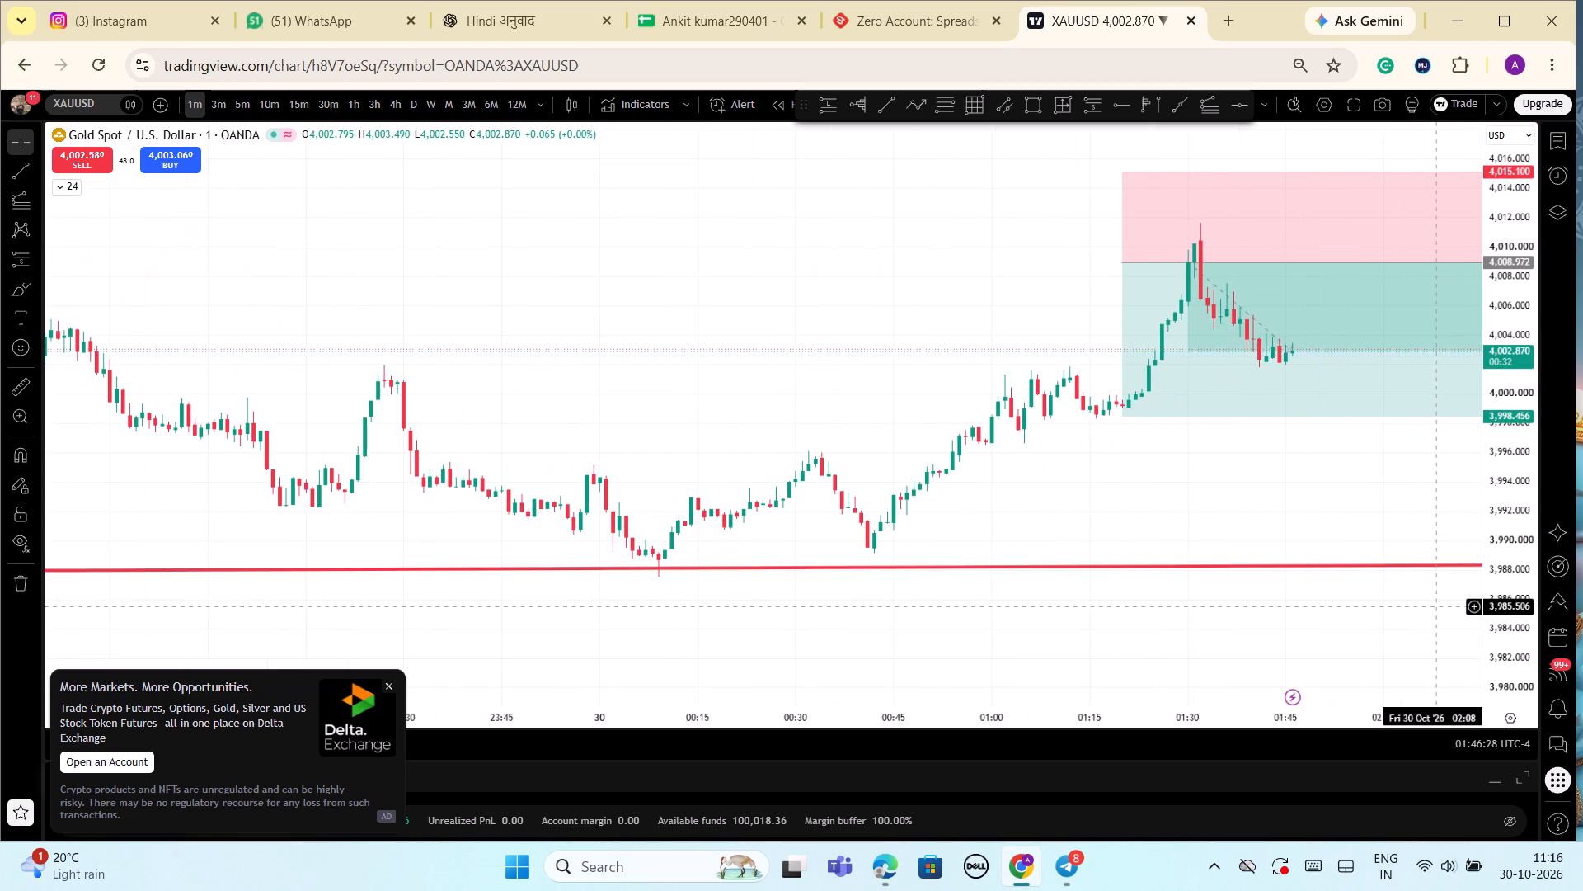
pyautogui.scroll(4, 1435, 607)
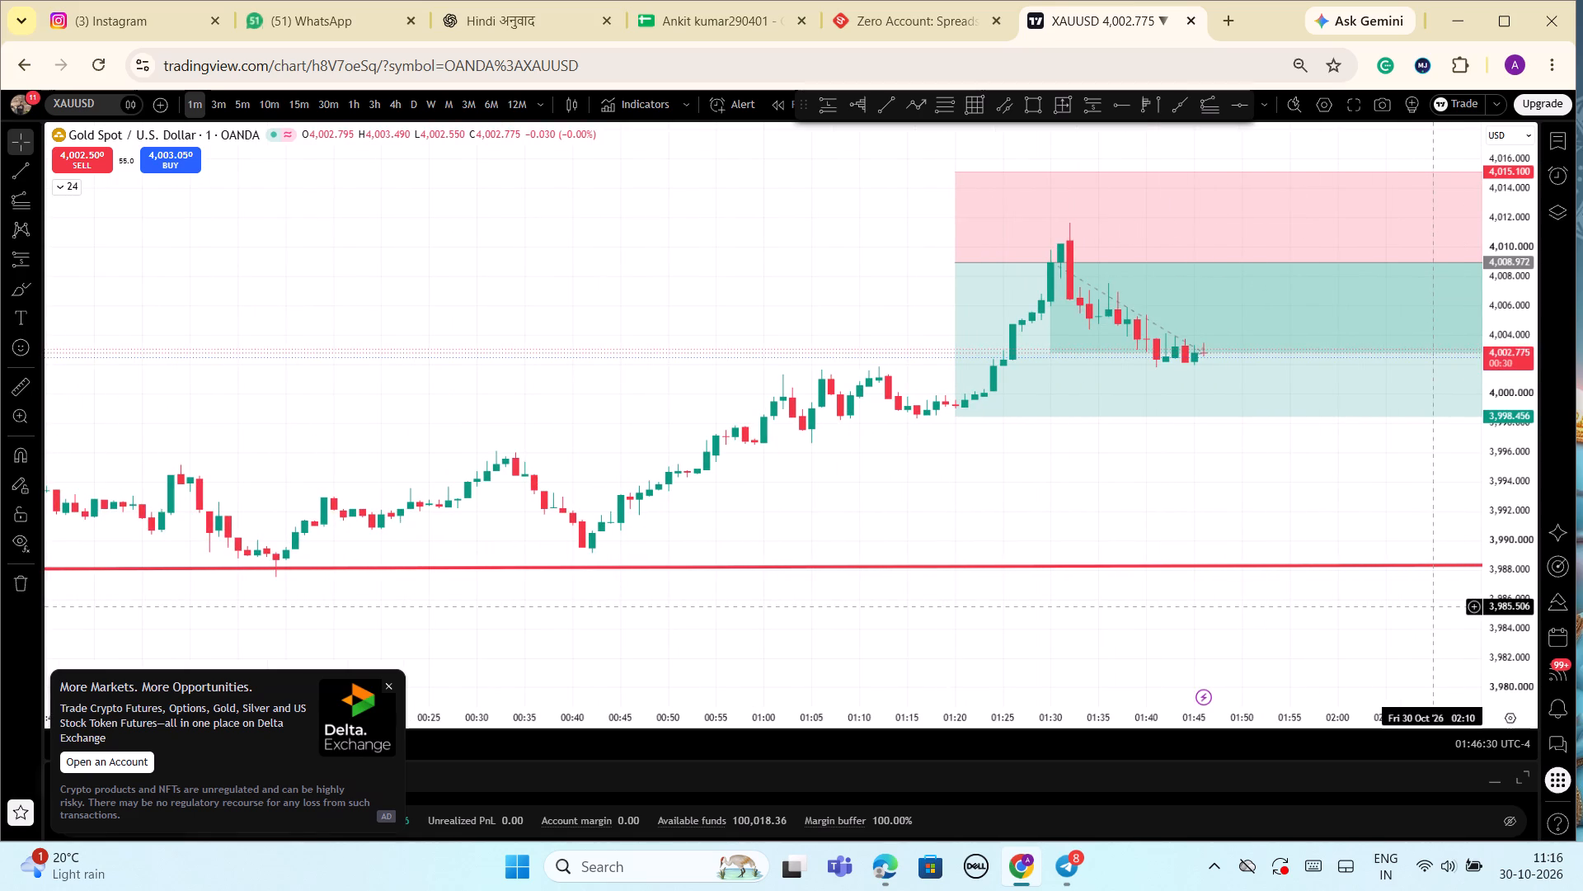
pyautogui.scroll(2, 1436, 607)
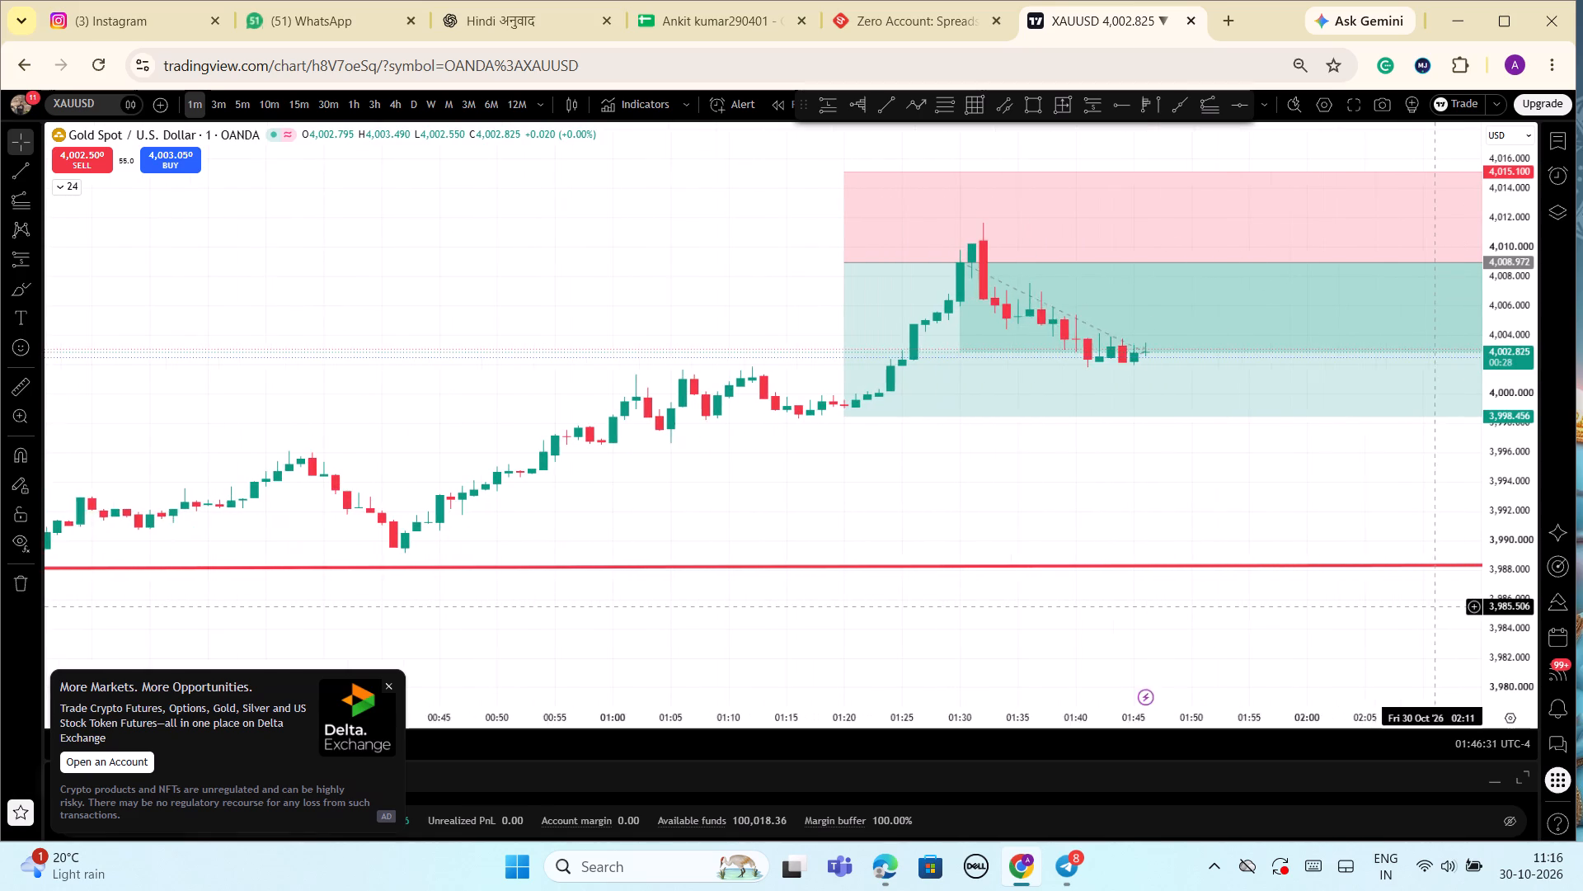
pyautogui.scroll(3, 1436, 607)
pyautogui.scroll(-11, 1449, 614)
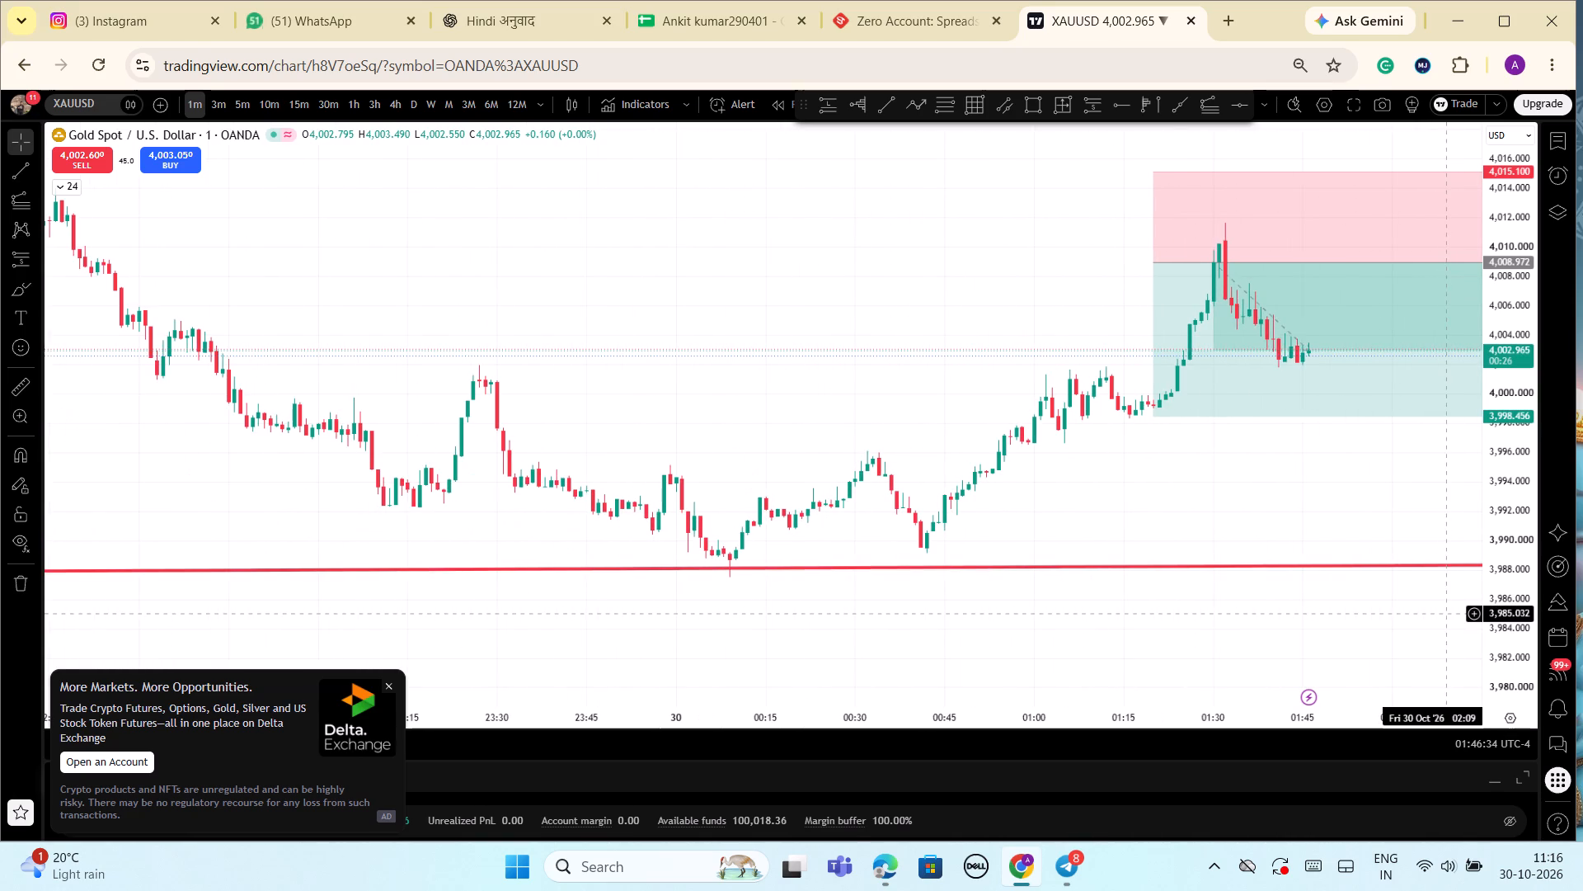
# Compare the short position's entry, stop and target with the previous evening's 1-minute swings and the red trend line near 3,988.
pyautogui.moveTo(1411, 548); pyautogui.dragTo(1394, 531)
pyautogui.moveTo(1521, 653); pyautogui.dragTo(1502, 554)
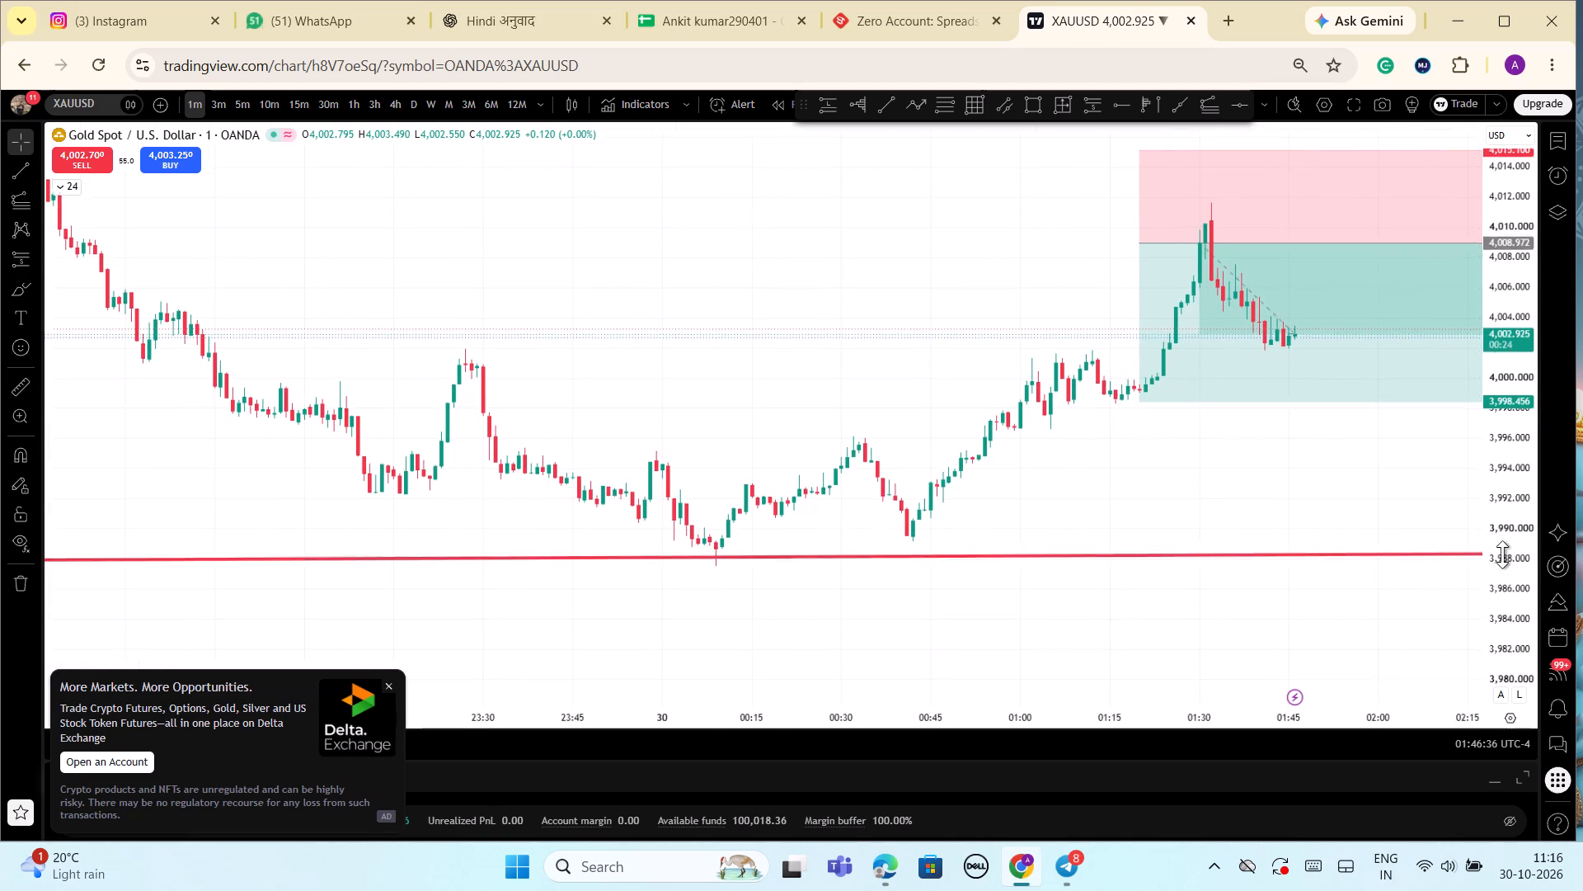
pyautogui.moveTo(1502, 554); pyautogui.dragTo(1496, 496)
pyautogui.scroll(3, 1494, 502)
pyautogui.scroll(-3, 1488, 516)
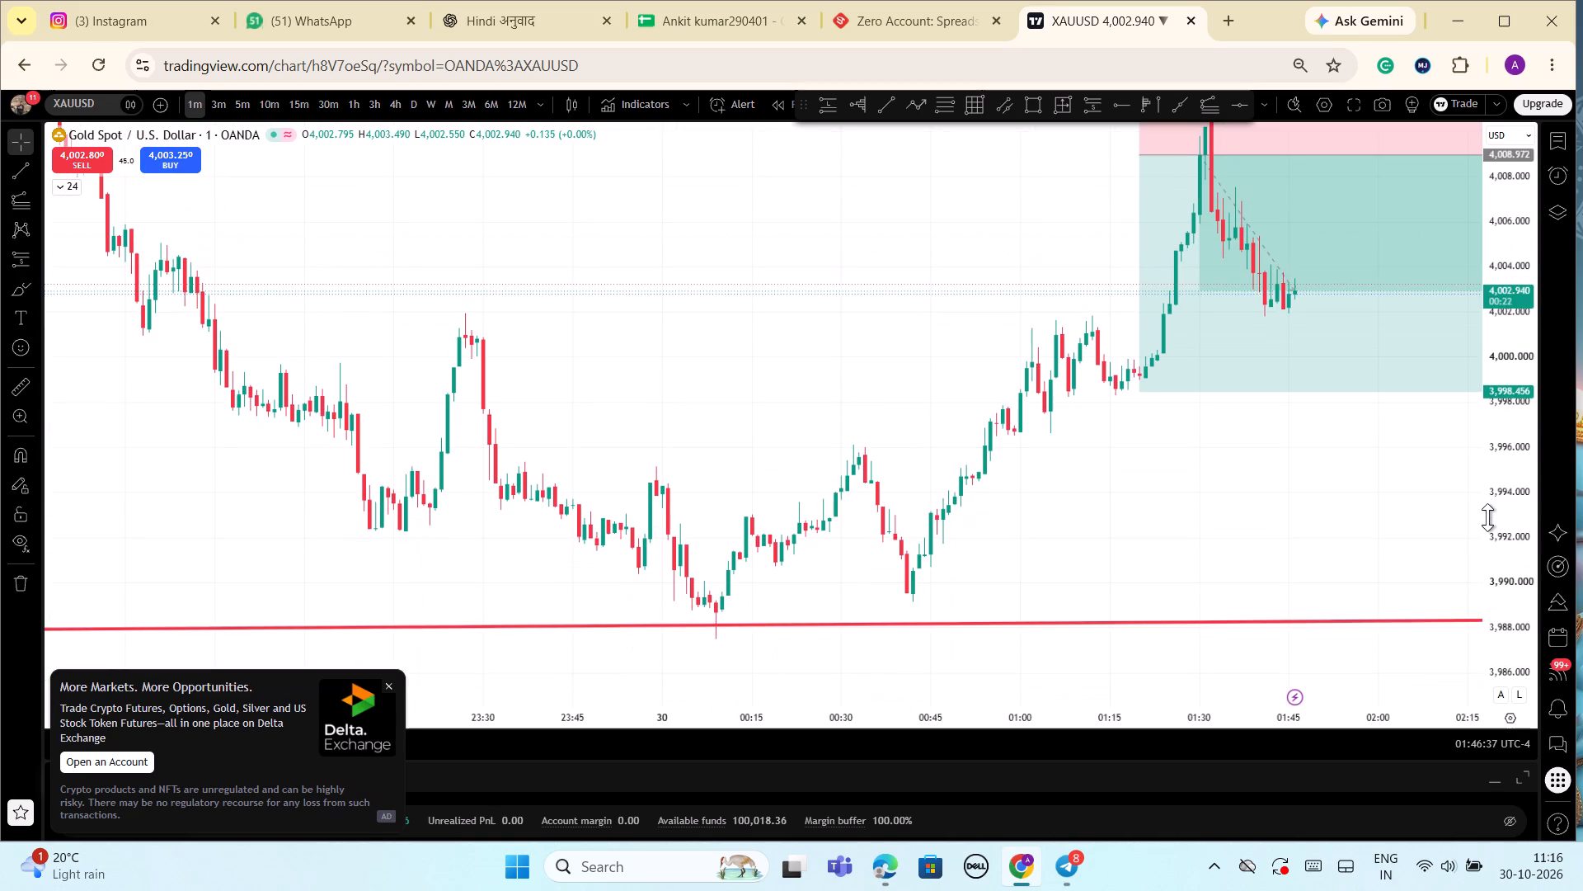
pyautogui.scroll(-1, 1487, 517)
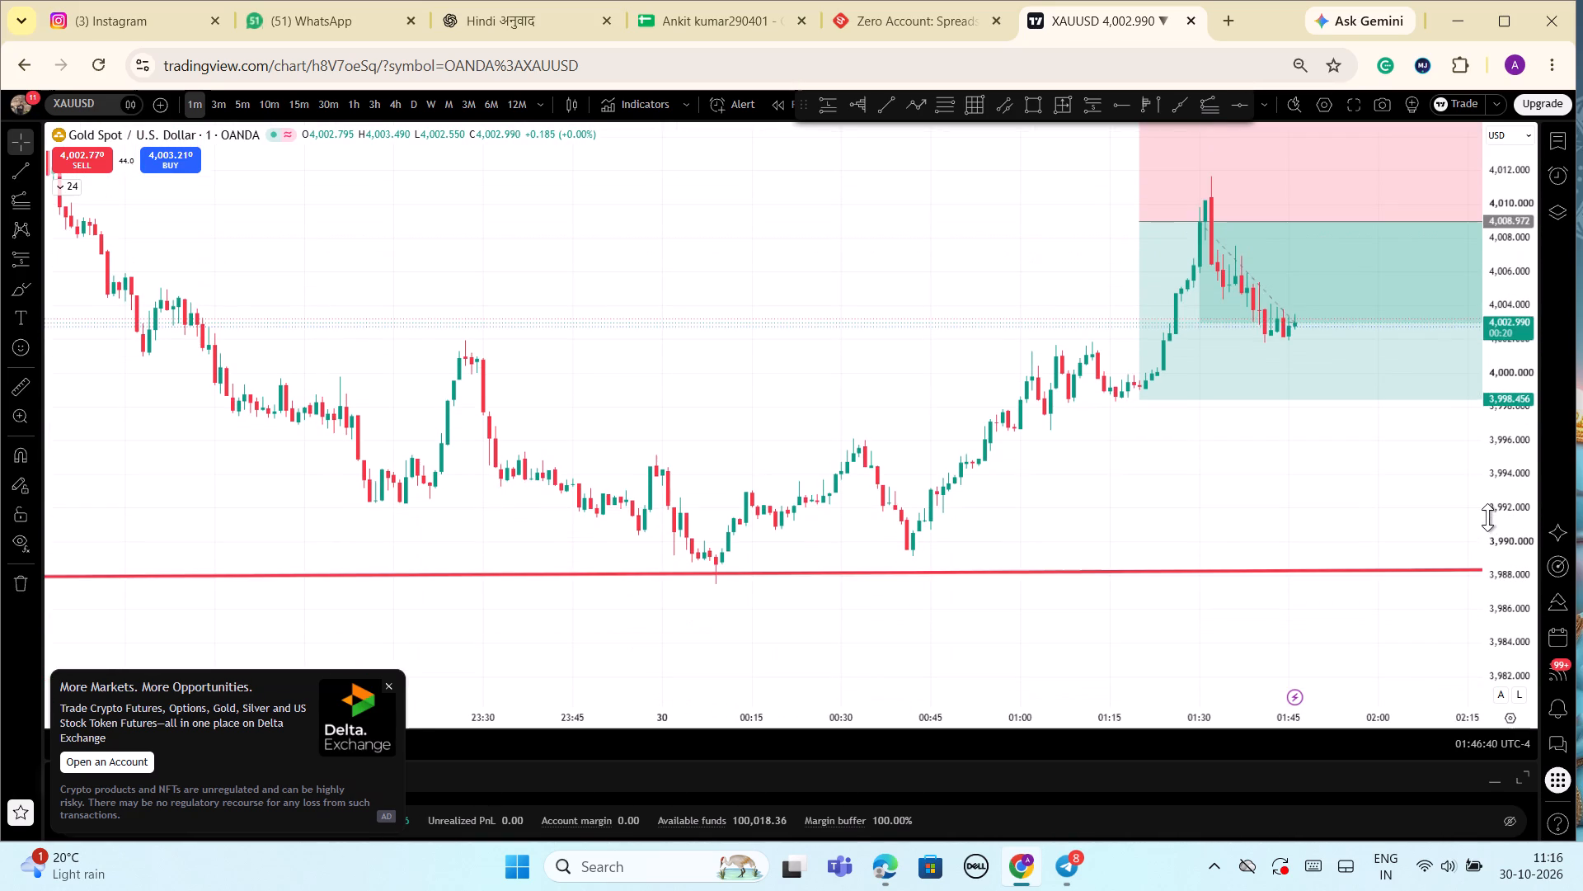
pyautogui.scroll(-3, 1327, 422)
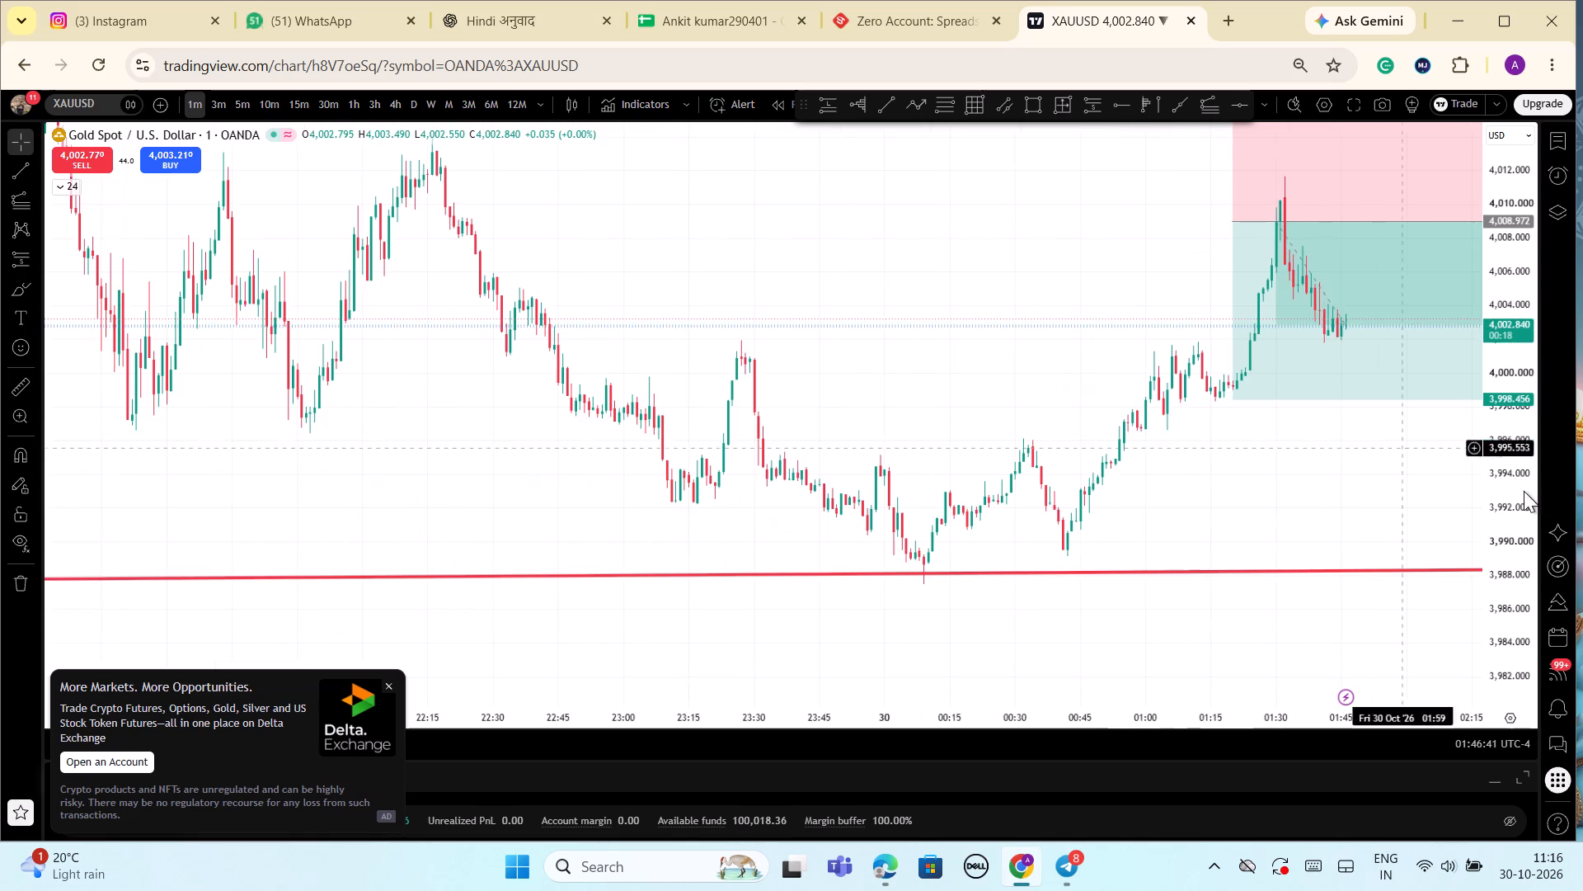
pyautogui.moveTo(1484, 521); pyautogui.dragTo(1474, 583)
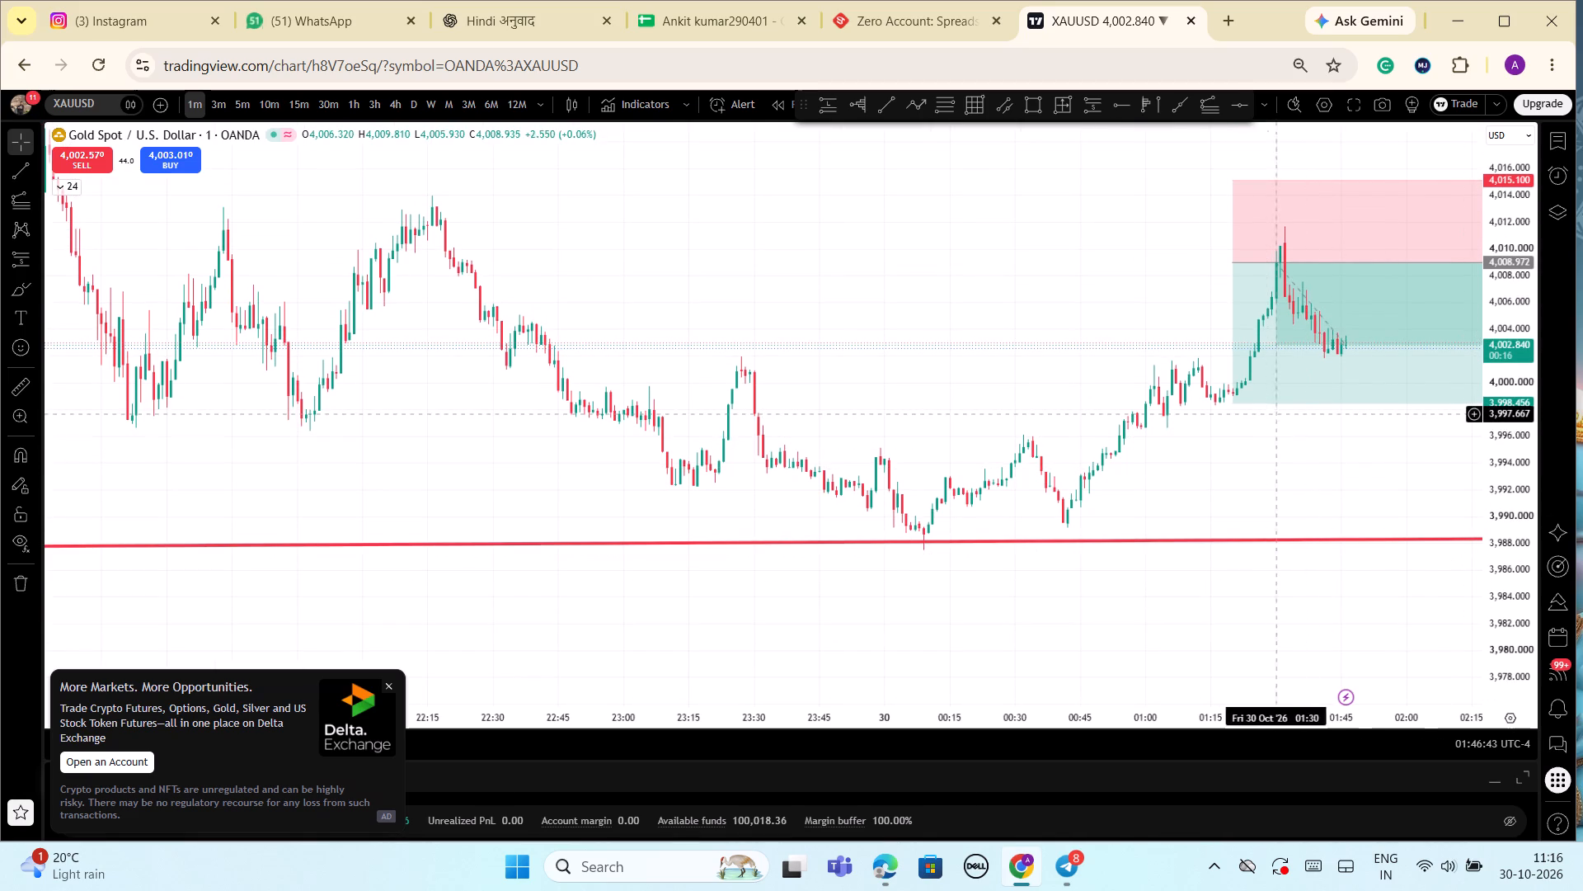
pyautogui.scroll(-3, 889, 358)
pyautogui.moveTo(1123, 250); pyautogui.dragTo(1063, 236)
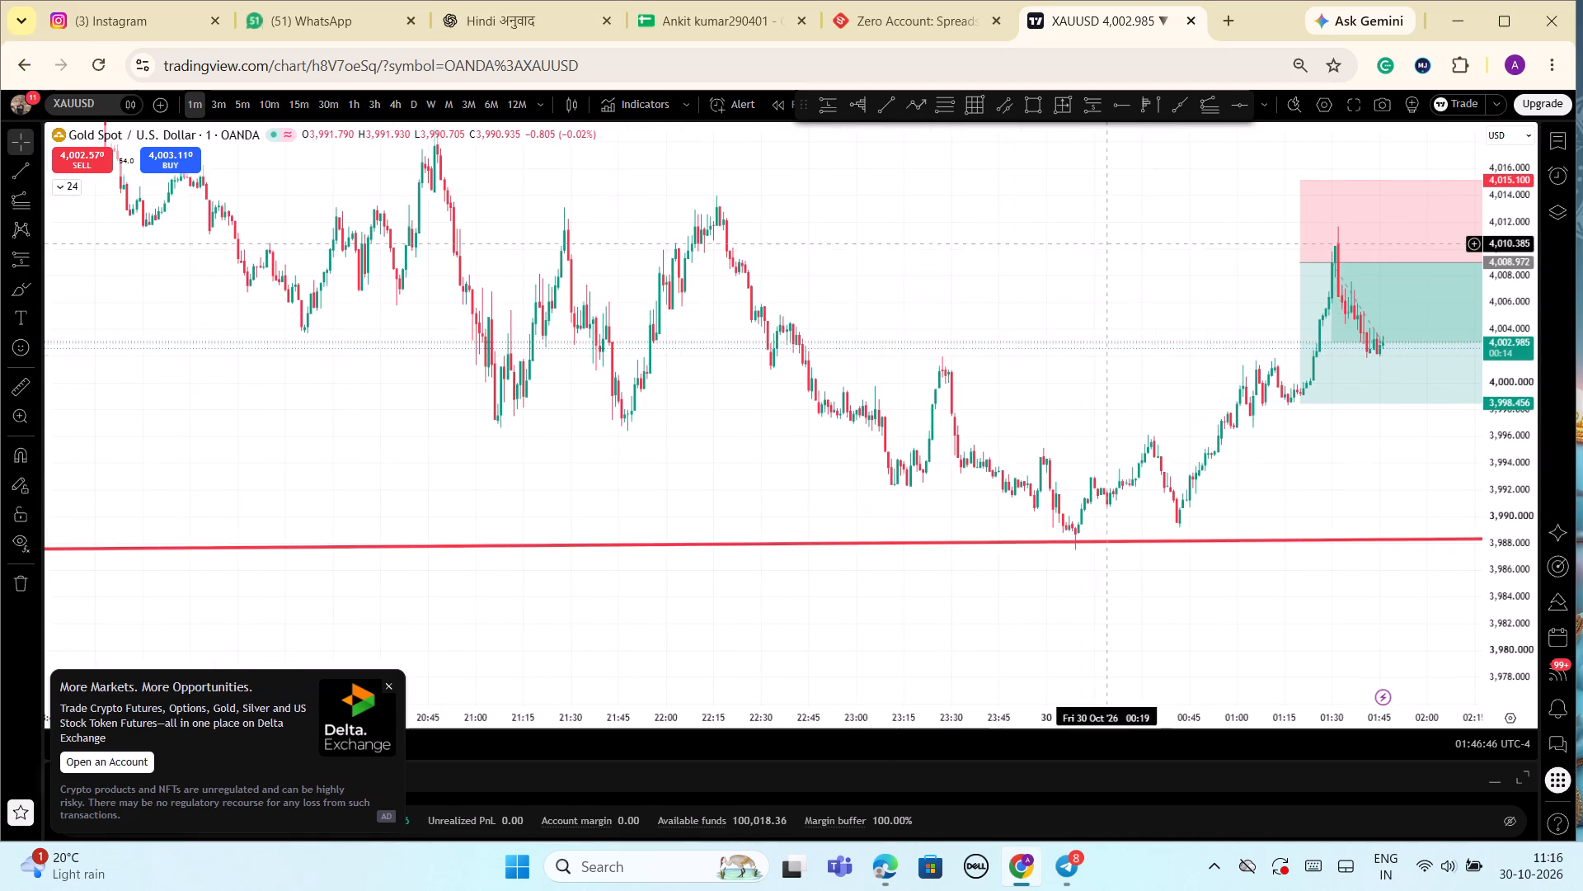
pyautogui.moveTo(1063, 236); pyautogui.dragTo(955, 224)
pyautogui.scroll(3, 1163, 295)
pyautogui.moveTo(1510, 530); pyautogui.dragTo(1565, 346)
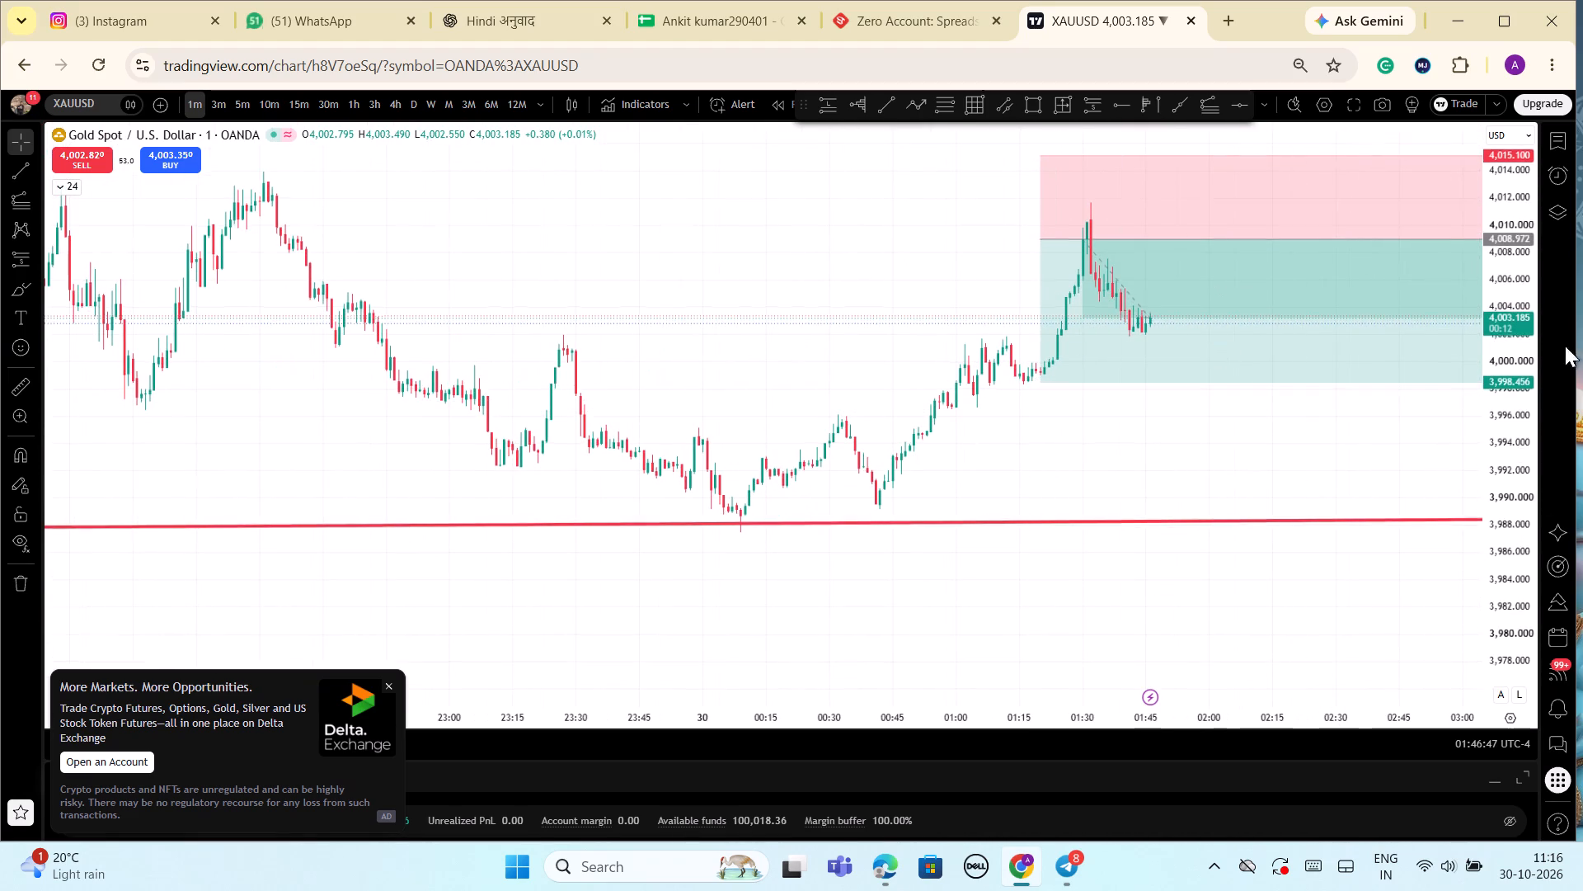
pyautogui.moveTo(1565, 346); pyautogui.dragTo(1524, 399)
pyautogui.scroll(3, 1398, 422)
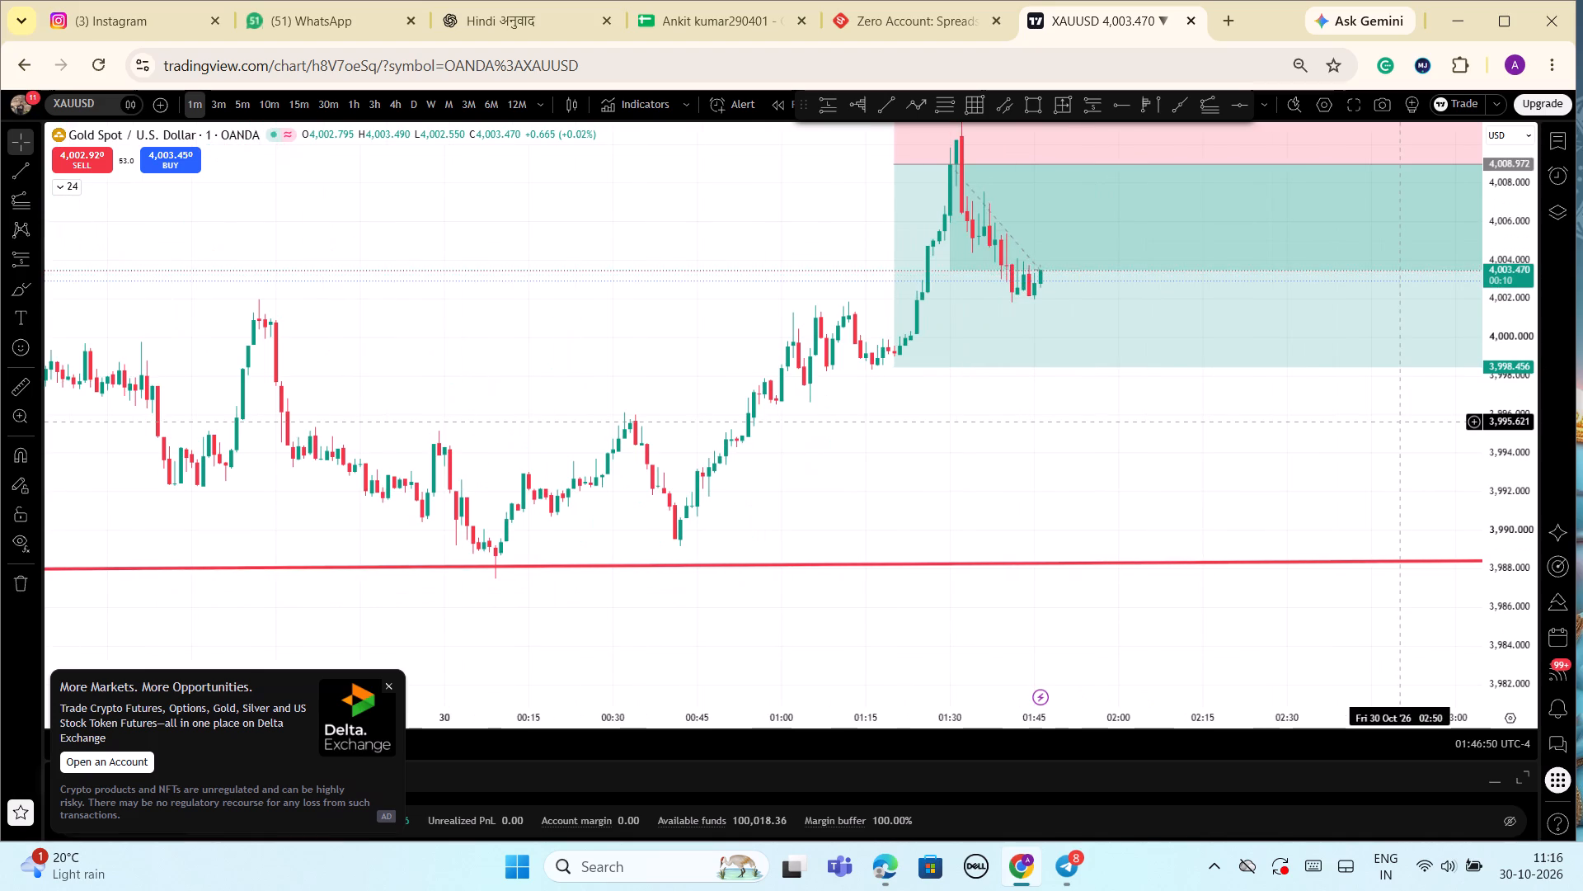
pyautogui.scroll(-7, 1398, 422)
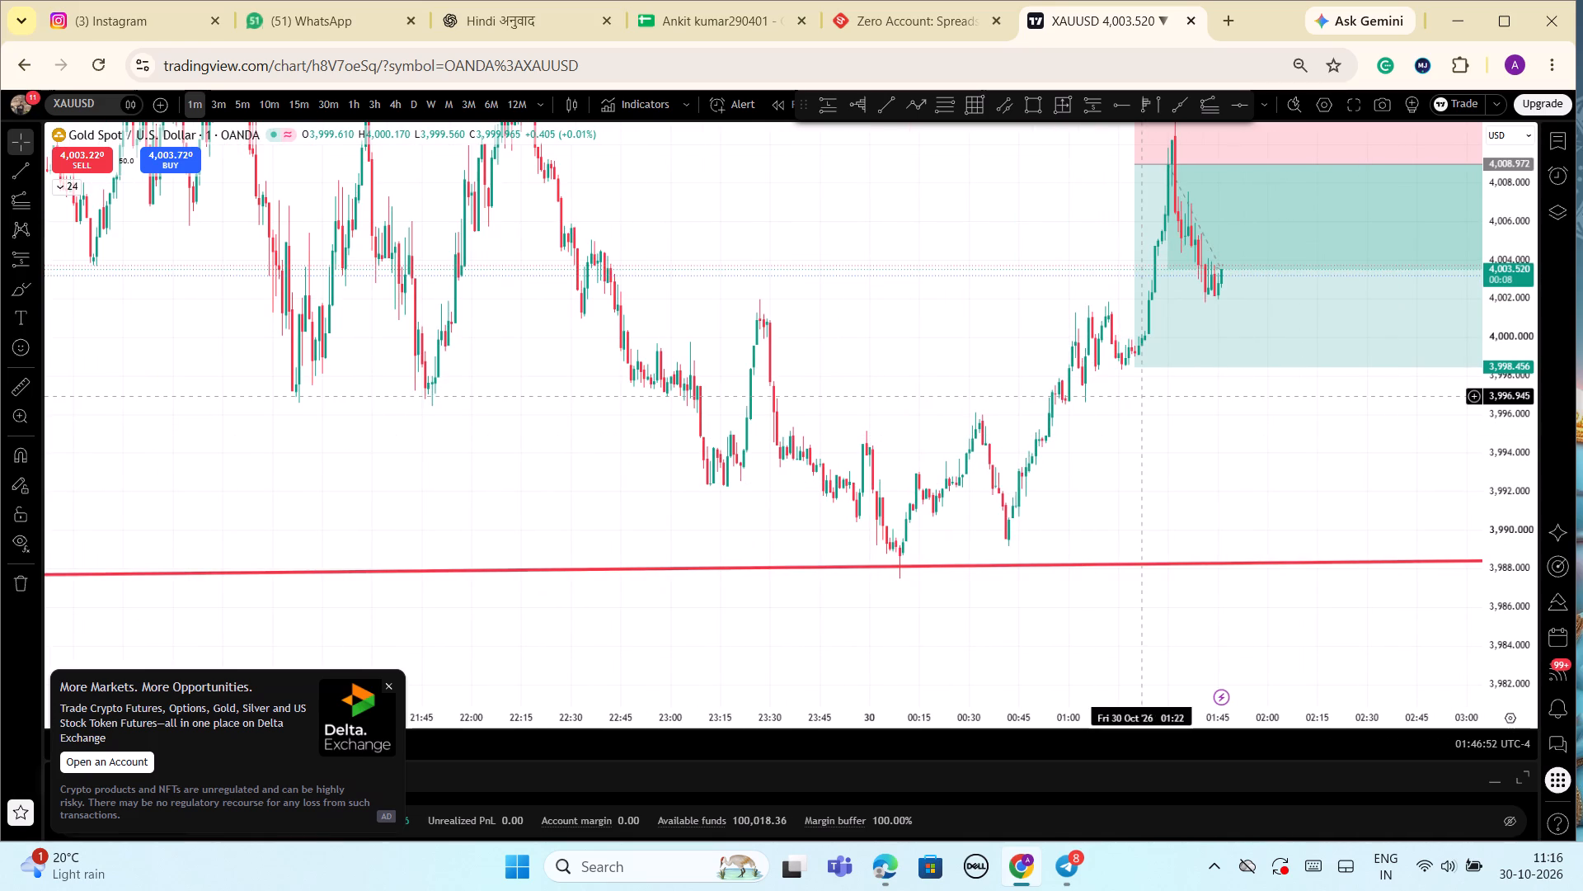
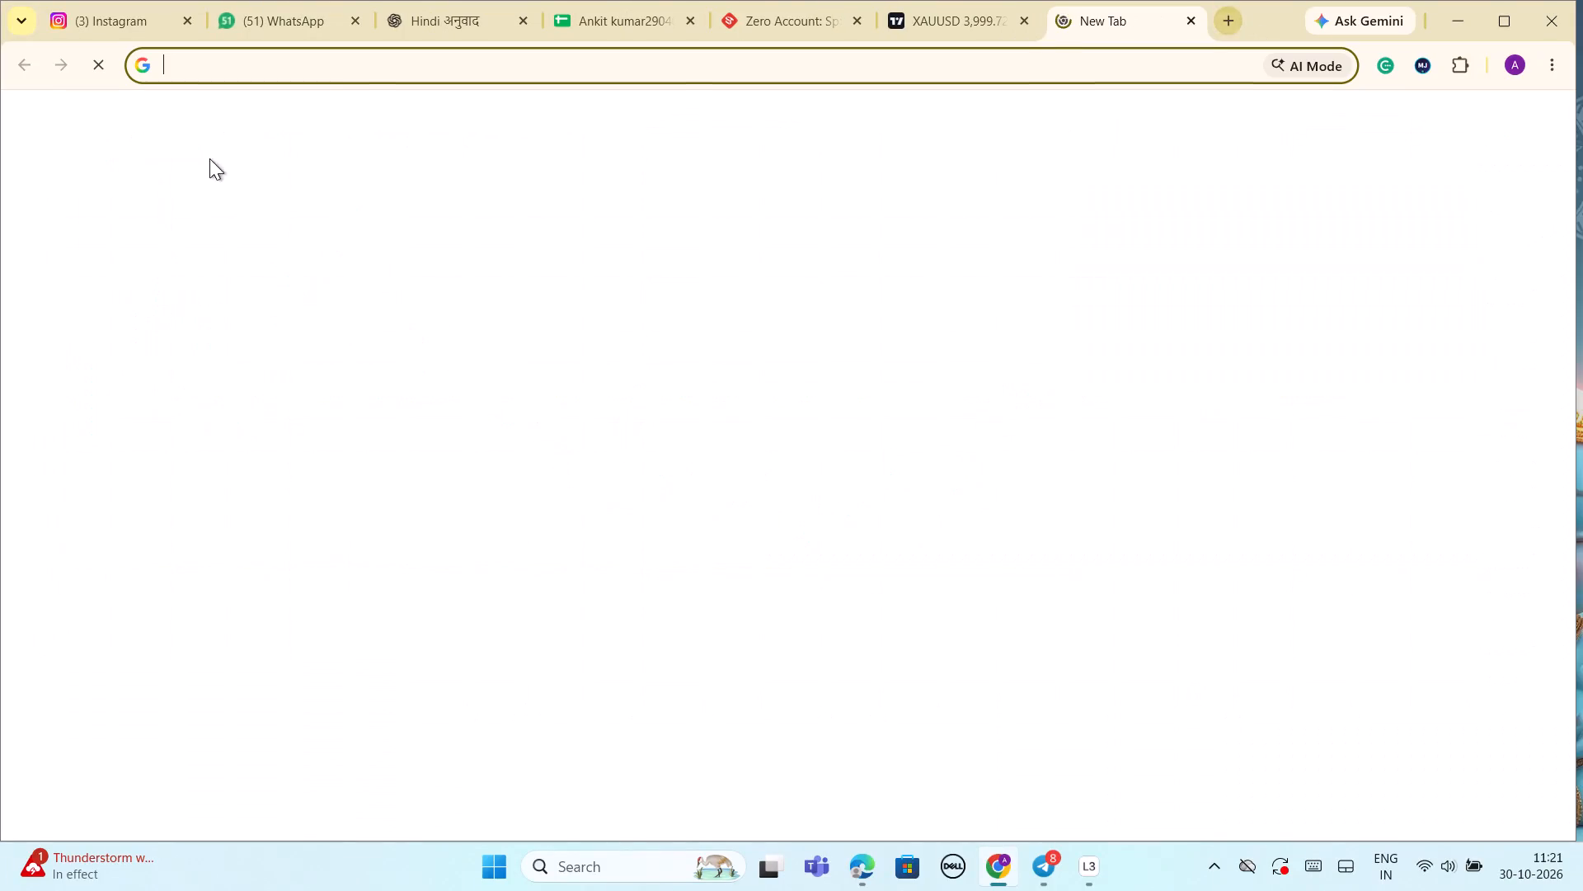
# Search Google for "forex factory news" in the new tab and open the Forex Factory site from the results.
pyautogui.click(523, 392)
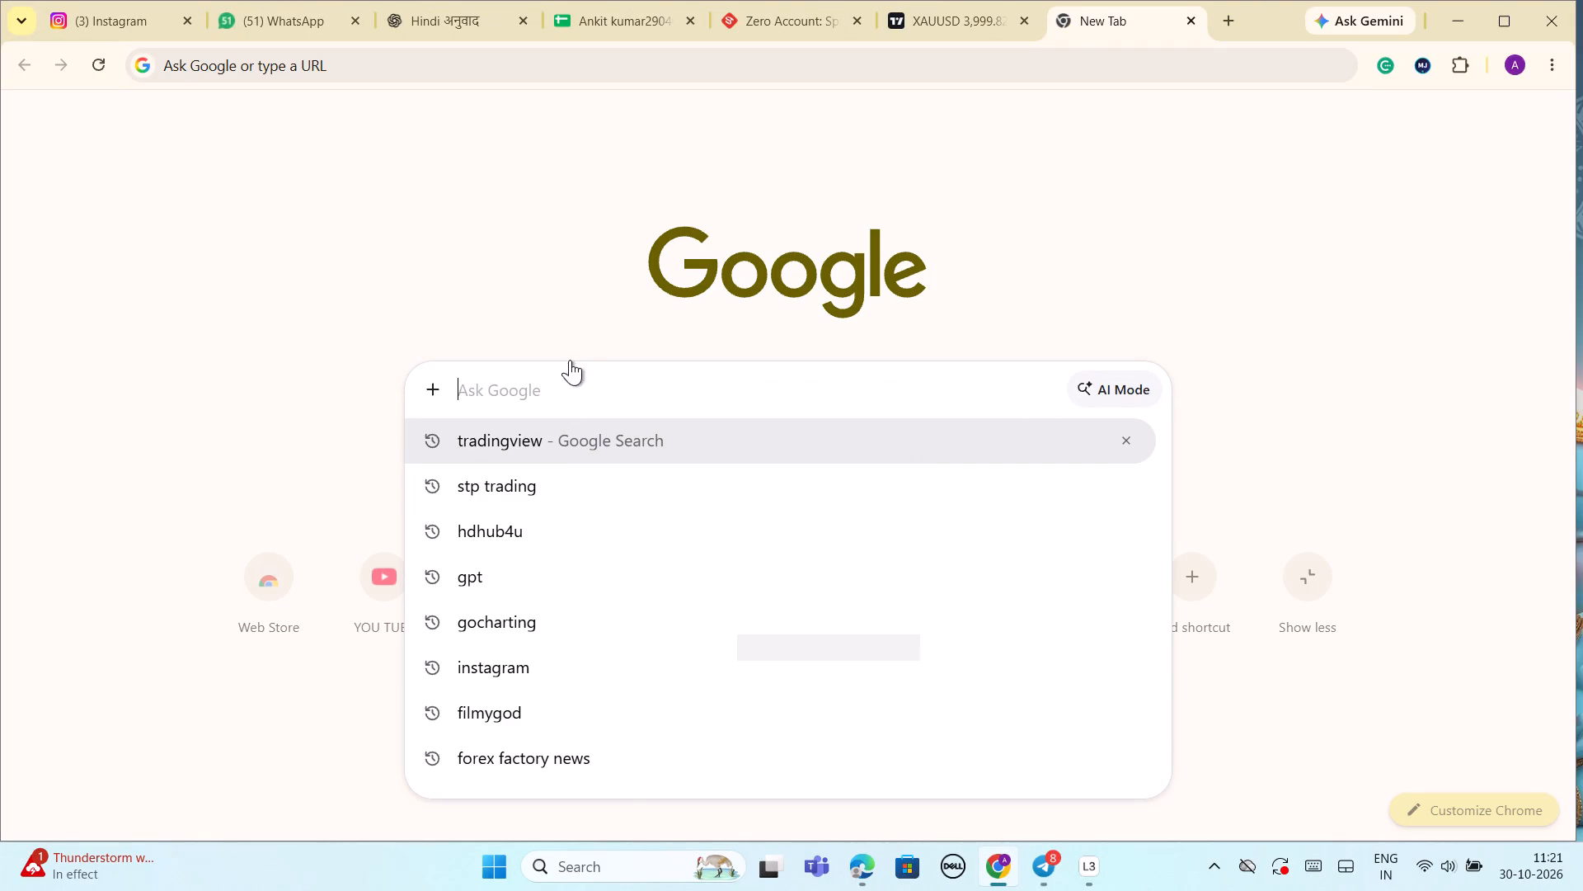
pyautogui.click(502, 375)
pyautogui.click(549, 401)
pyautogui.click(552, 389)
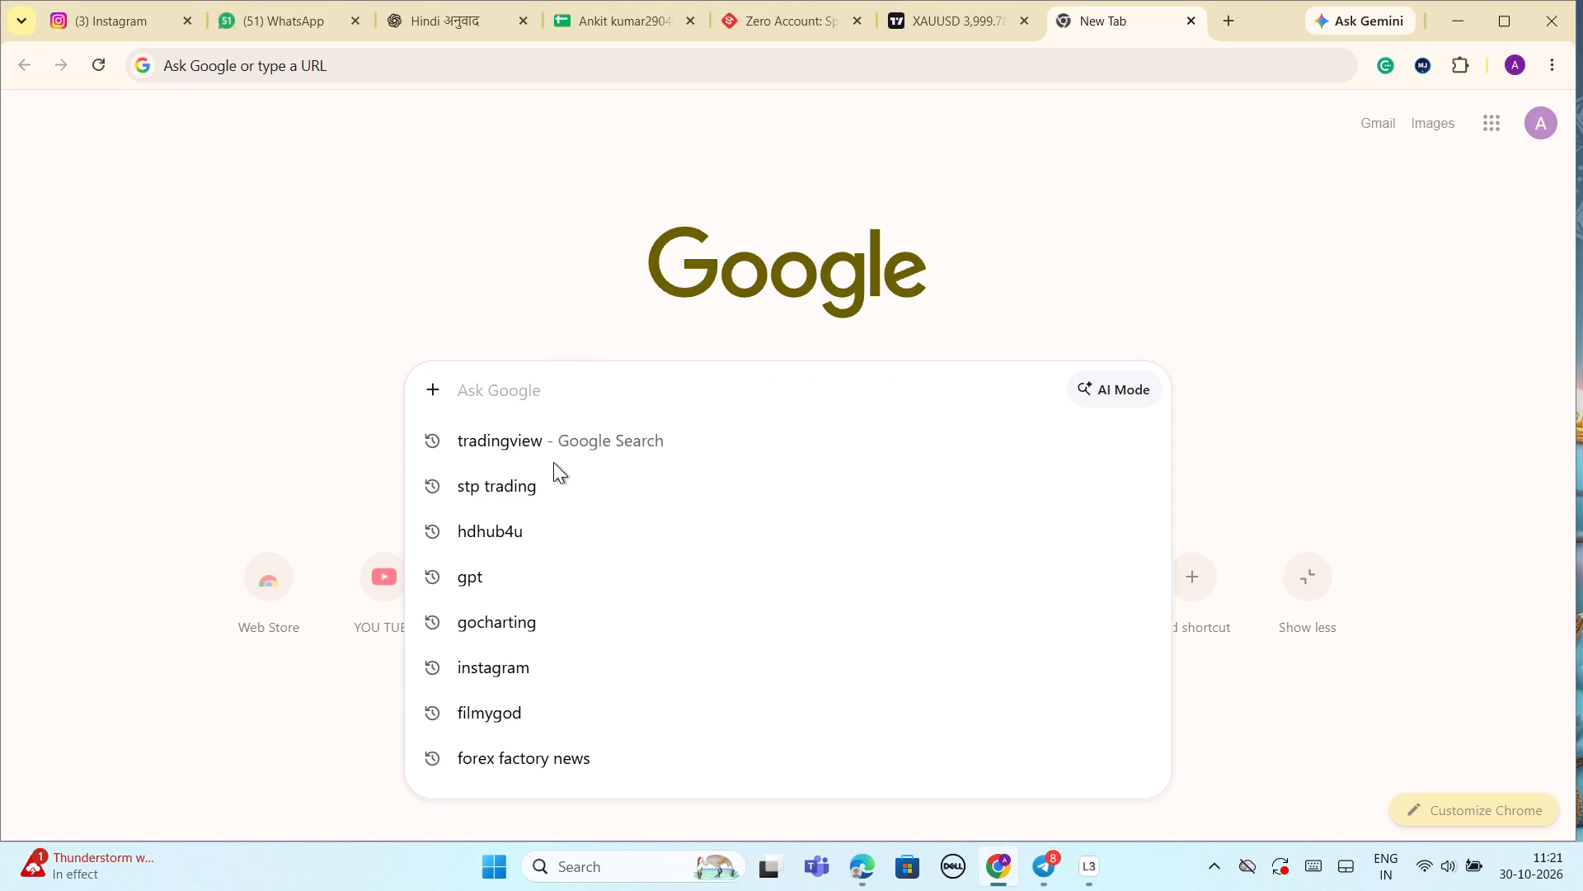
pyautogui.click(505, 773)
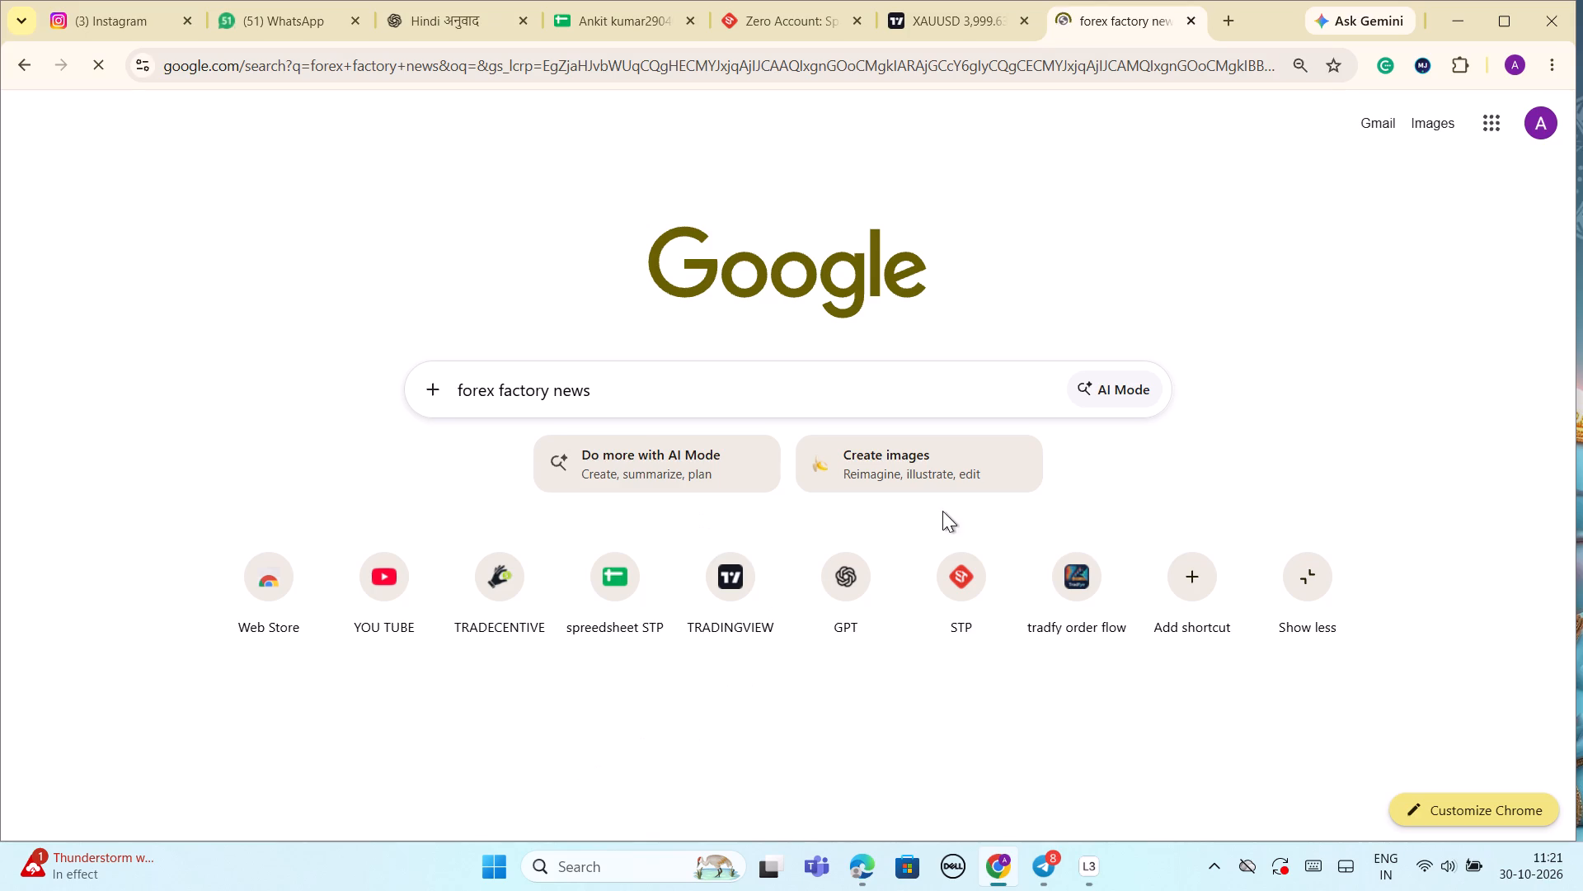
pyautogui.click(365, 247)
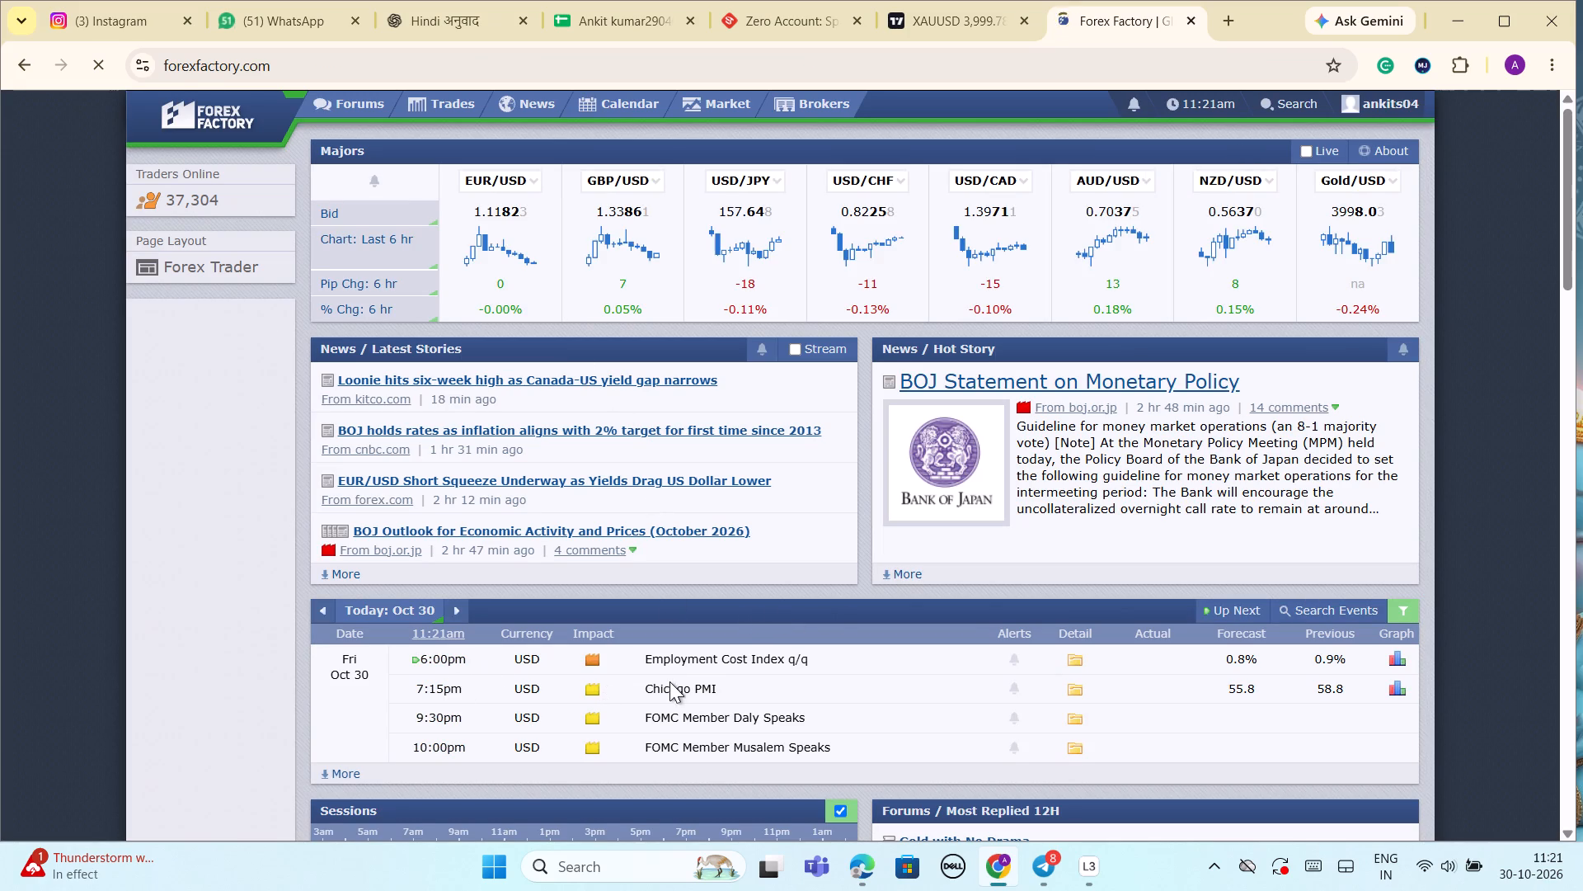
# Review today's USD events in the Forex Factory calendar, along with the trading sessions and latest news stories.
pyautogui.scroll(-1, 800, 700)
pyautogui.scroll(1, 795, 700)
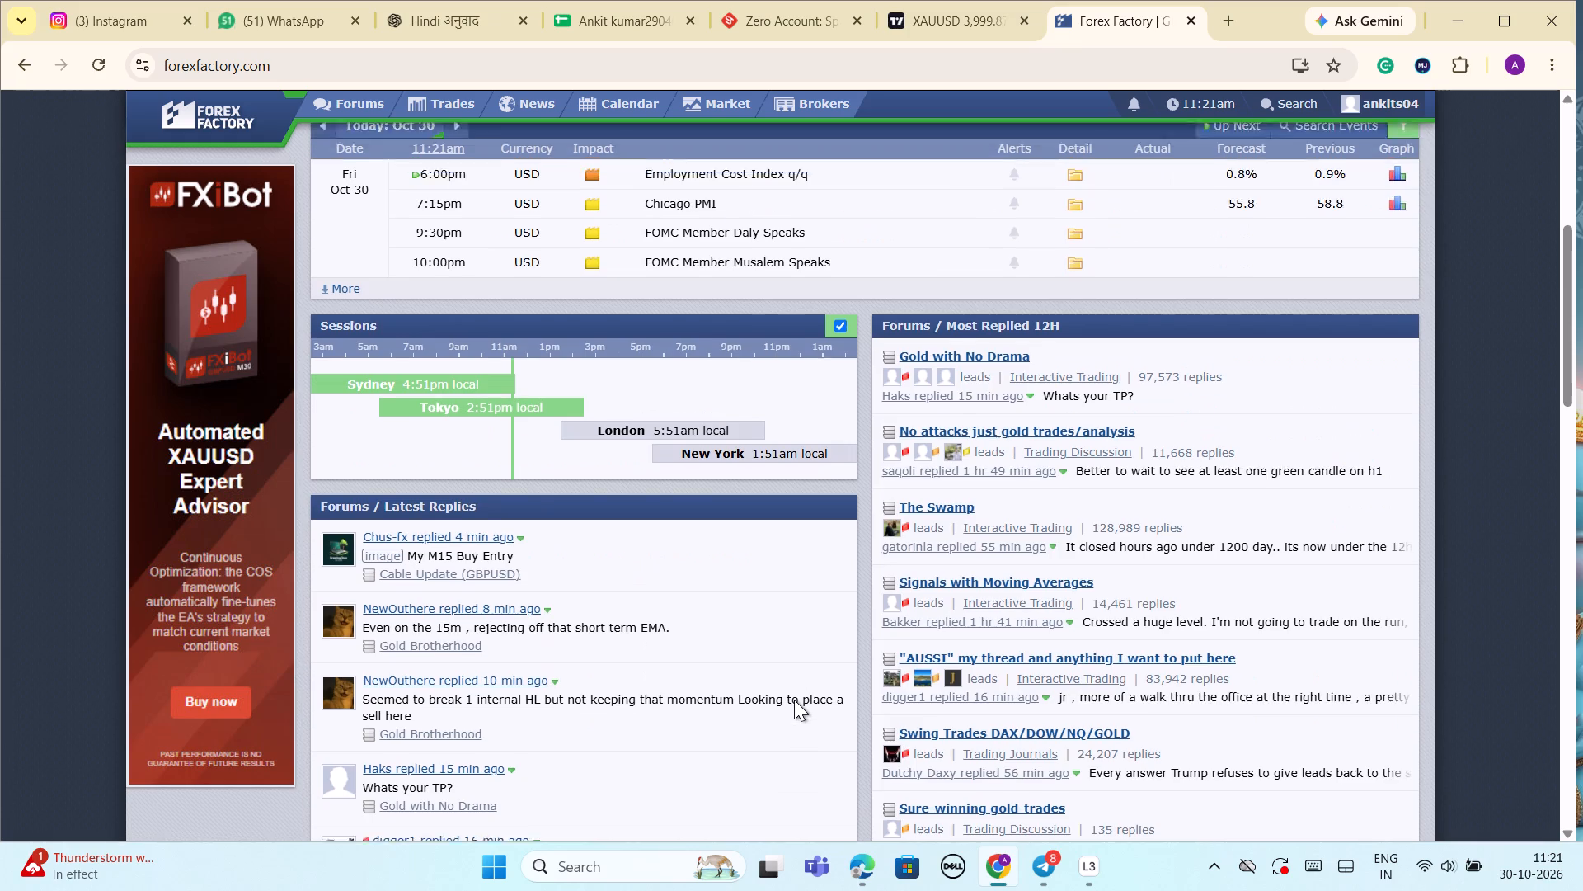
pyautogui.scroll(-1, 785, 728)
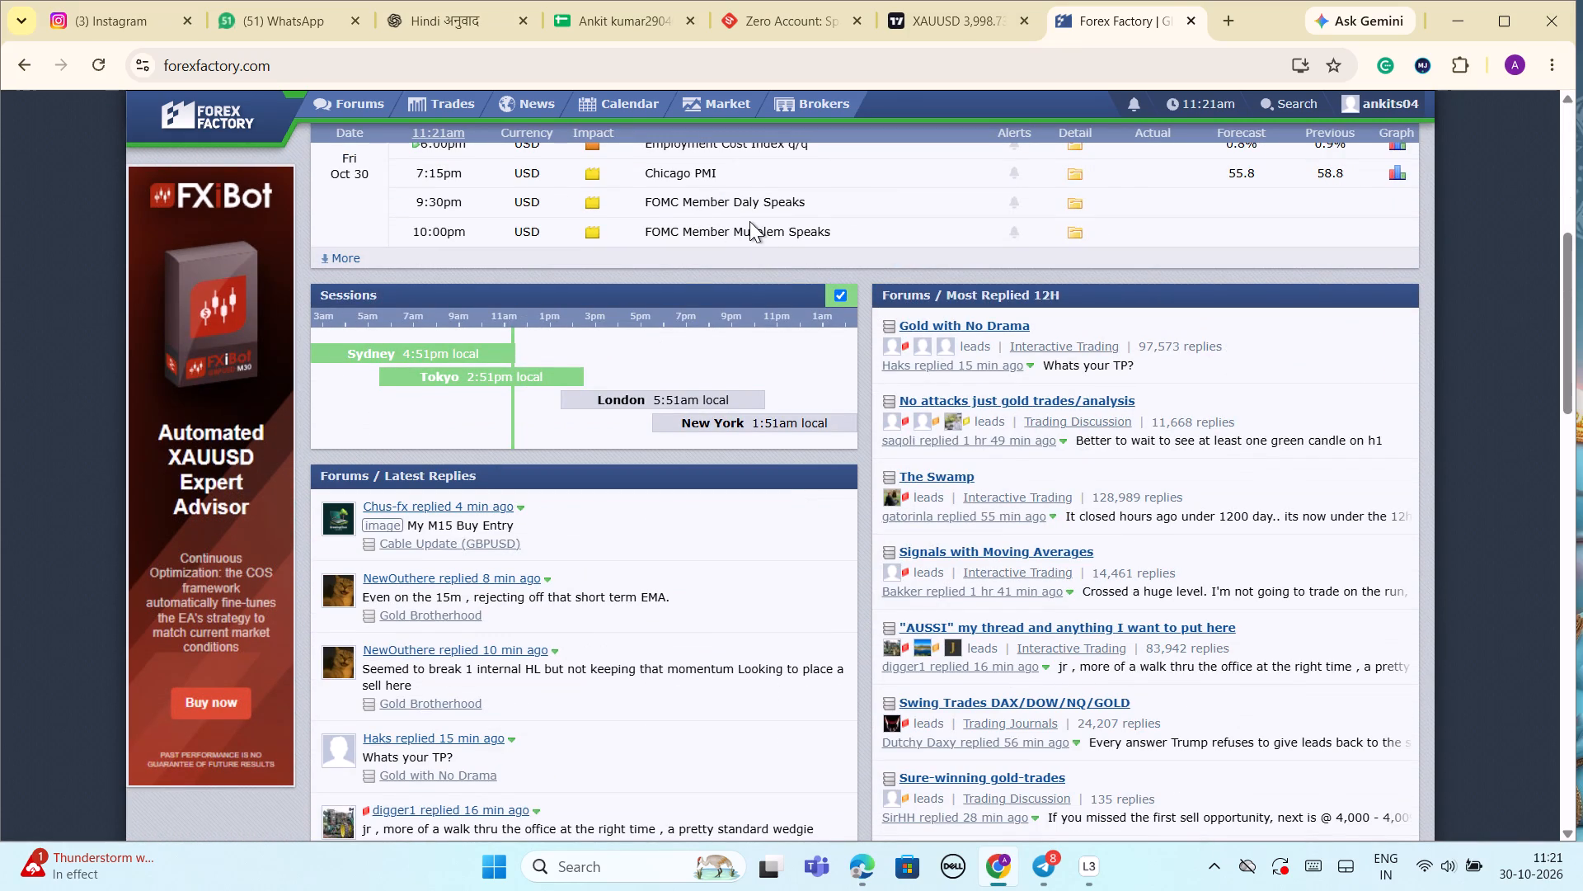
pyautogui.scroll(1, 714, 233)
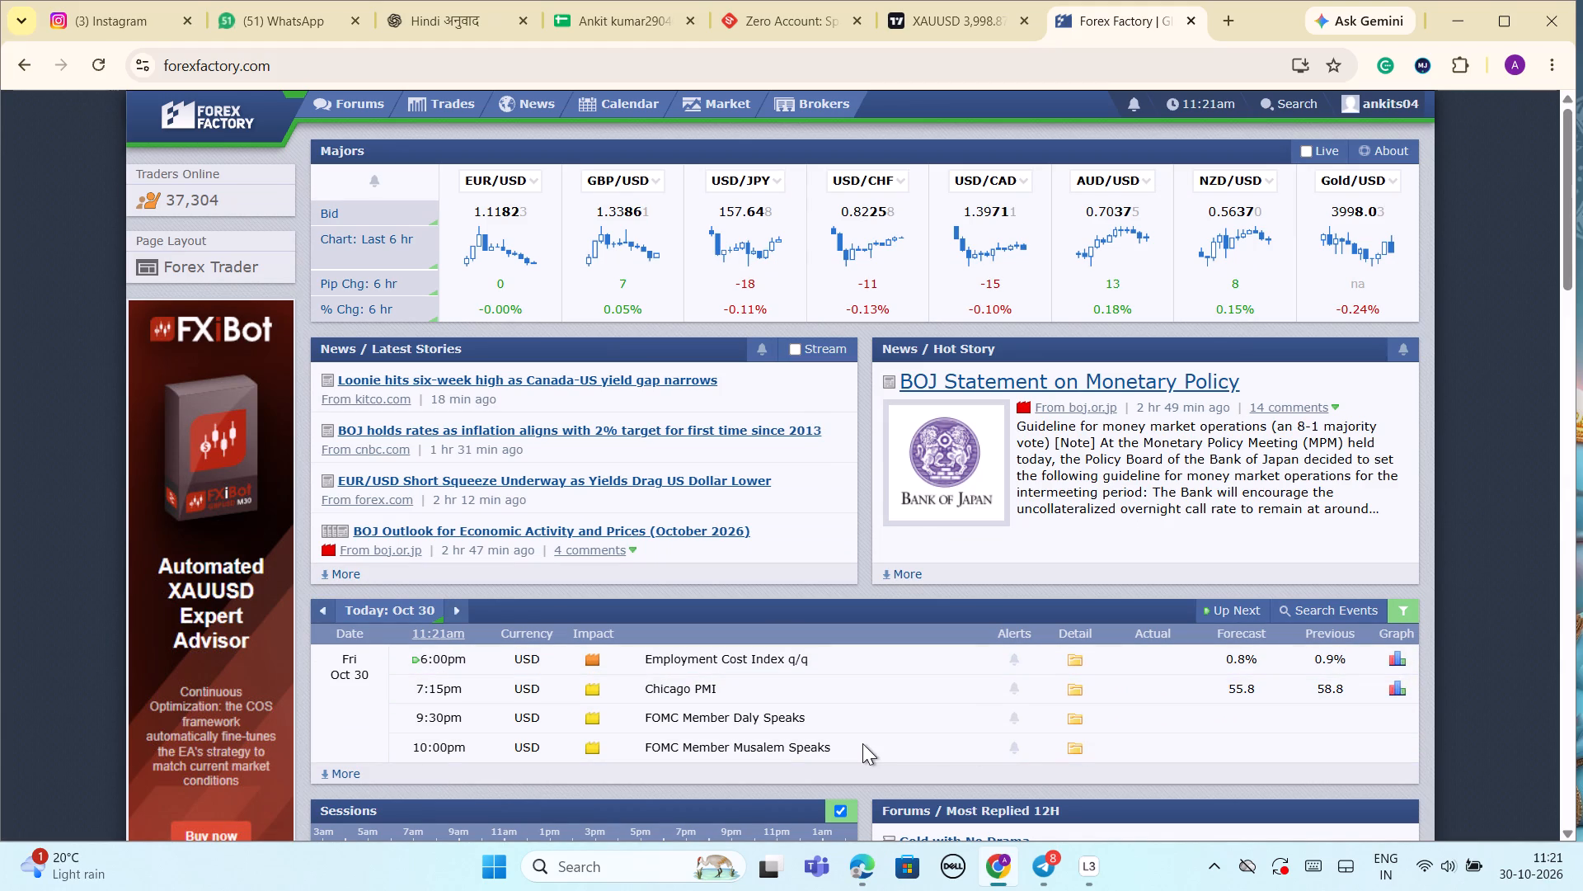
pyautogui.scroll(2, 857, 732)
pyautogui.scroll(3, 564, 391)
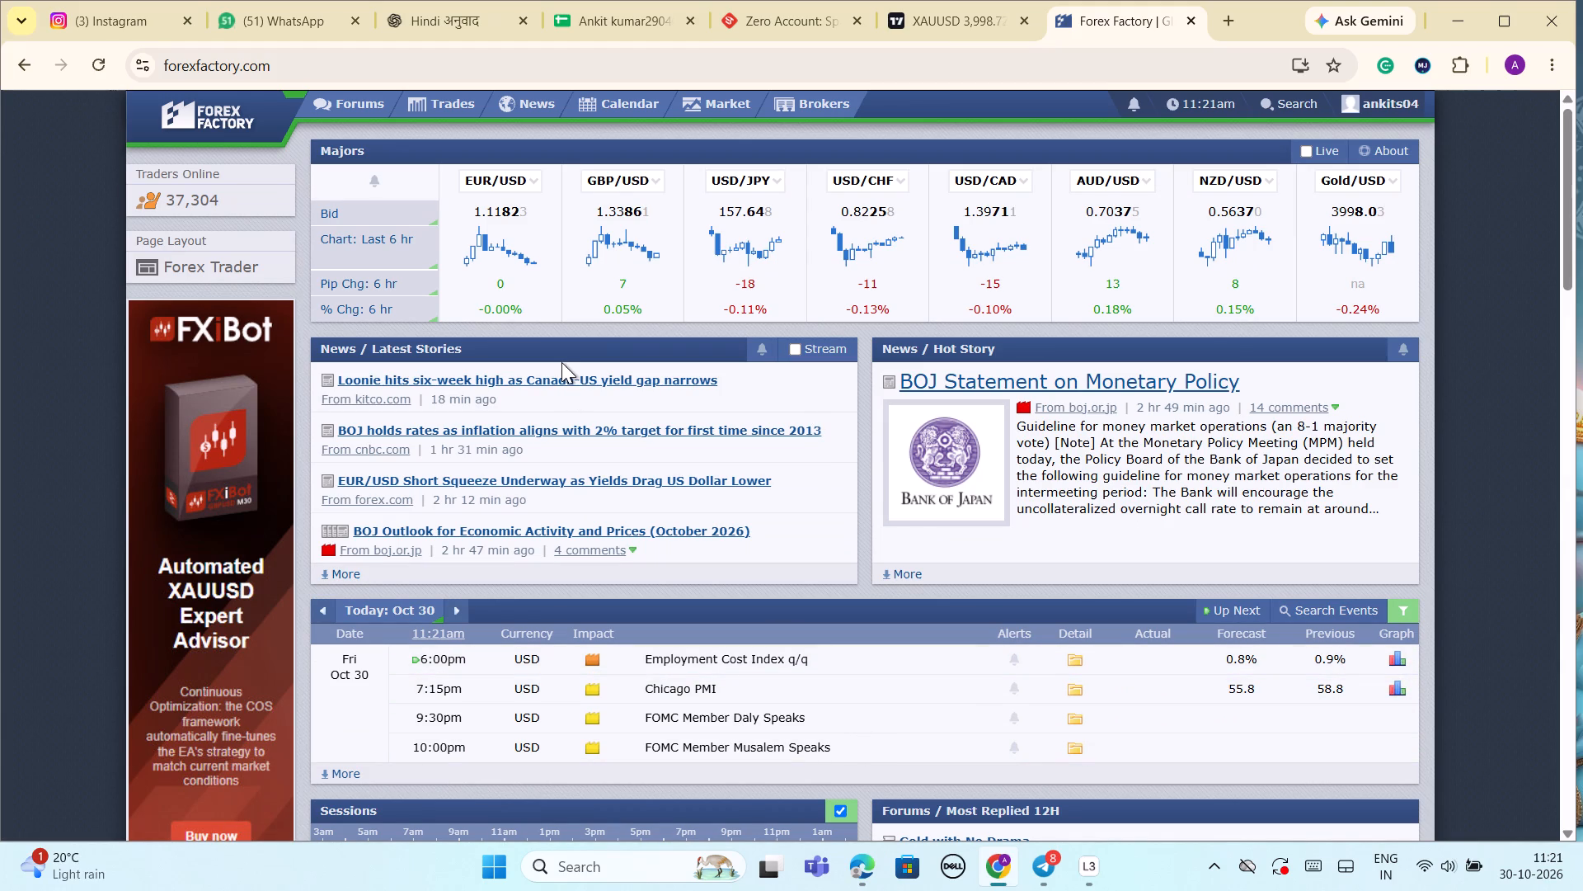
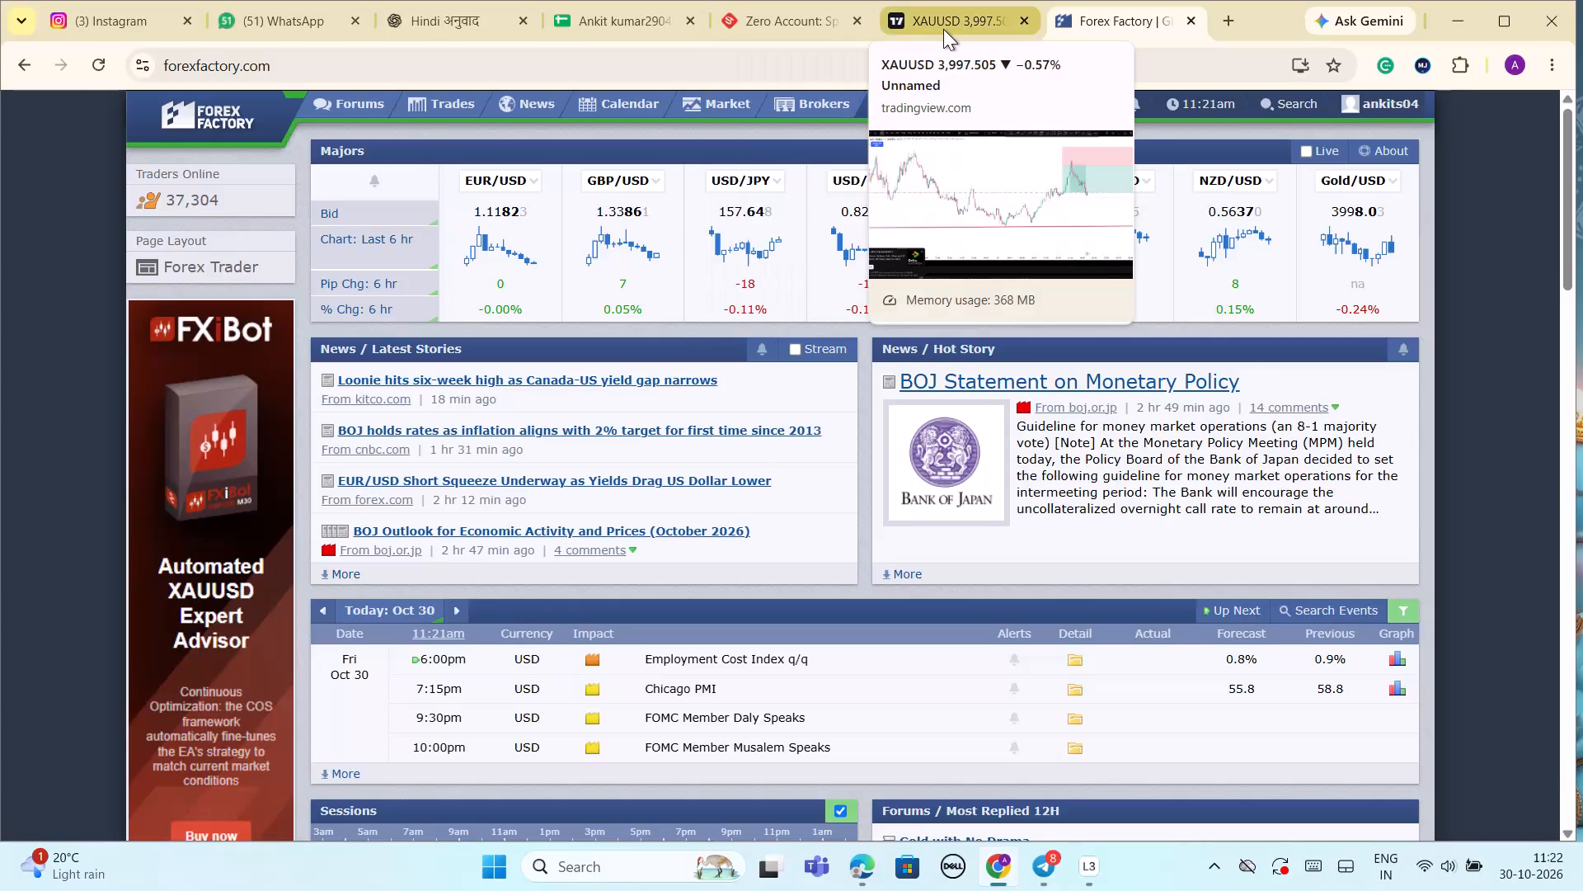
# Return to the TradingView chart and change its symbol from XAUUSD to the forex pair GBPUSD (British Pound / U.S. Dollar).
pyautogui.click(943, 29)
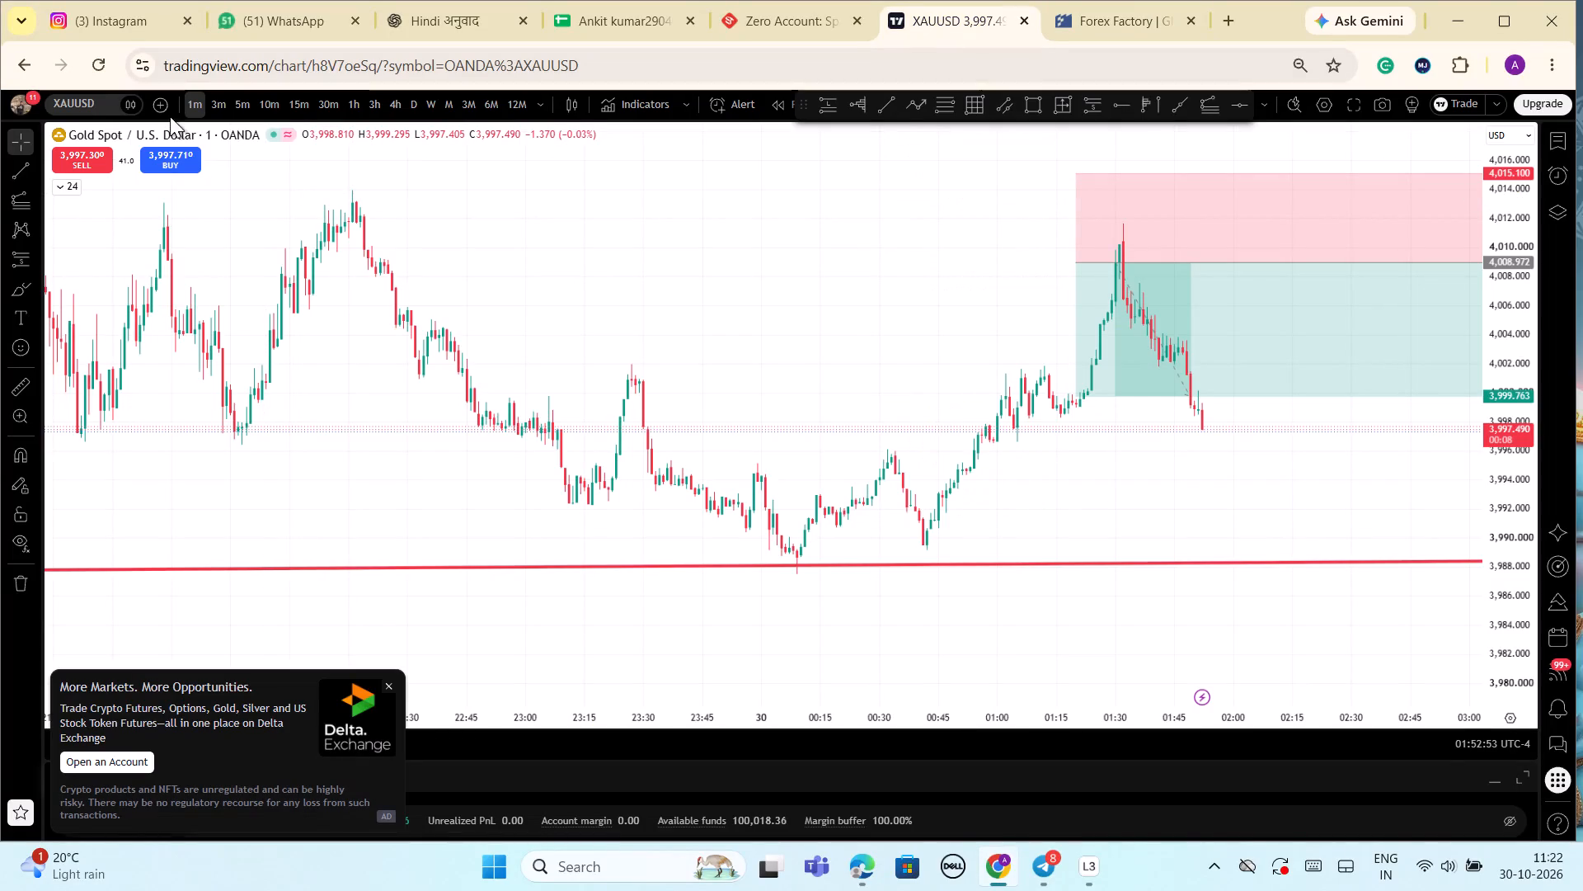
pyautogui.click(94, 105)
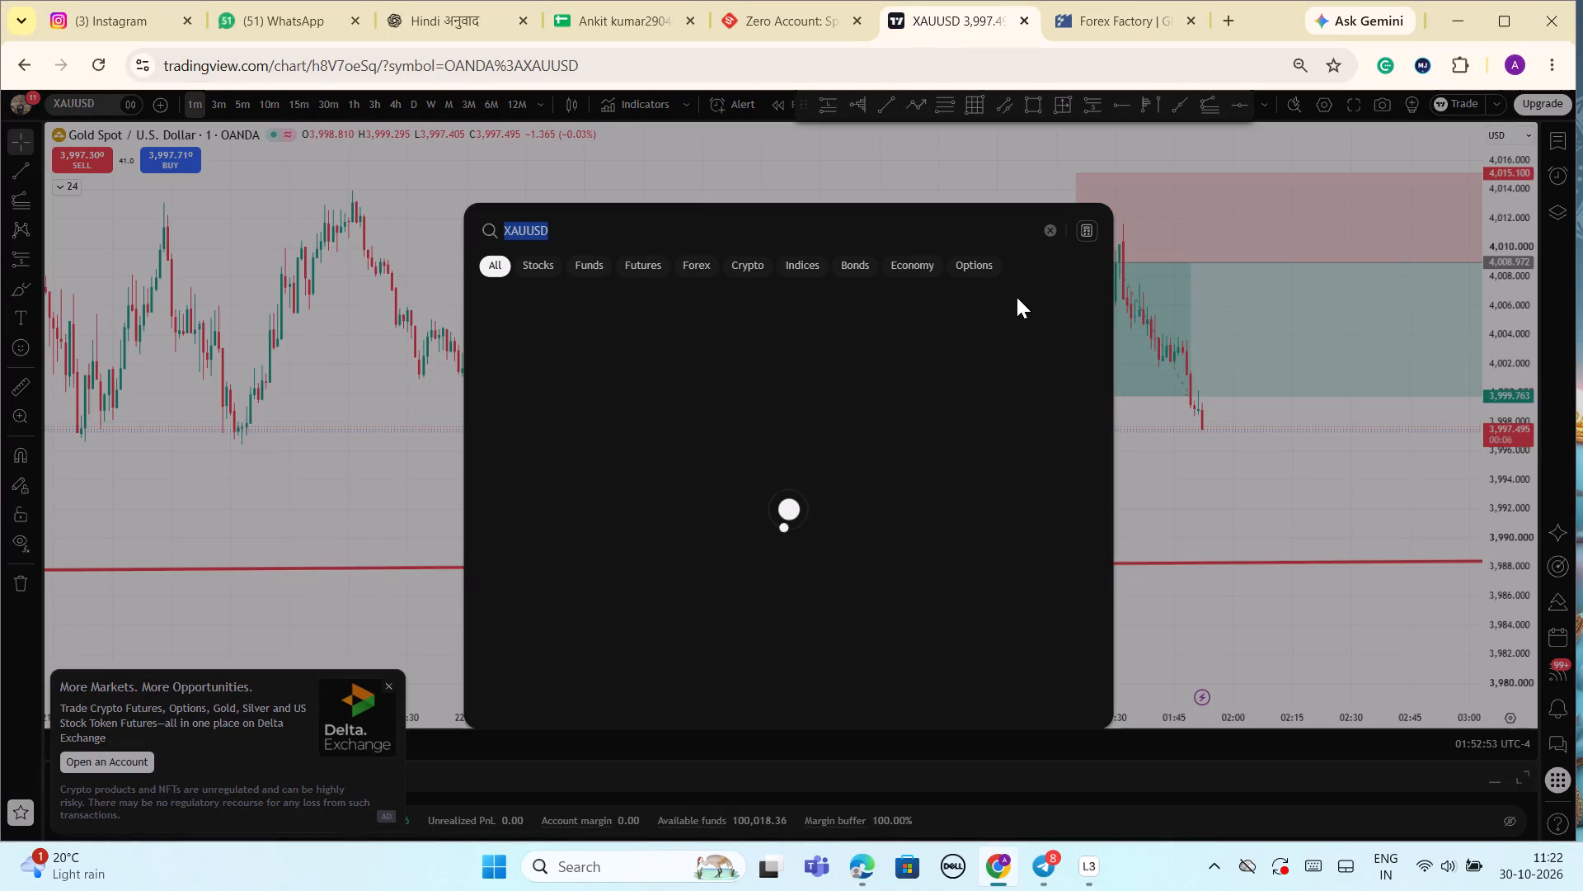
pyautogui.click(1048, 235)
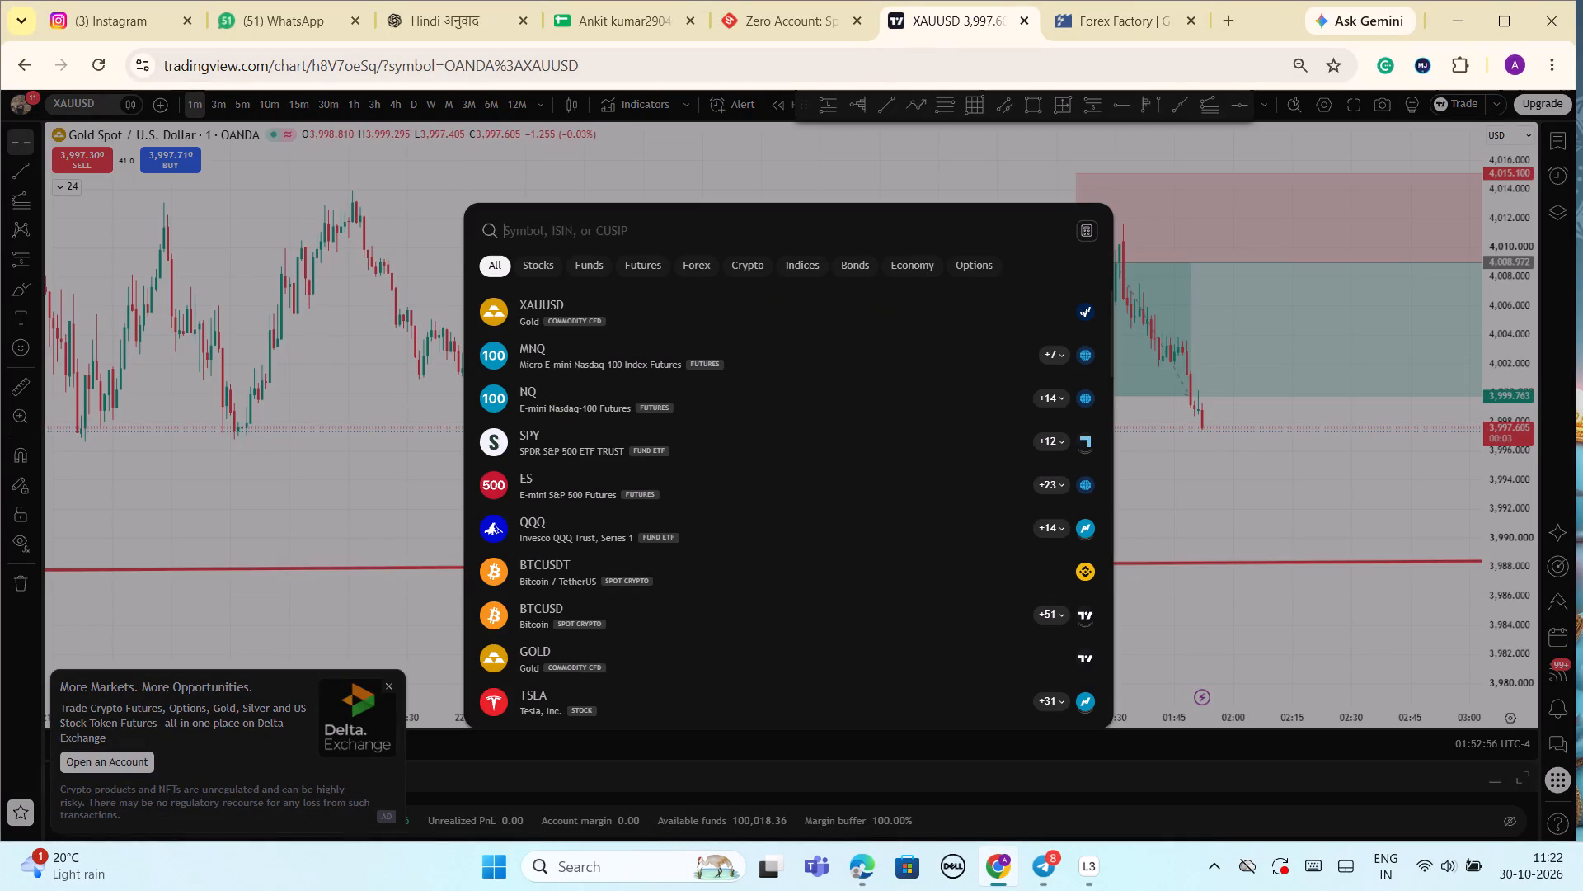
pyautogui.click(595, 230)
pyautogui.write('GB')
pyautogui.press('p')
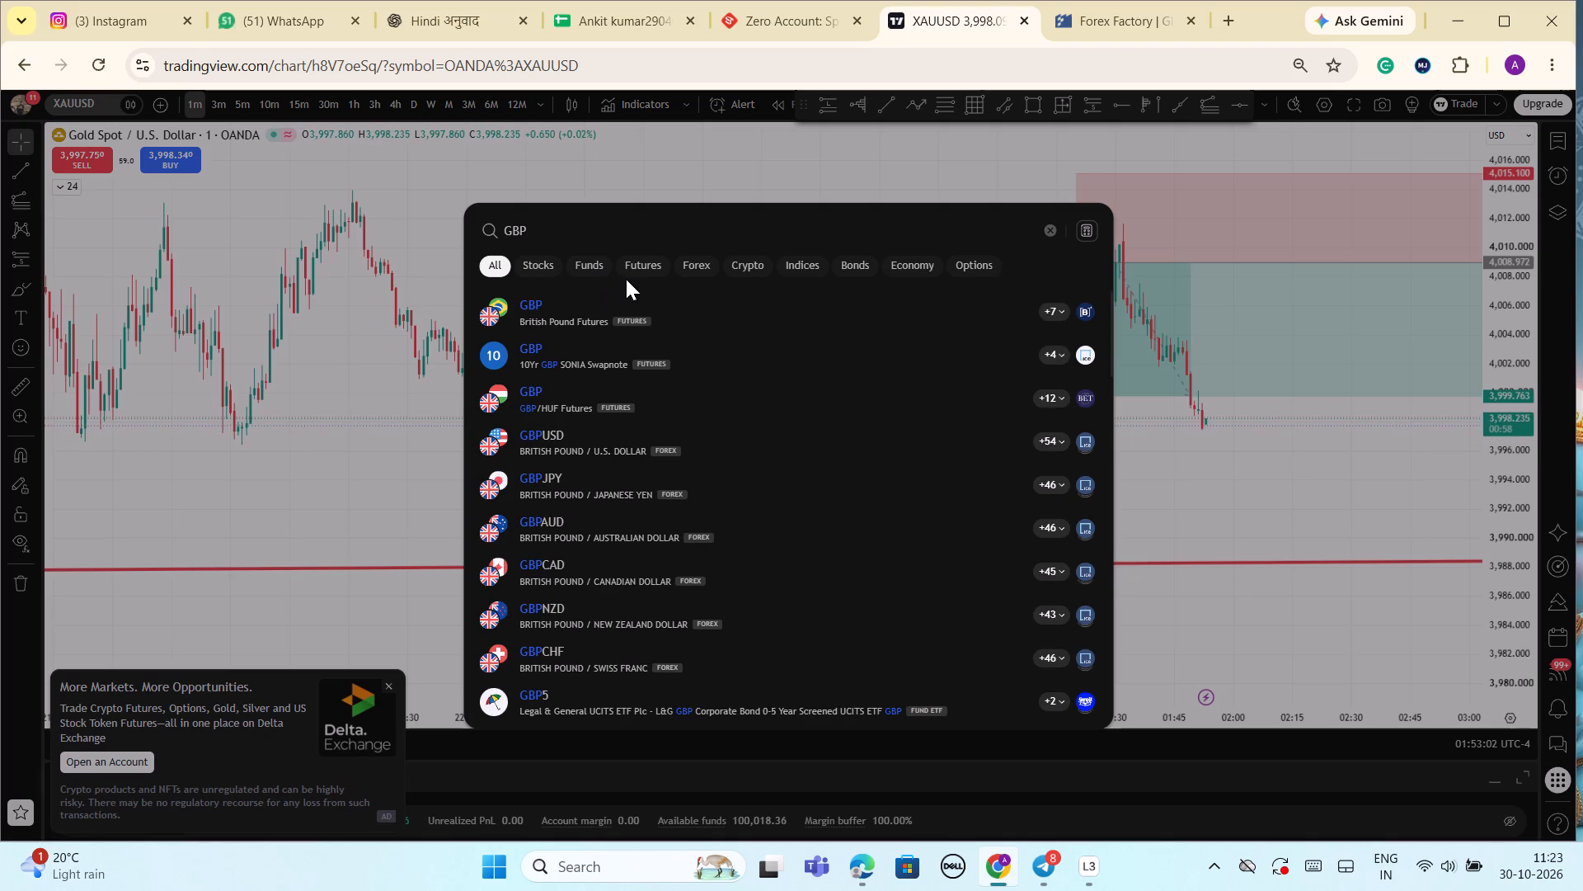
pyautogui.write('USD')
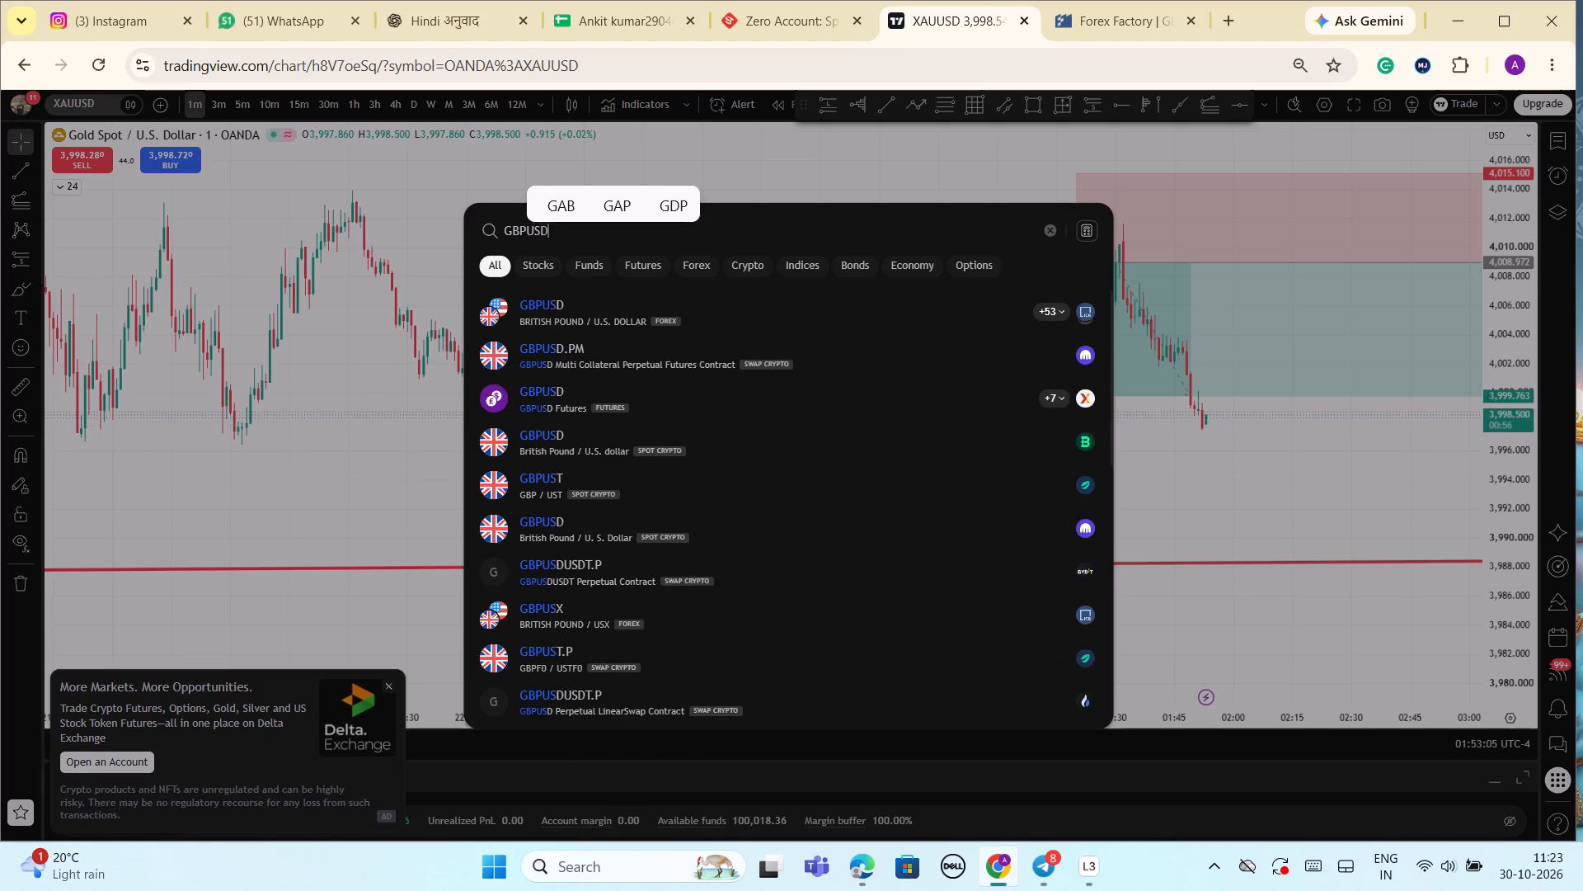
pyautogui.click(632, 329)
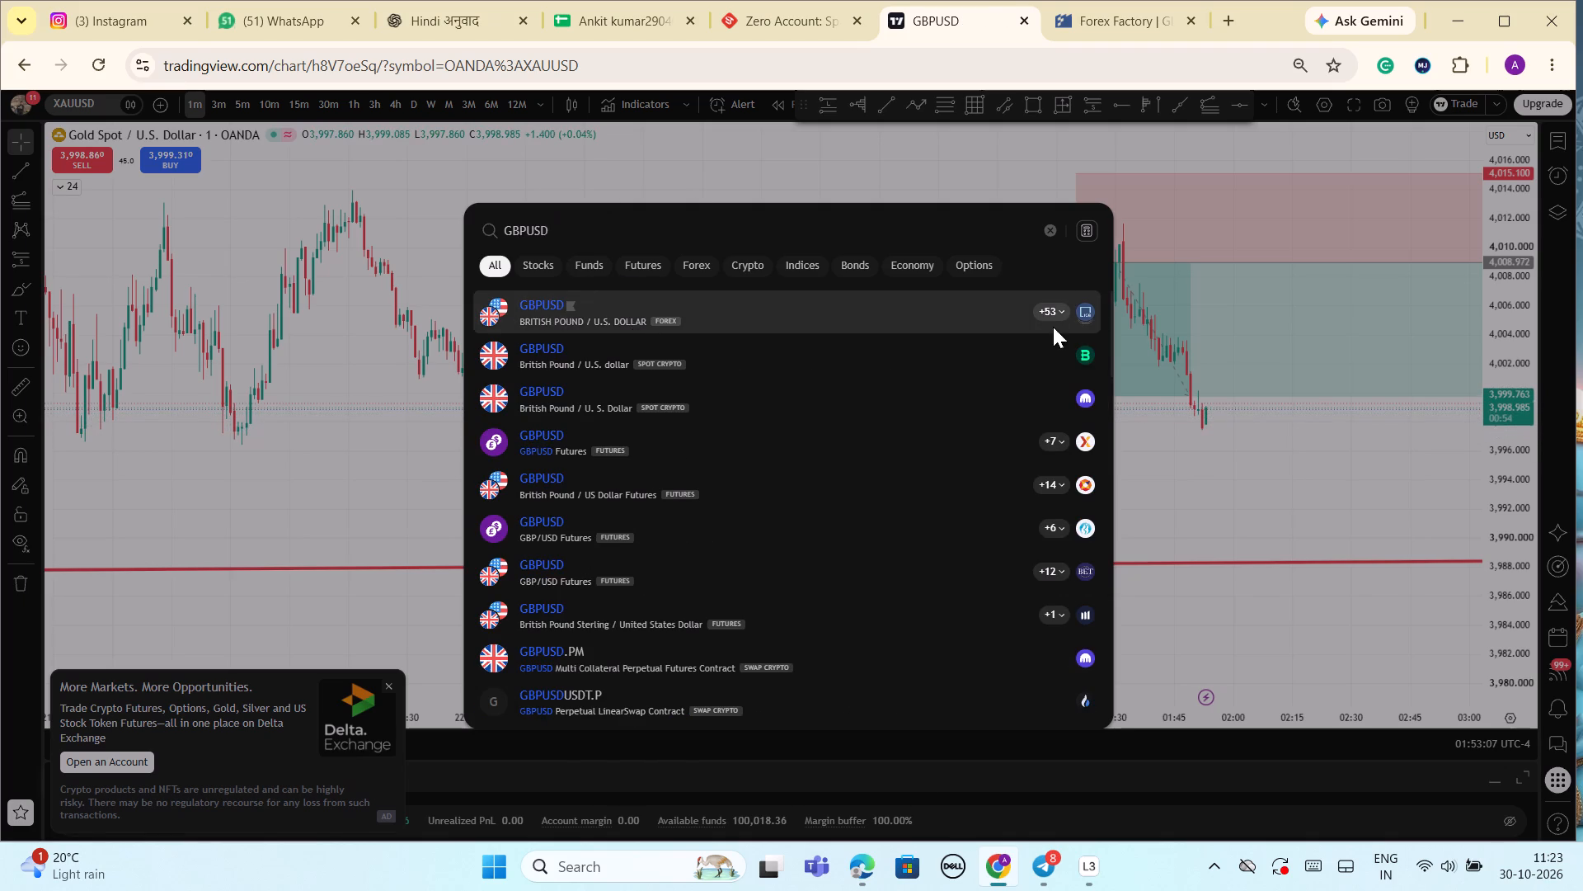
# Set the GBPUSD chart to the 15-minute timeframe and dismiss the plan upgrade offer.
pyautogui.scroll(-3, 1198, 336)
pyautogui.scroll(2, 1221, 423)
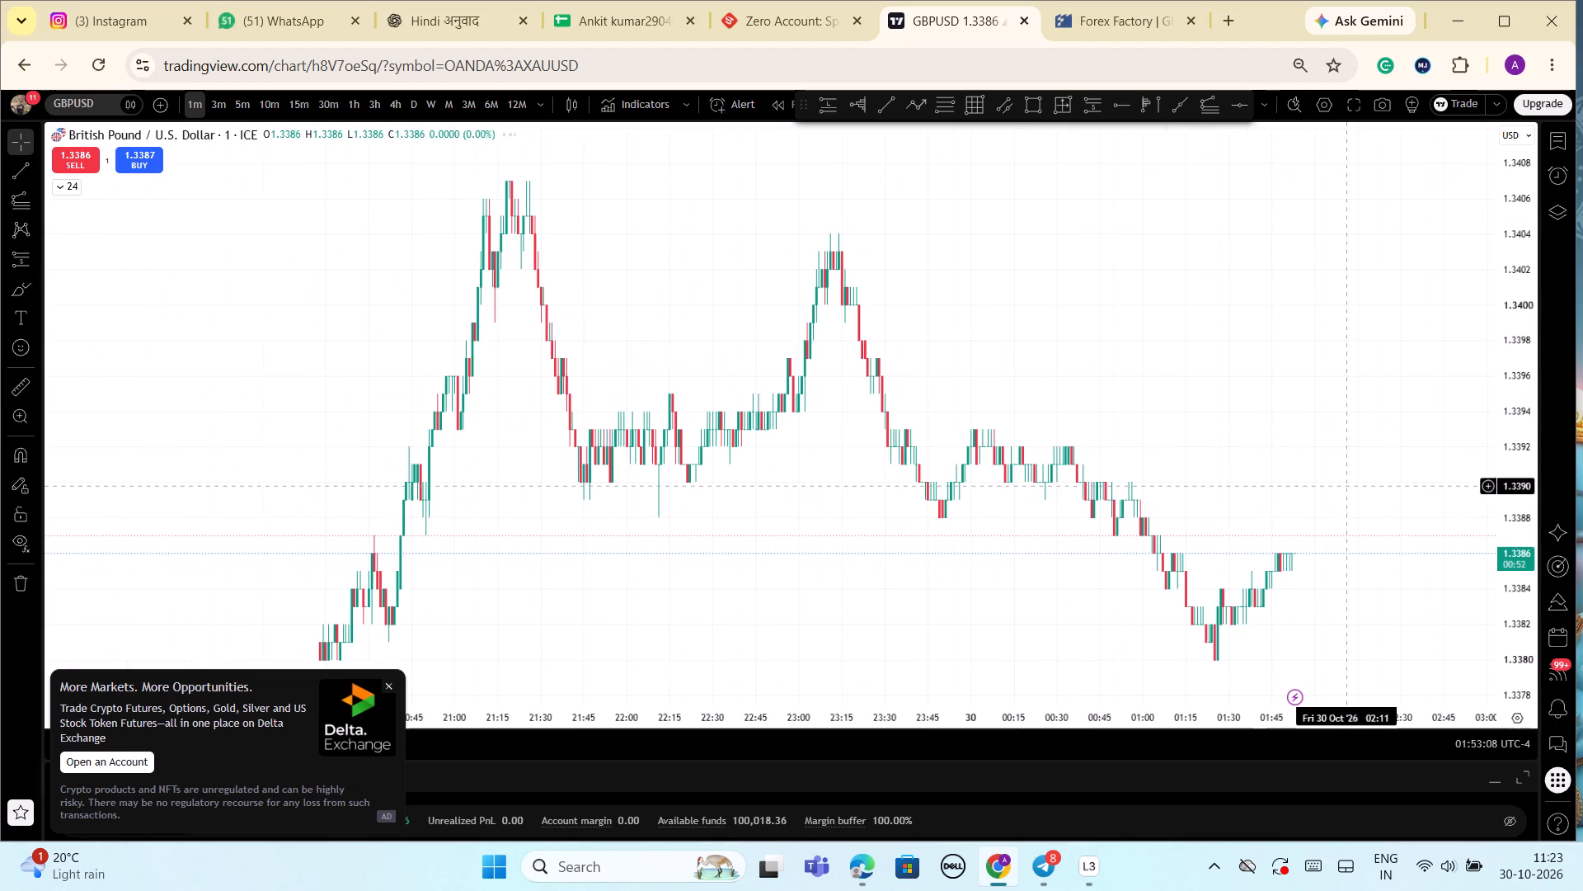
pyautogui.scroll(1, 481, 262)
pyautogui.click(269, 110)
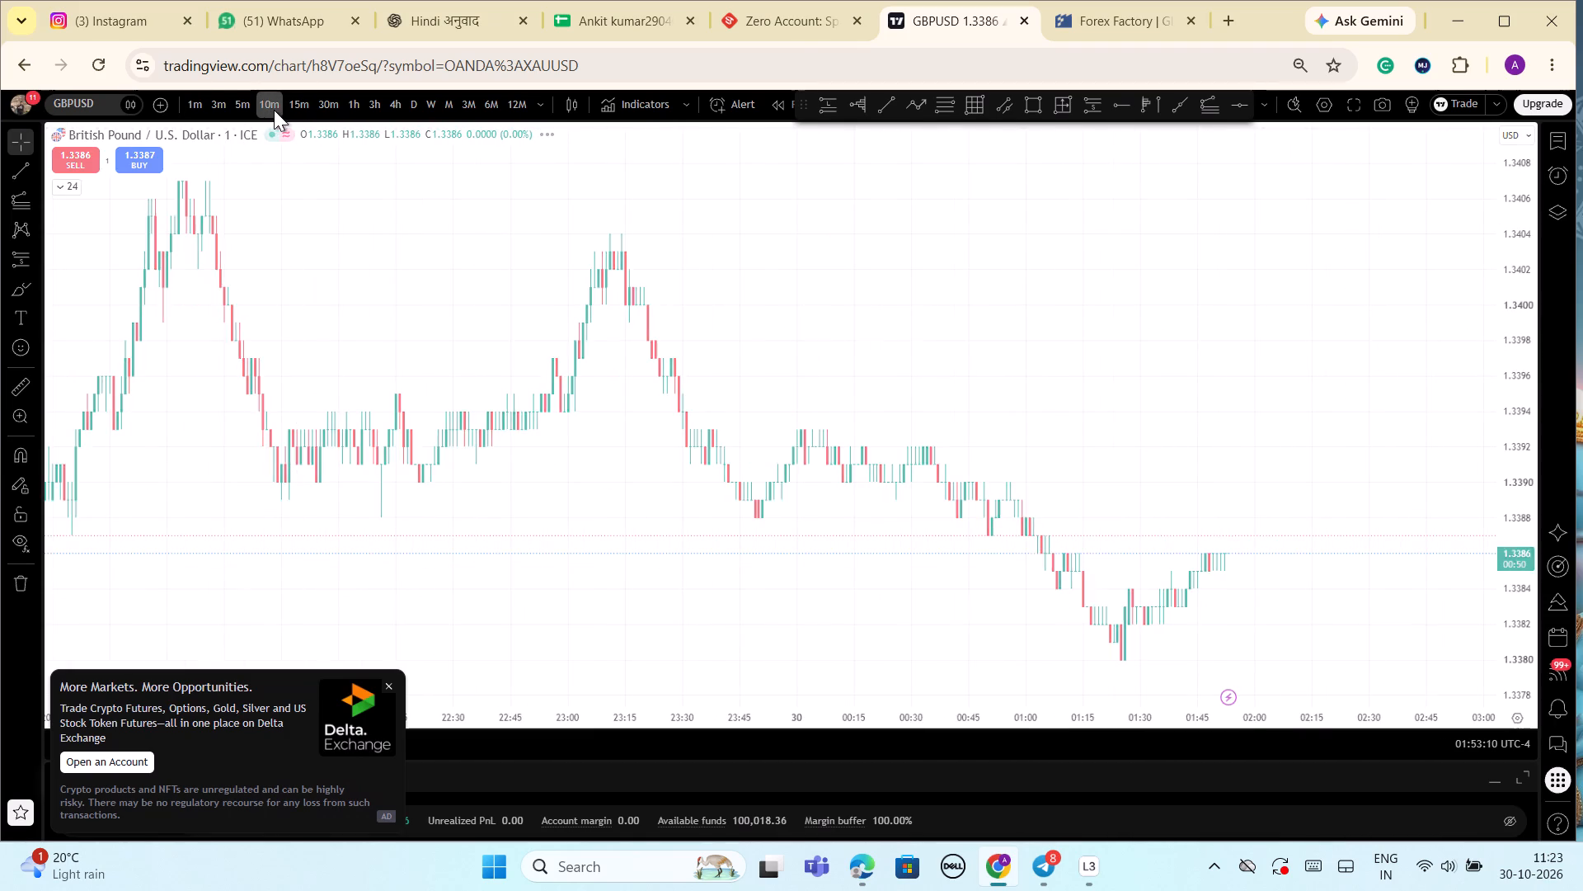
pyautogui.click(290, 110)
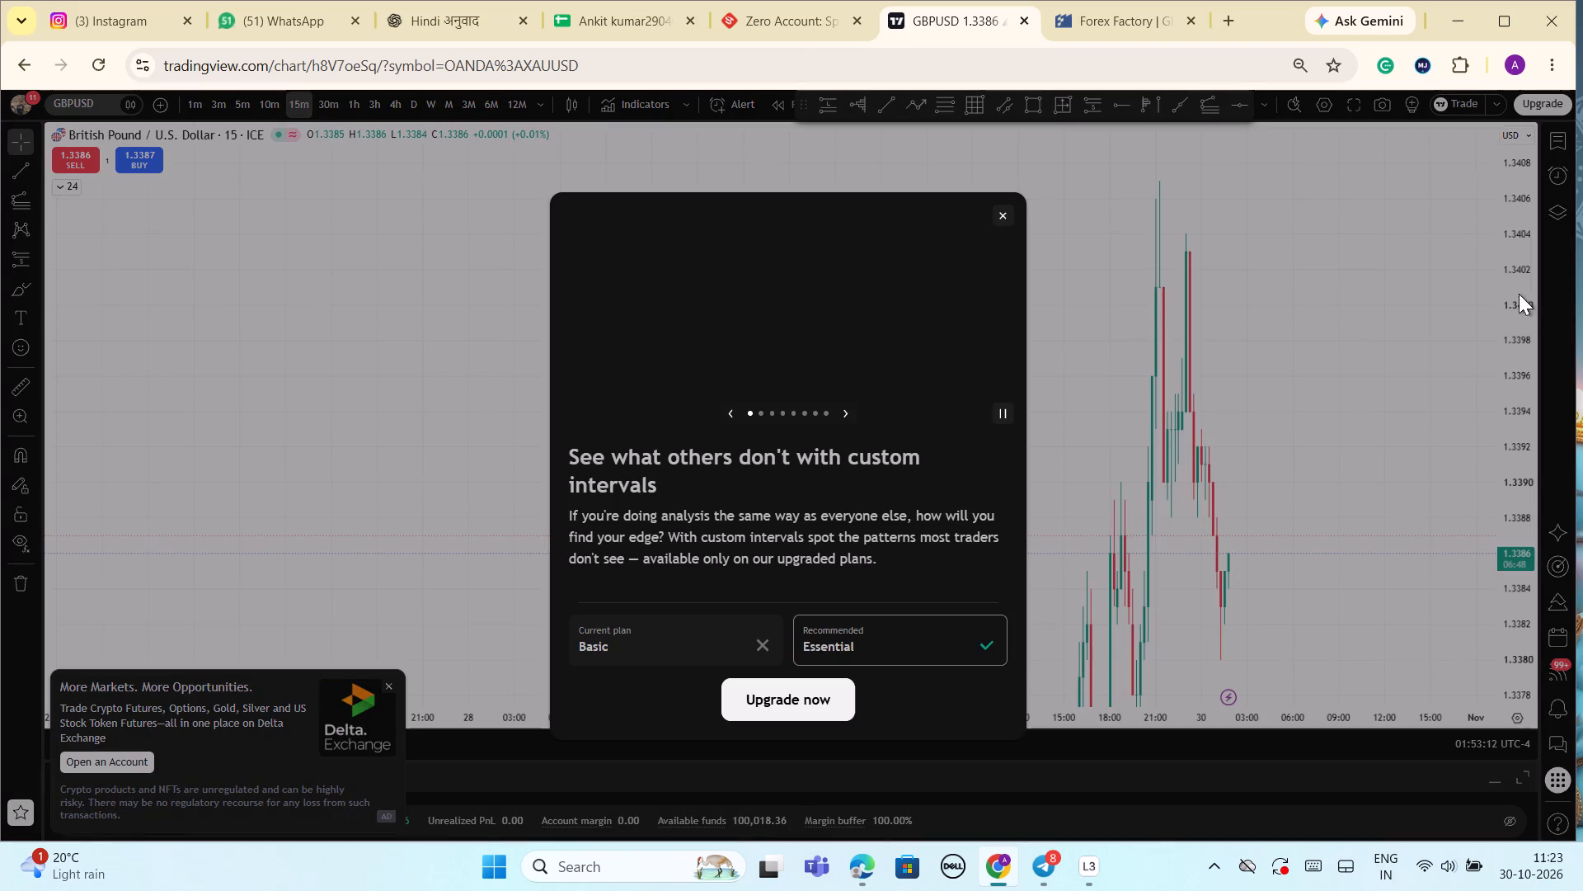
pyautogui.click(1003, 216)
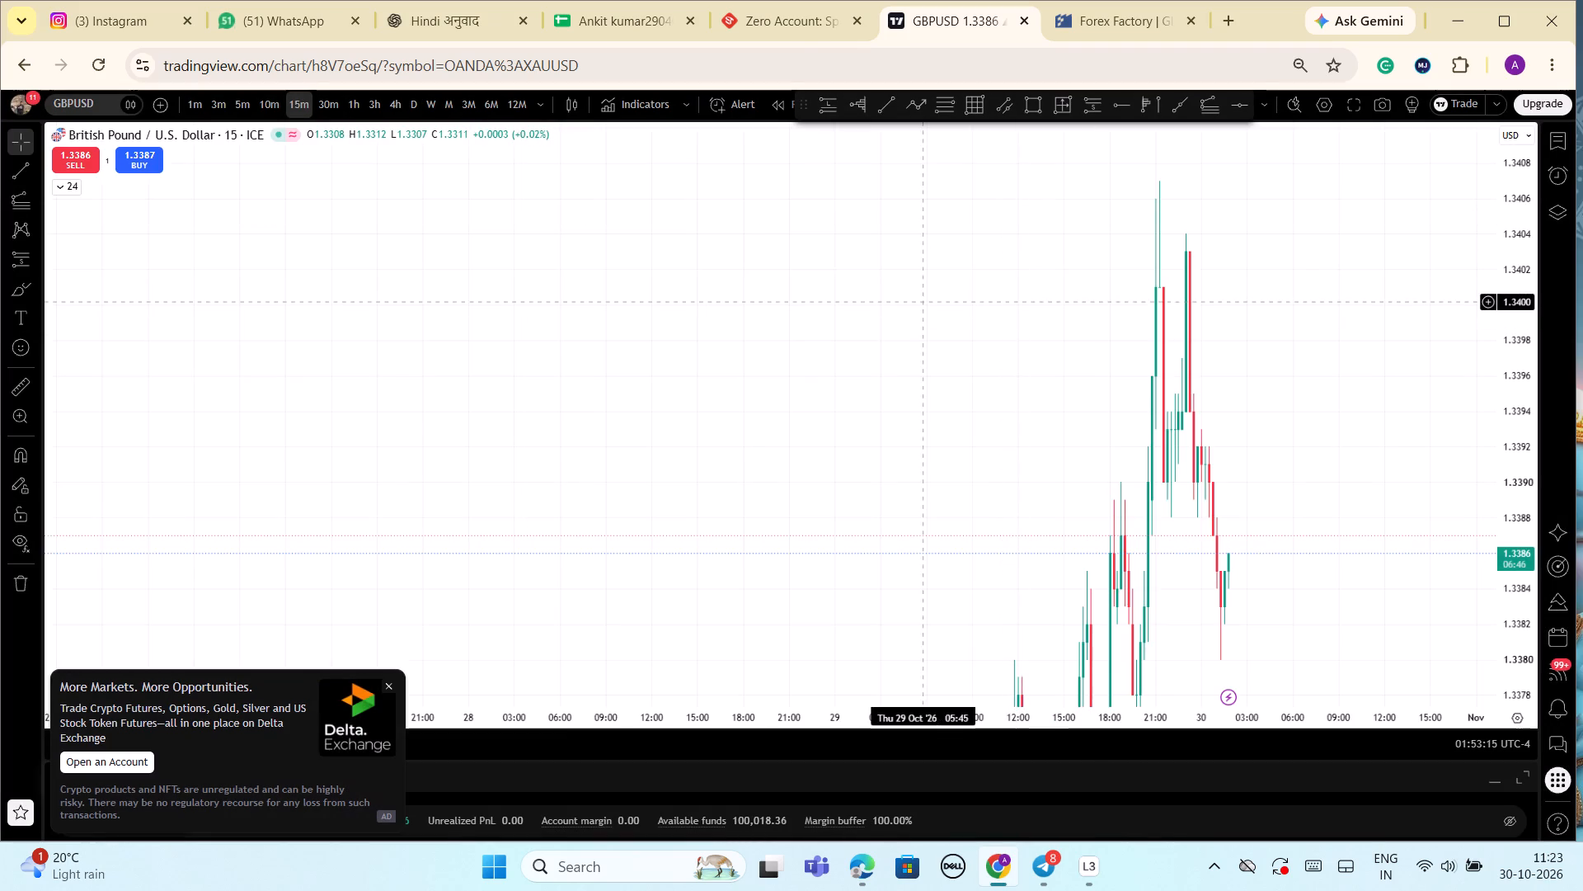
# Examine GBPUSD price action on the 15-minute chart, from the latest candles back through the past several days.
pyautogui.scroll(9, 788, 298)
pyautogui.scroll(2, 854, 330)
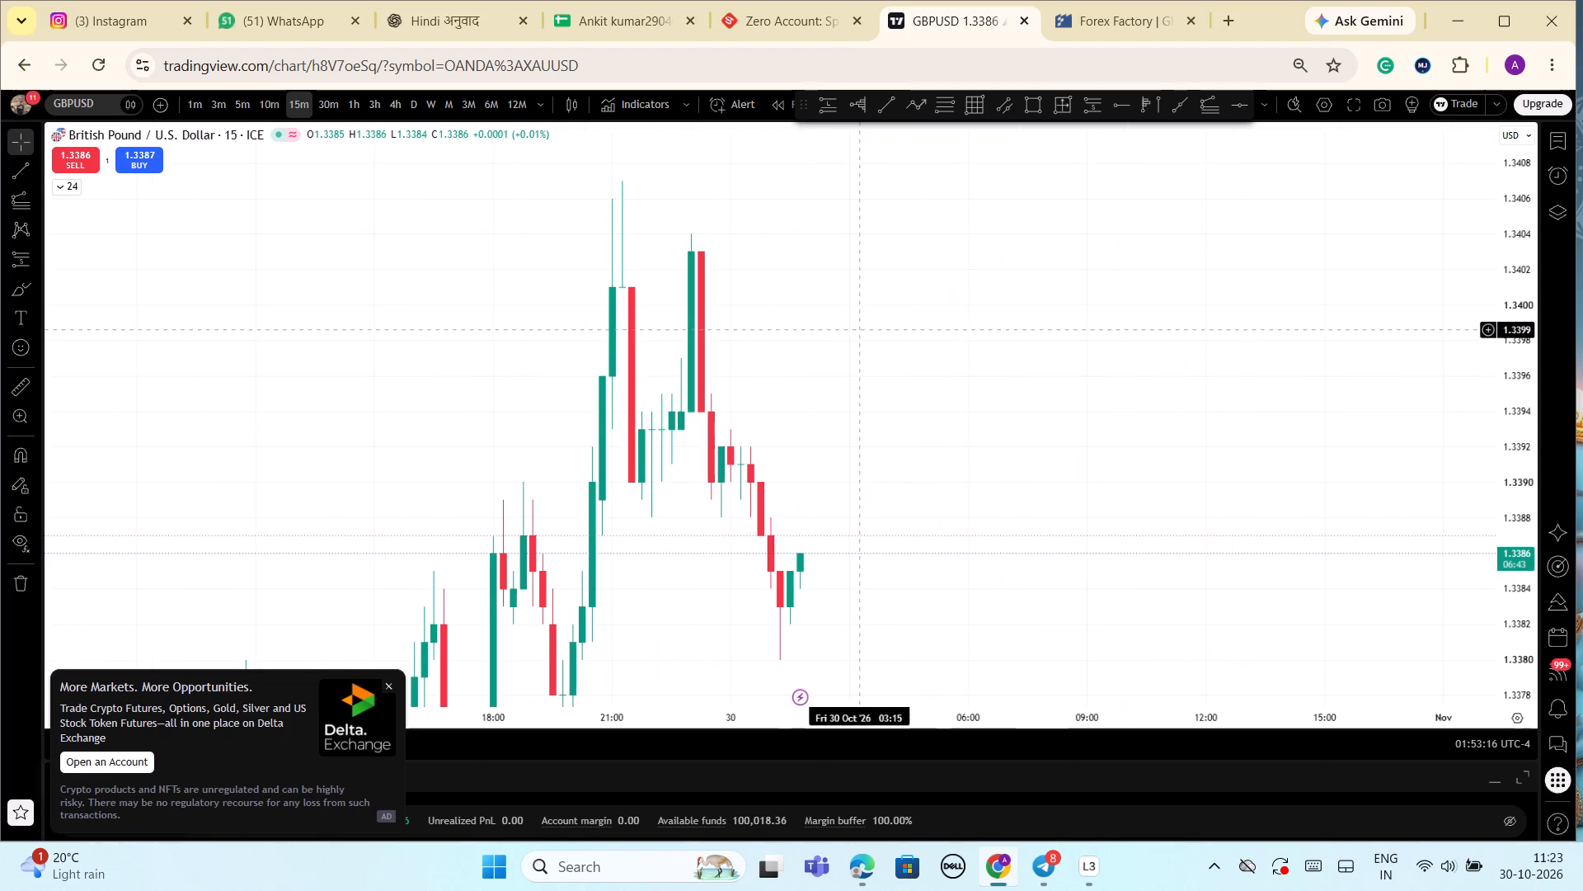
pyautogui.moveTo(1532, 211); pyautogui.dragTo(1440, 587)
pyautogui.scroll(-3, 1169, 513)
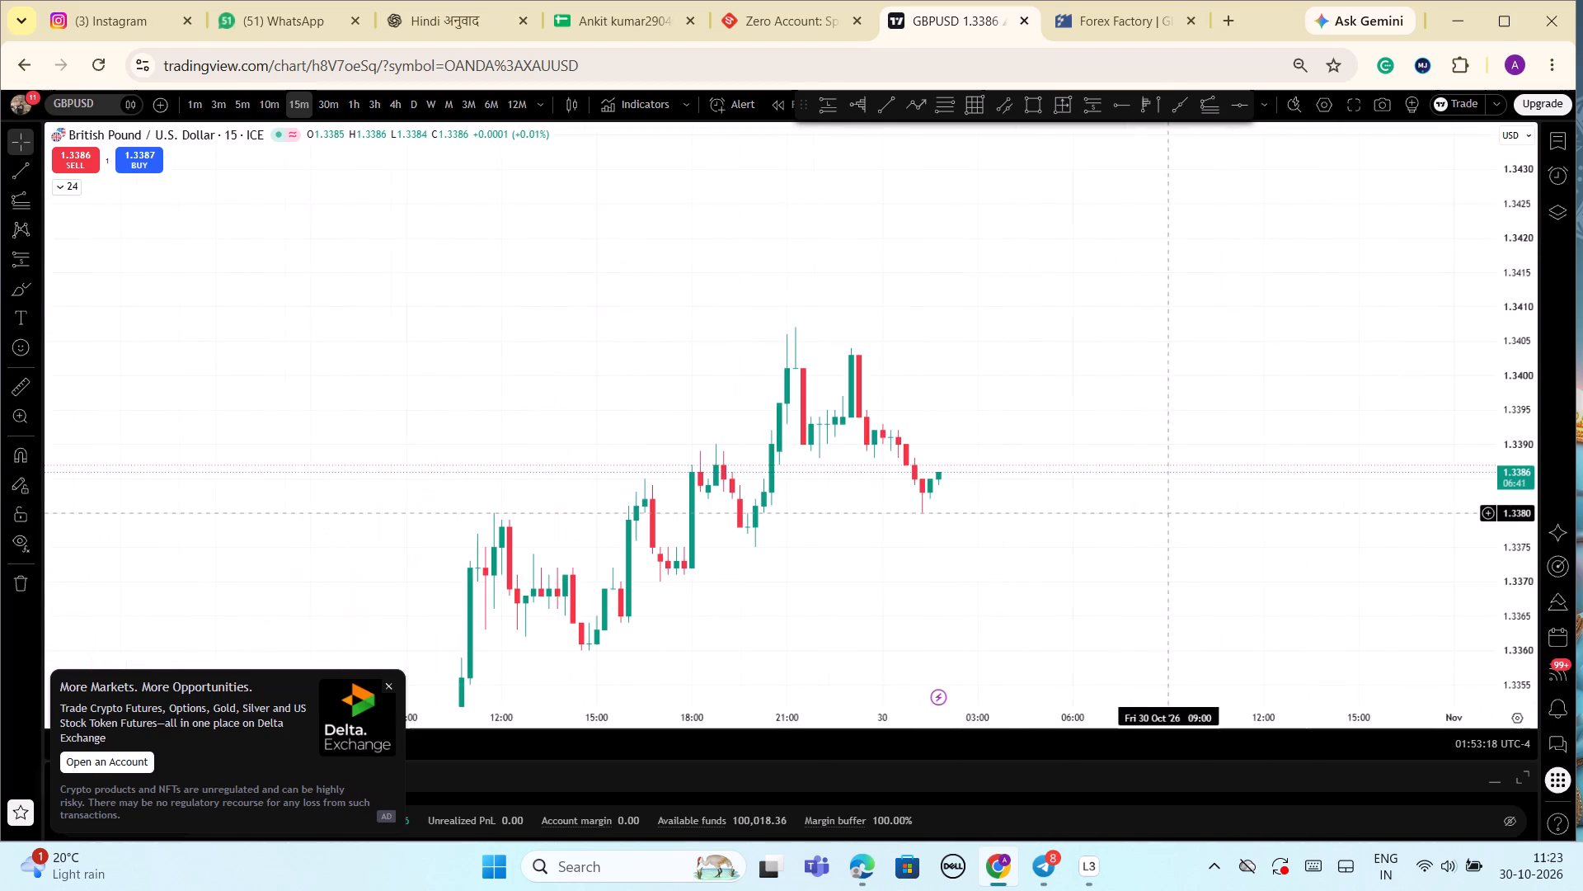
pyautogui.scroll(-3, 1174, 509)
pyautogui.moveTo(1177, 496); pyautogui.dragTo(1216, 274)
pyautogui.scroll(1, 1238, 341)
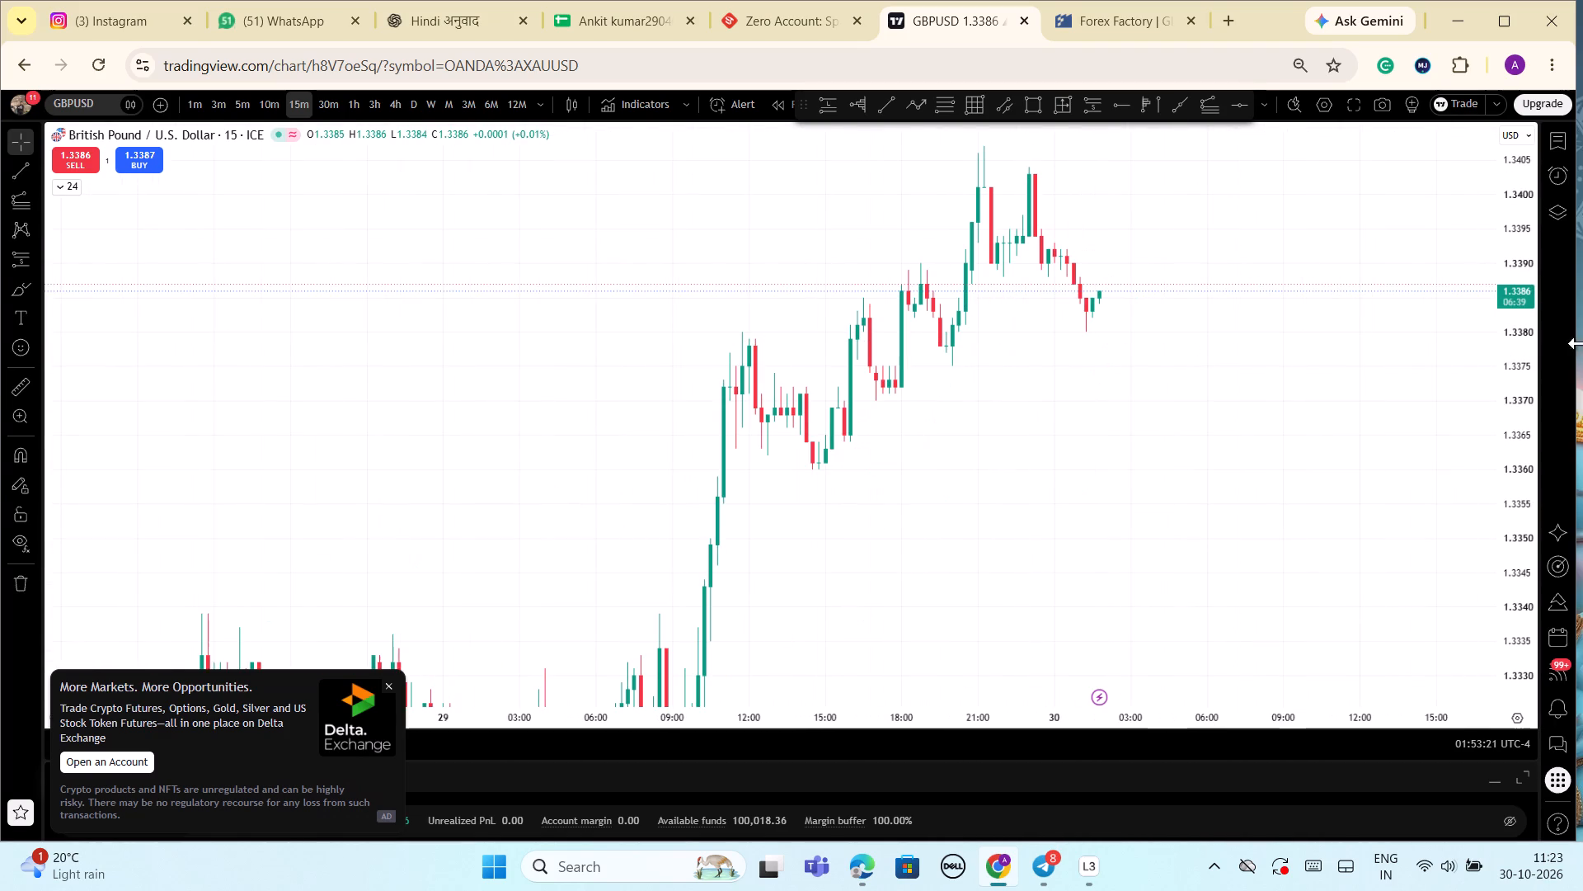
pyautogui.moveTo(1510, 332); pyautogui.dragTo(1527, 429)
pyautogui.scroll(-3, 1350, 407)
pyautogui.moveTo(1318, 507); pyautogui.dragTo(1302, 302)
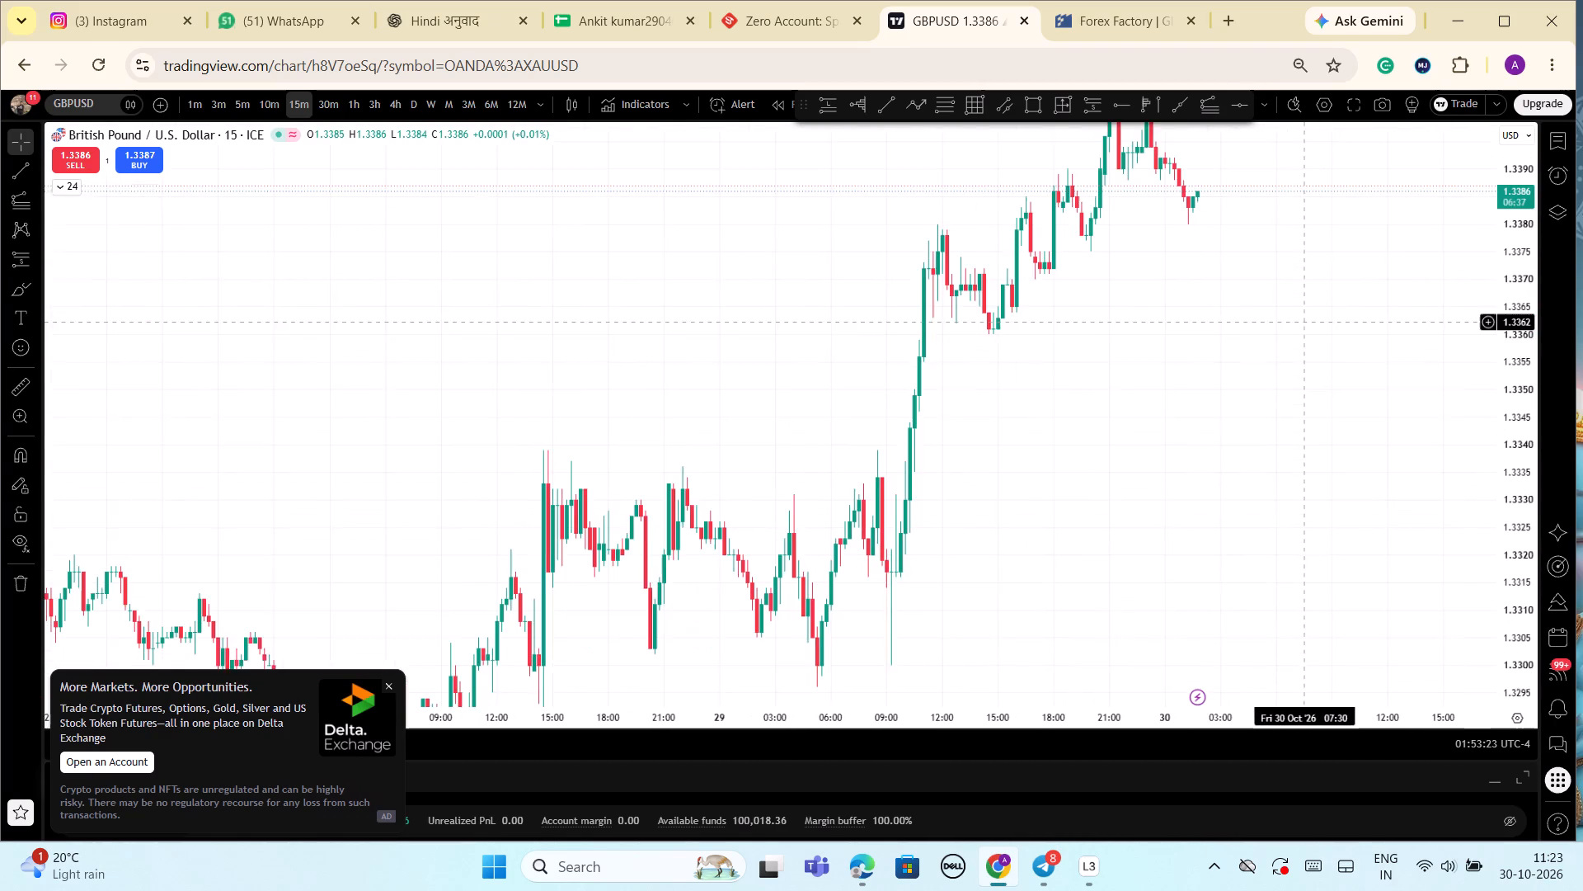
pyautogui.moveTo(1302, 302); pyautogui.dragTo(1302, 301)
pyautogui.scroll(2, 1331, 346)
pyautogui.moveTo(1520, 289); pyautogui.dragTo(1526, 503)
pyautogui.scroll(-2, 1279, 478)
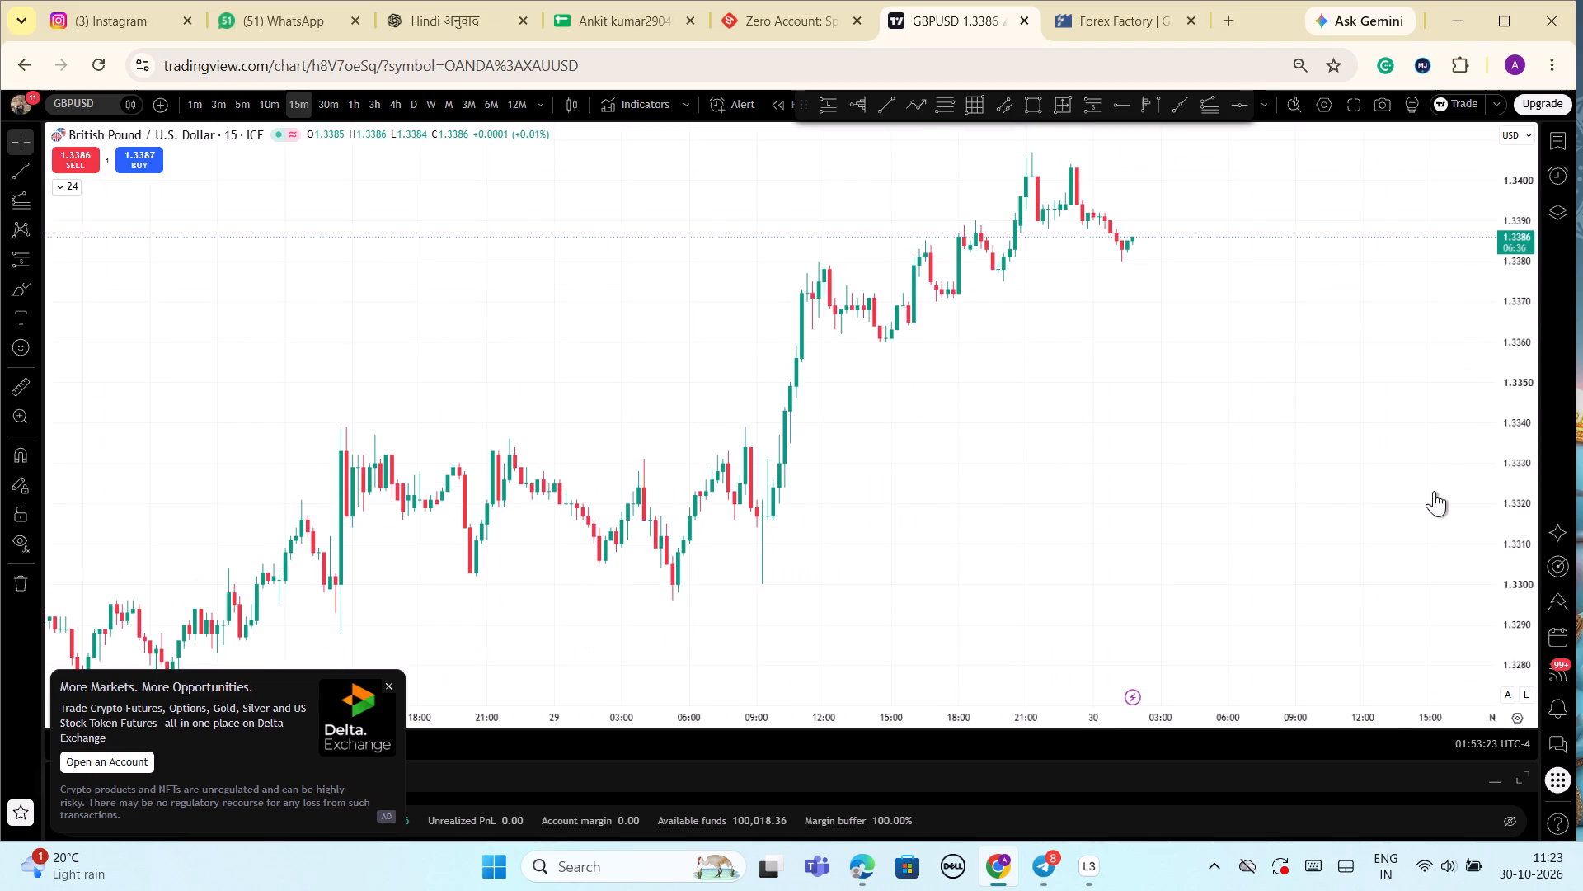
pyautogui.scroll(-7, 1434, 491)
pyautogui.scroll(-4, 1279, 478)
pyautogui.scroll(3, 1287, 485)
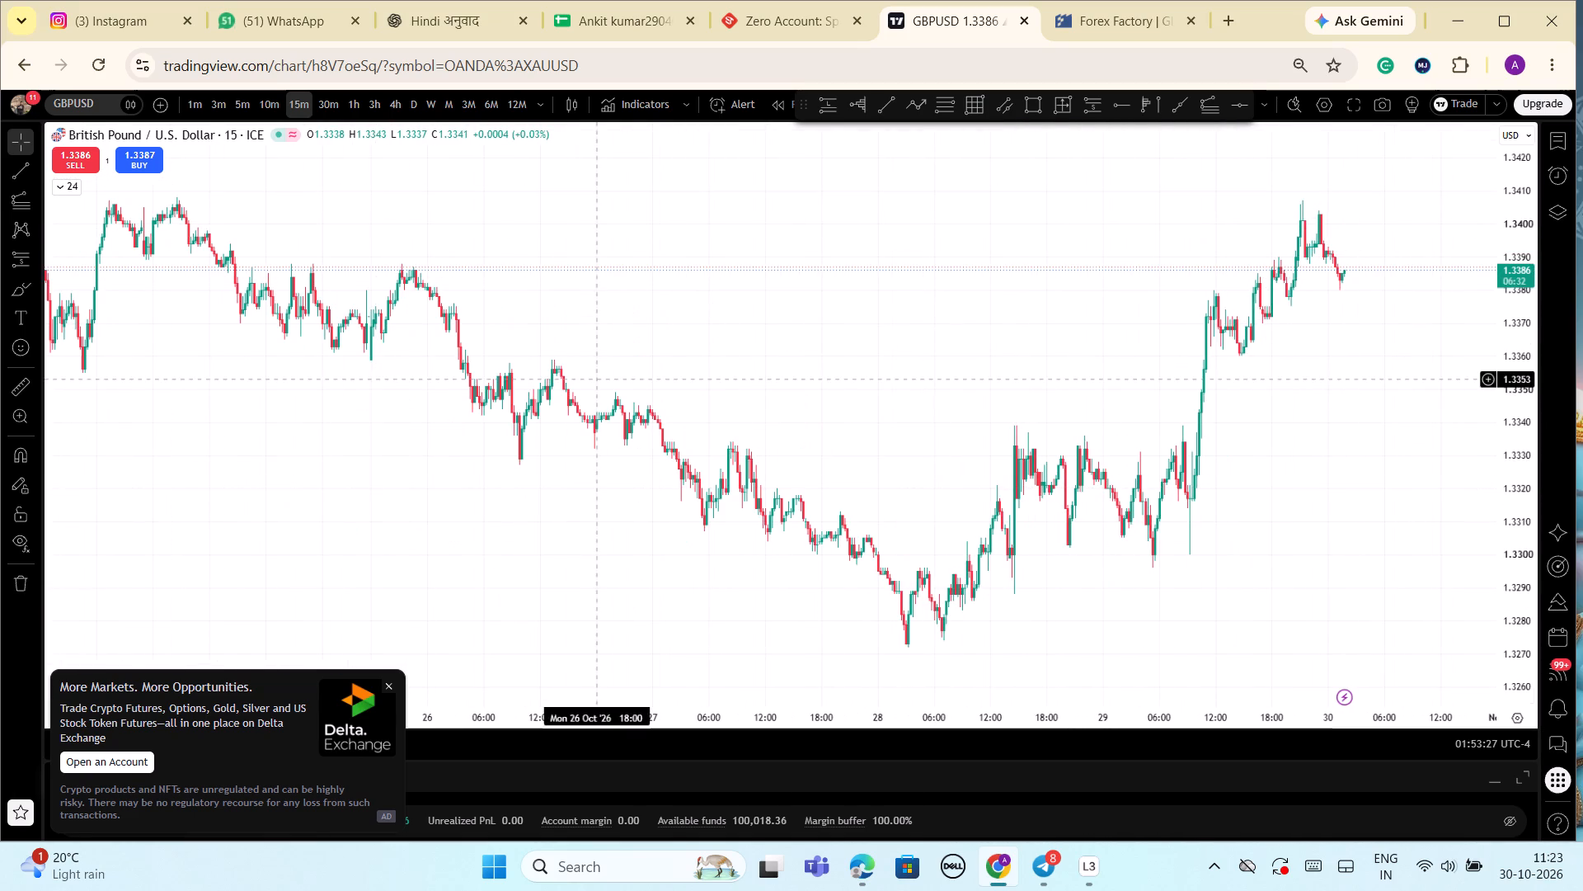
# Switch the GBPUSD chart to the 4-hour timeframe.
pyautogui.click(396, 104)
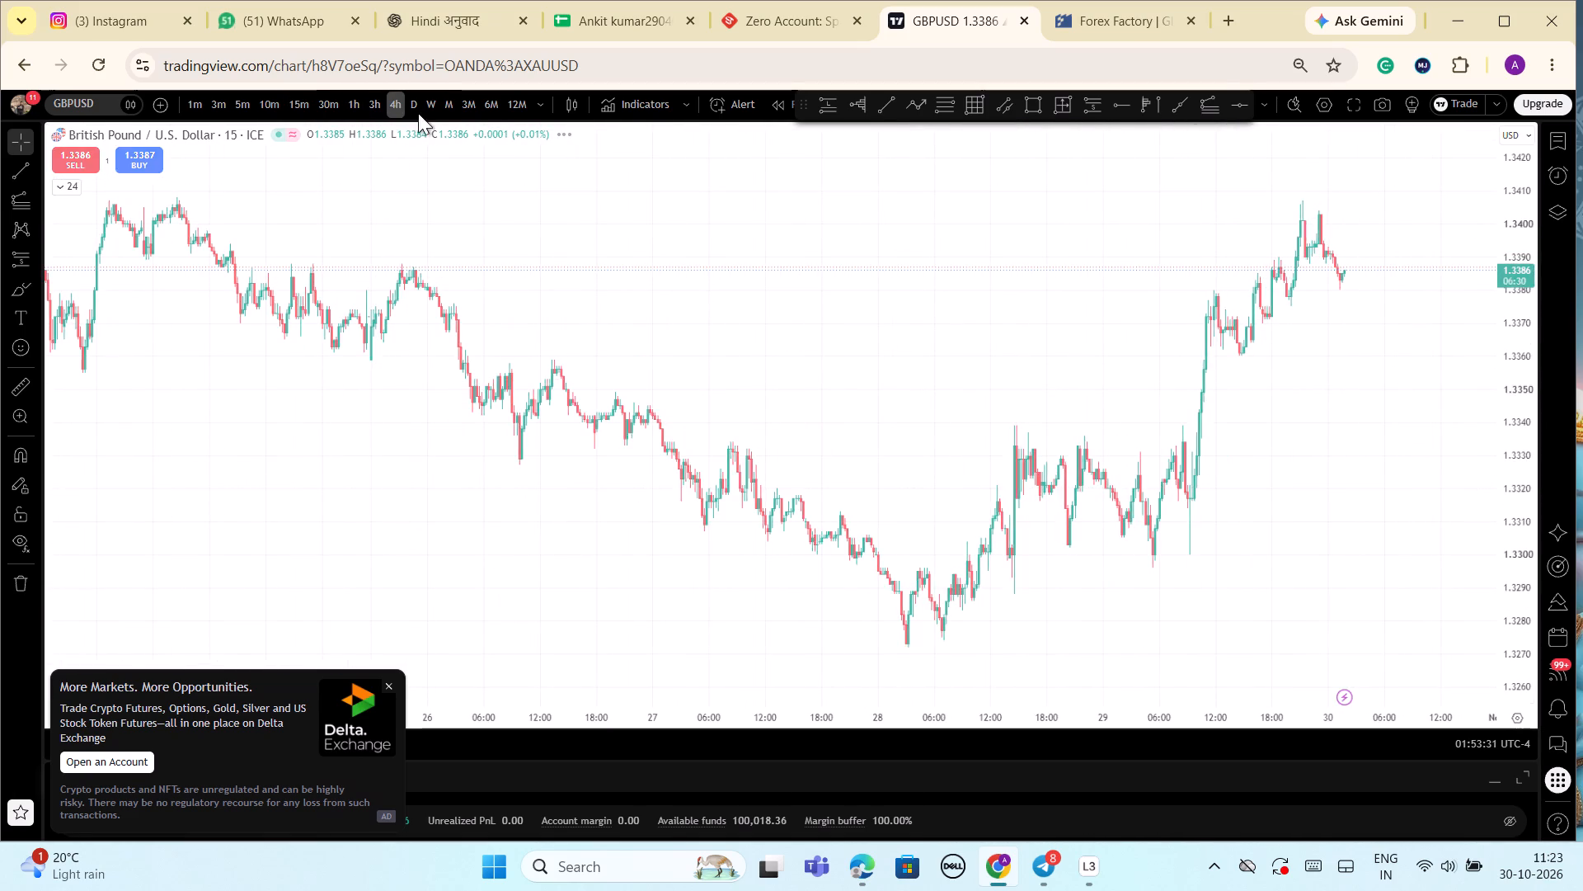
# Examine the GBPUSD 4-hour chart for the price structure and main swings over the past several months.
pyautogui.scroll(4, 1147, 405)
pyautogui.moveTo(1514, 164); pyautogui.dragTo(1518, 181)
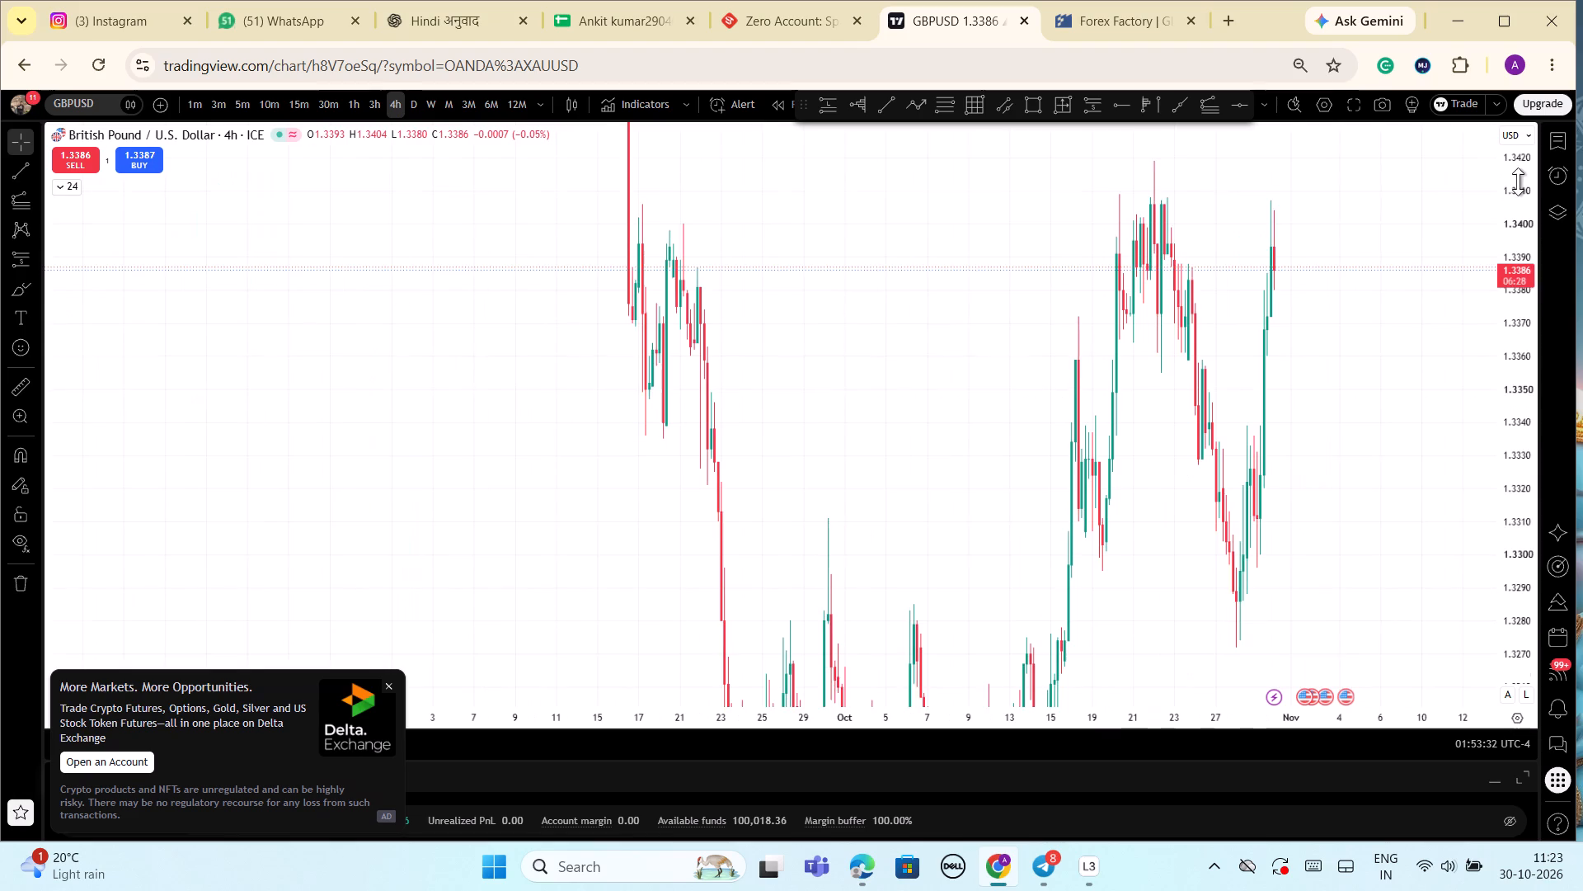
pyautogui.moveTo(1518, 181); pyautogui.dragTo(1521, 707)
pyautogui.scroll(-8, 1218, 634)
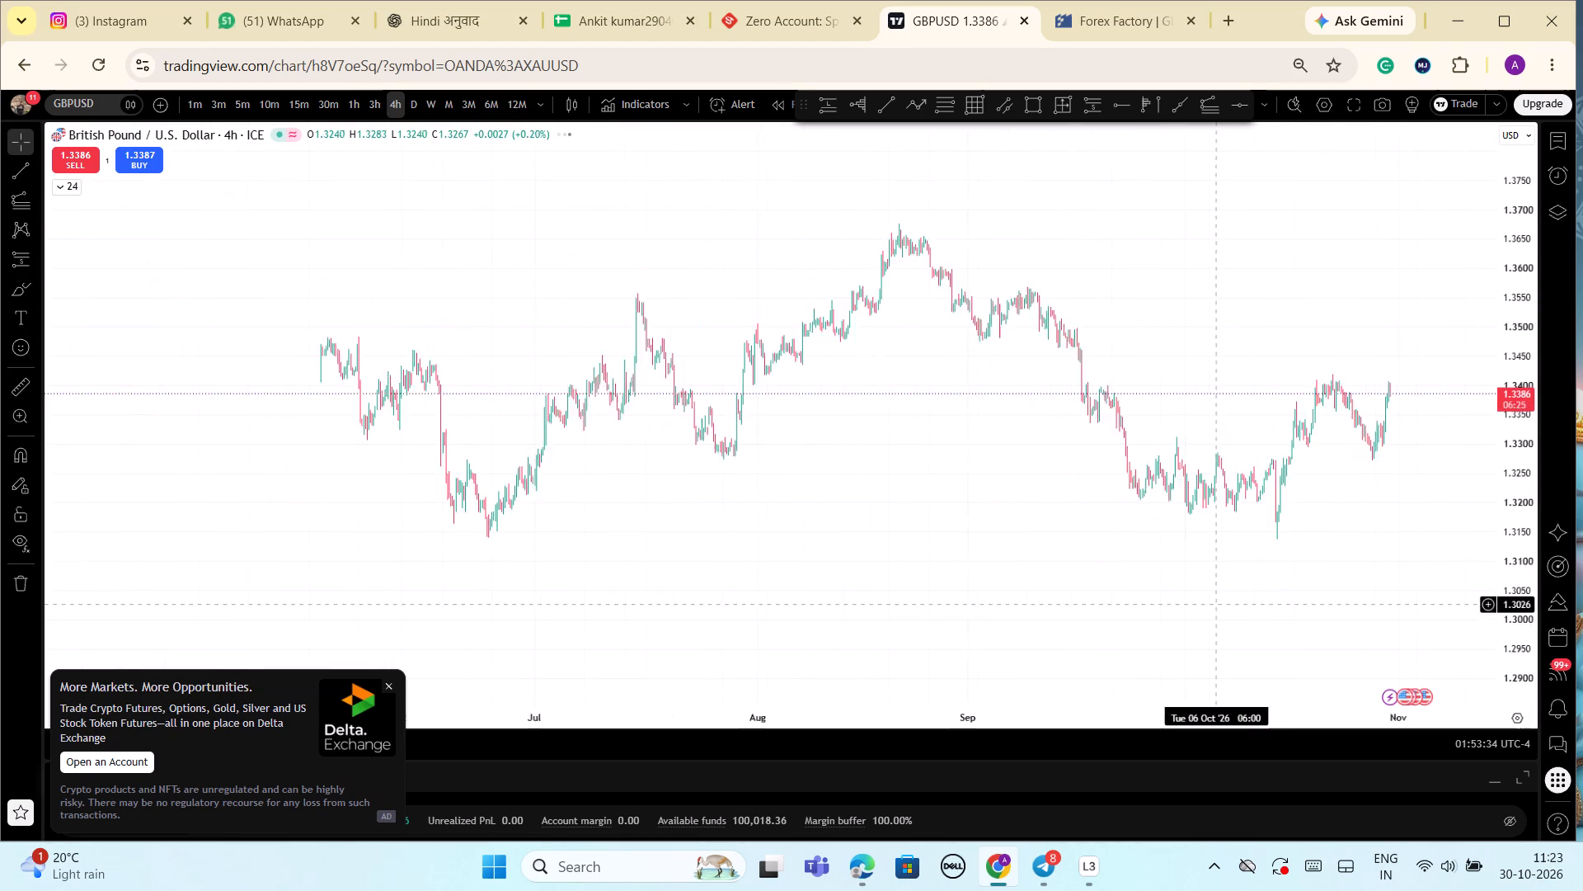
pyautogui.scroll(-2, 1050, 602)
pyautogui.moveTo(1058, 587); pyautogui.dragTo(1111, 409)
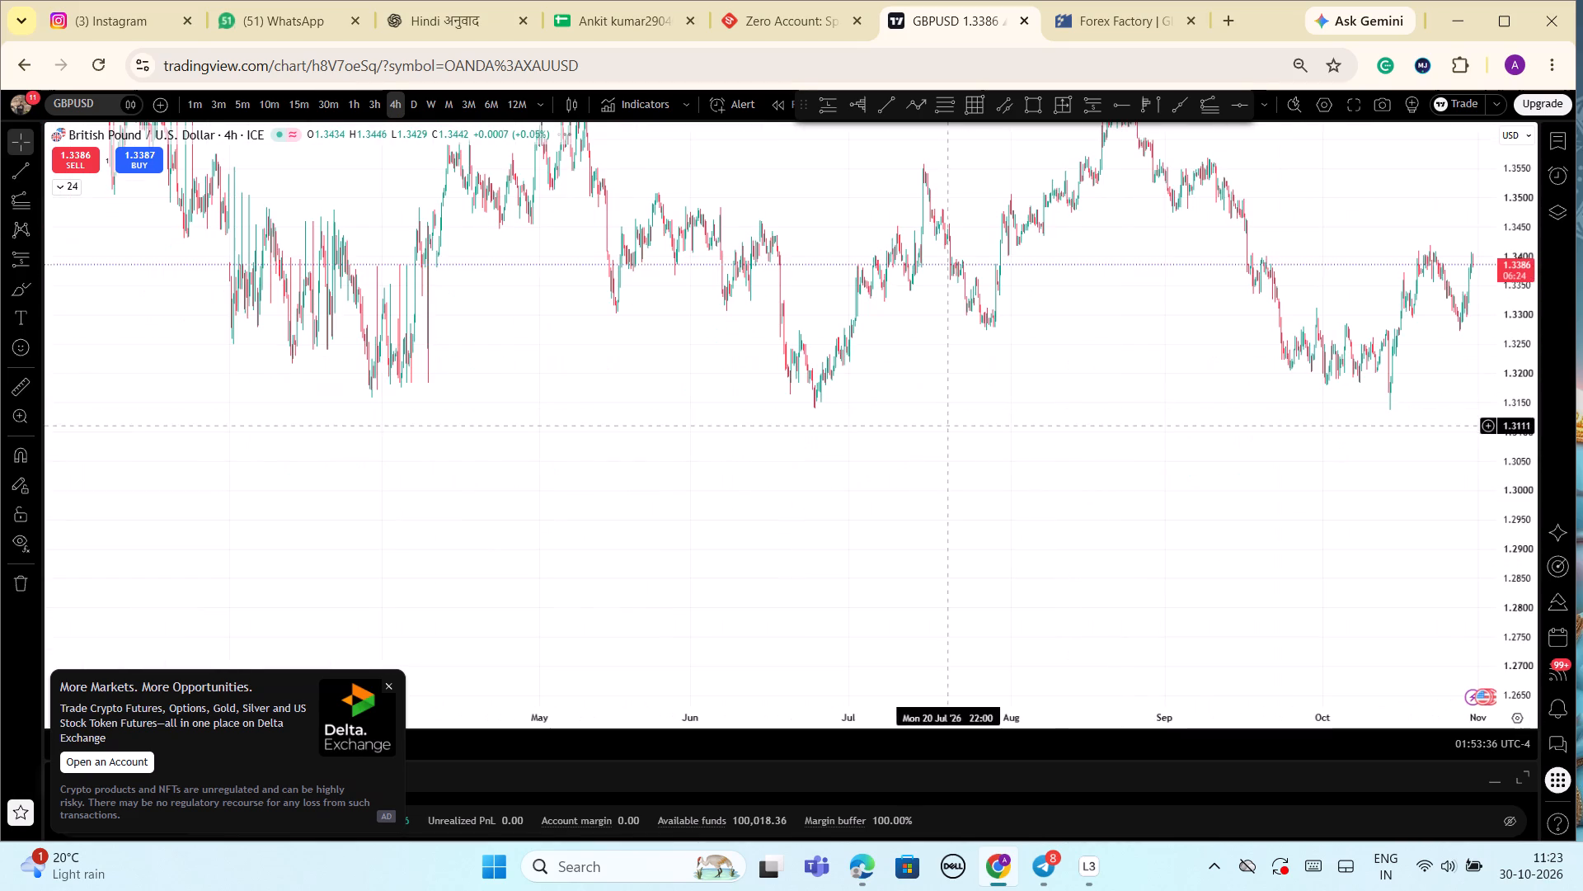
pyautogui.scroll(8, 1140, 308)
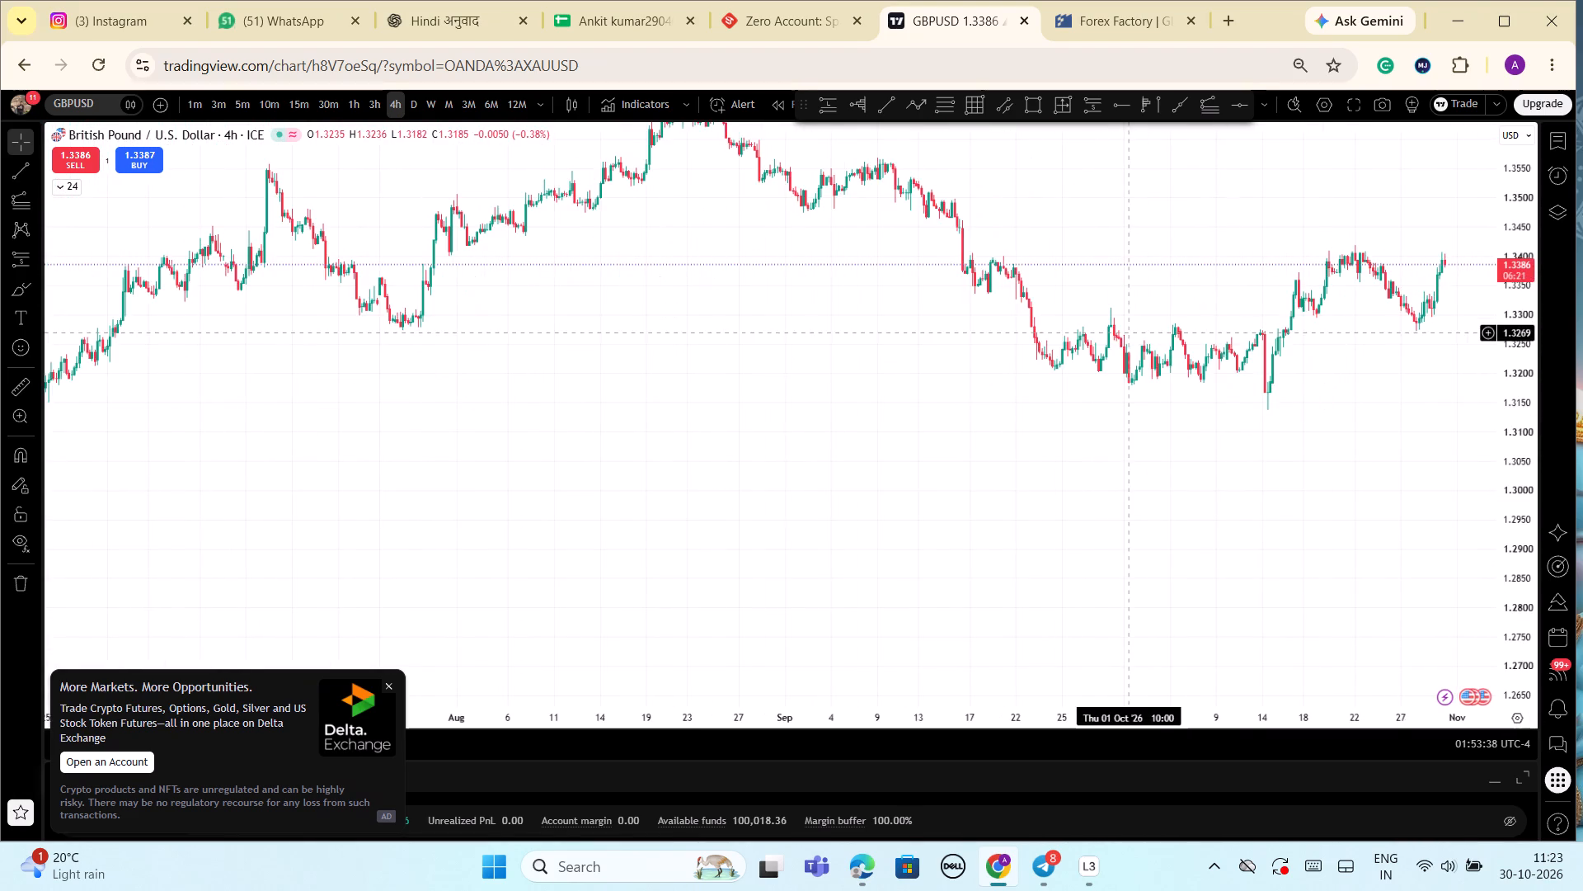
pyautogui.scroll(-4, 1064, 351)
pyautogui.scroll(2, 1065, 376)
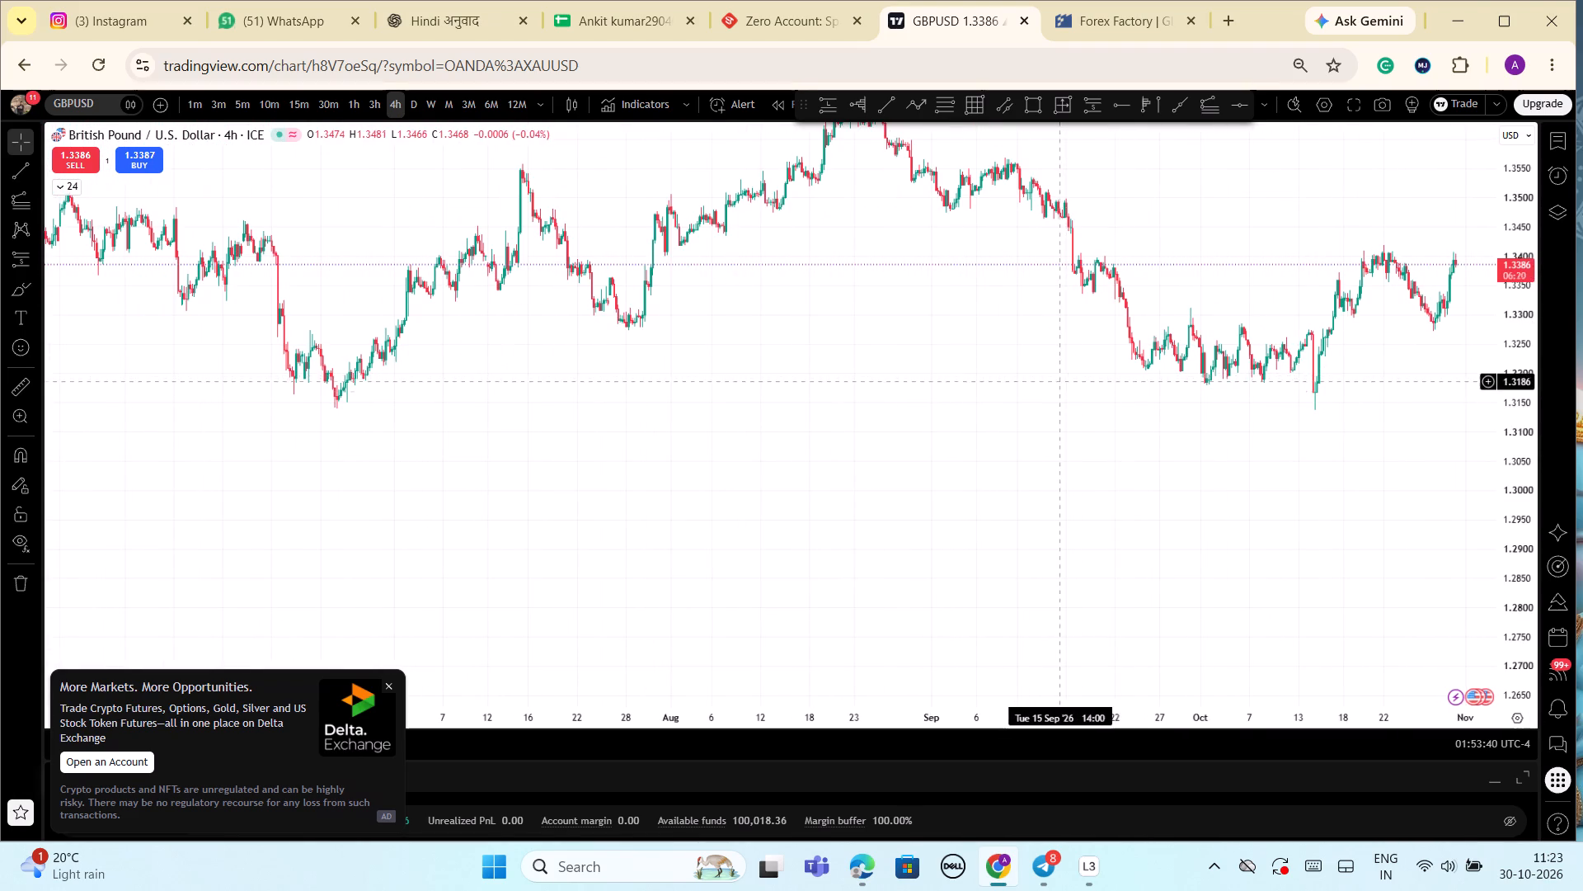
pyautogui.scroll(3, 1059, 393)
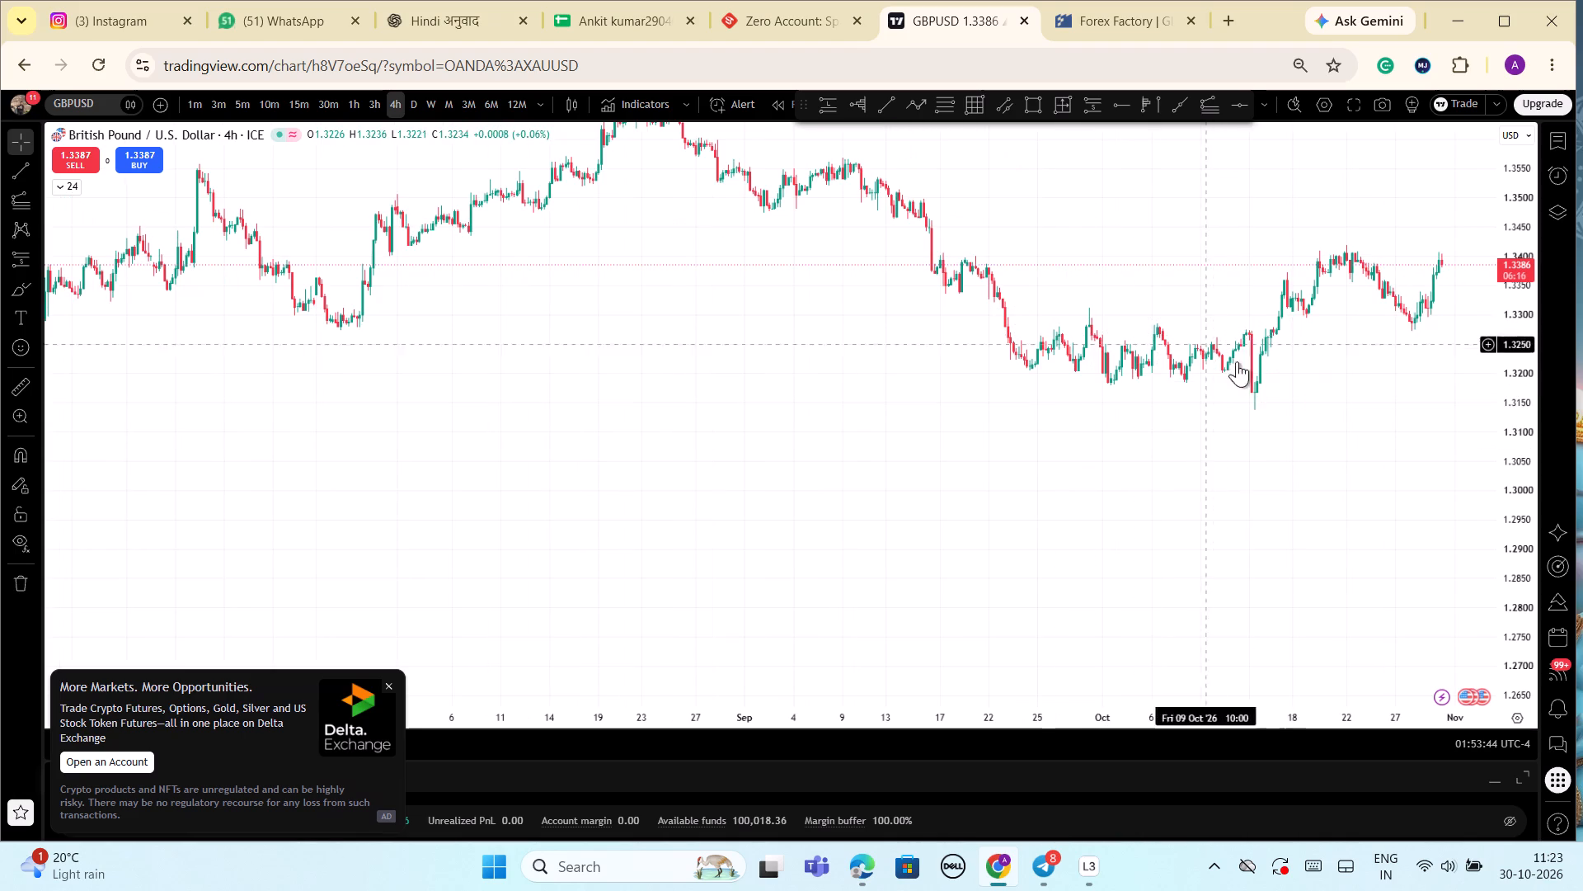
pyautogui.scroll(5, 1247, 365)
pyautogui.scroll(-3, 1201, 361)
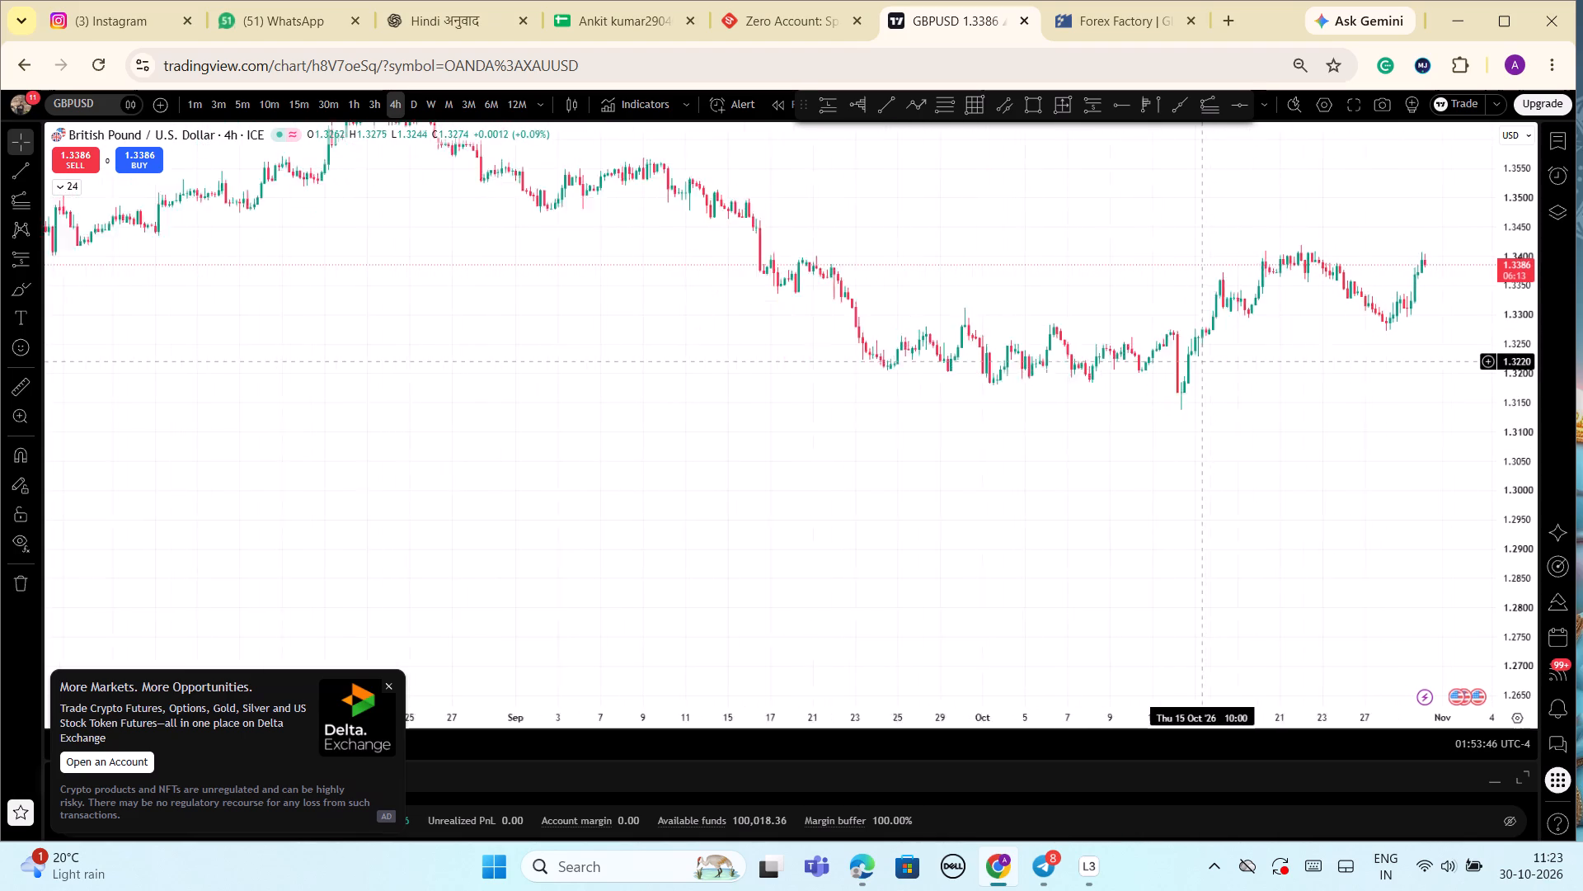
pyautogui.scroll(-3, 1197, 365)
pyautogui.moveTo(1502, 427); pyautogui.dragTo(1503, 486)
pyautogui.scroll(2, 1397, 497)
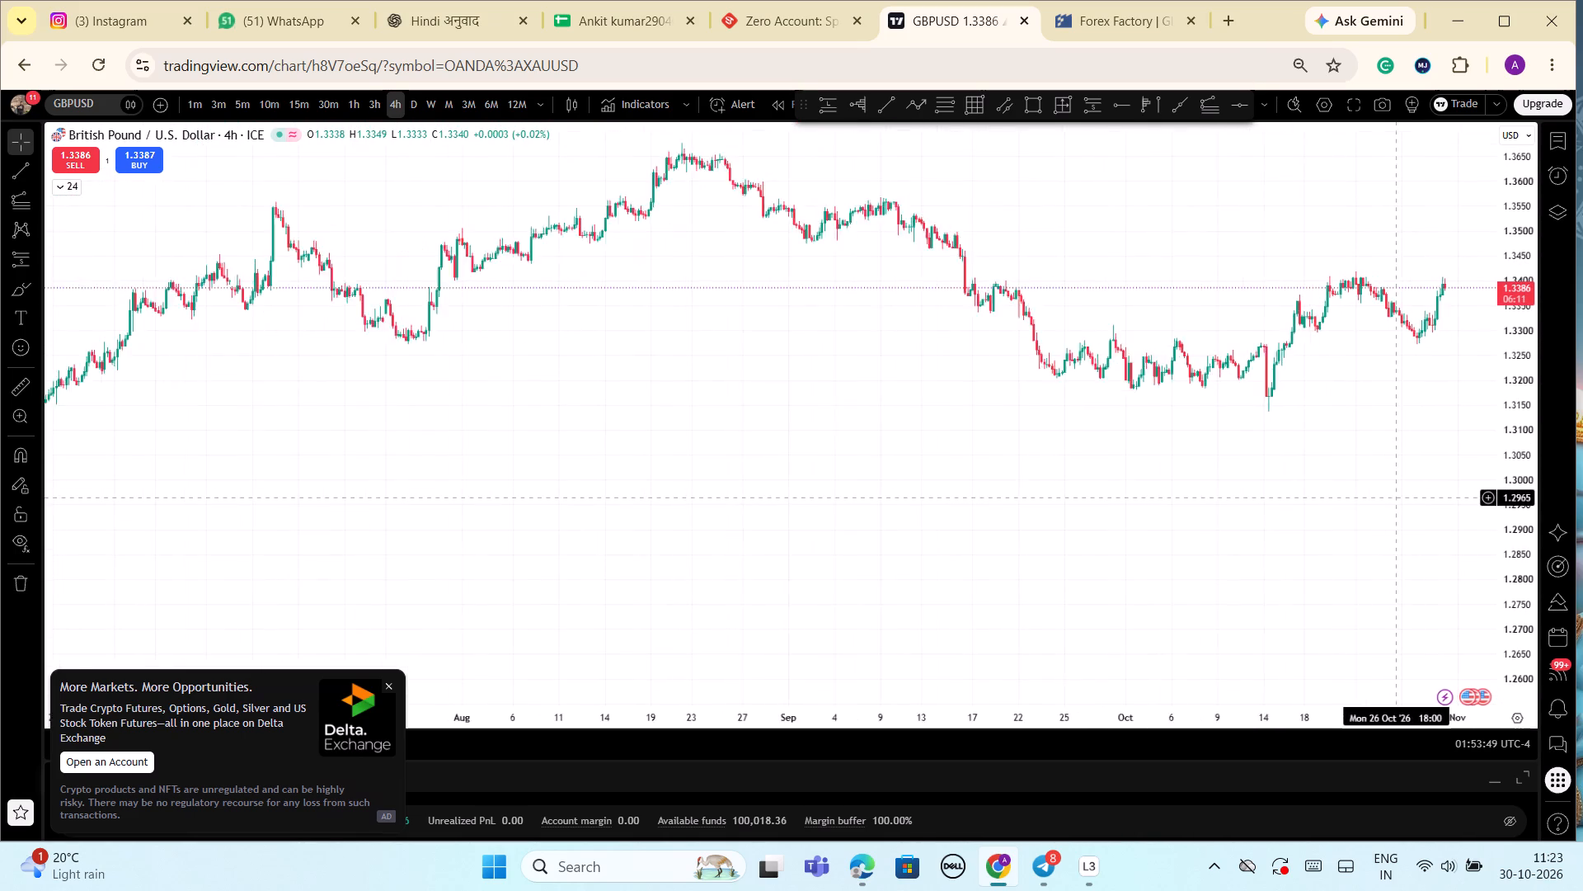
pyautogui.scroll(4, 1395, 497)
pyautogui.scroll(-11, 1380, 480)
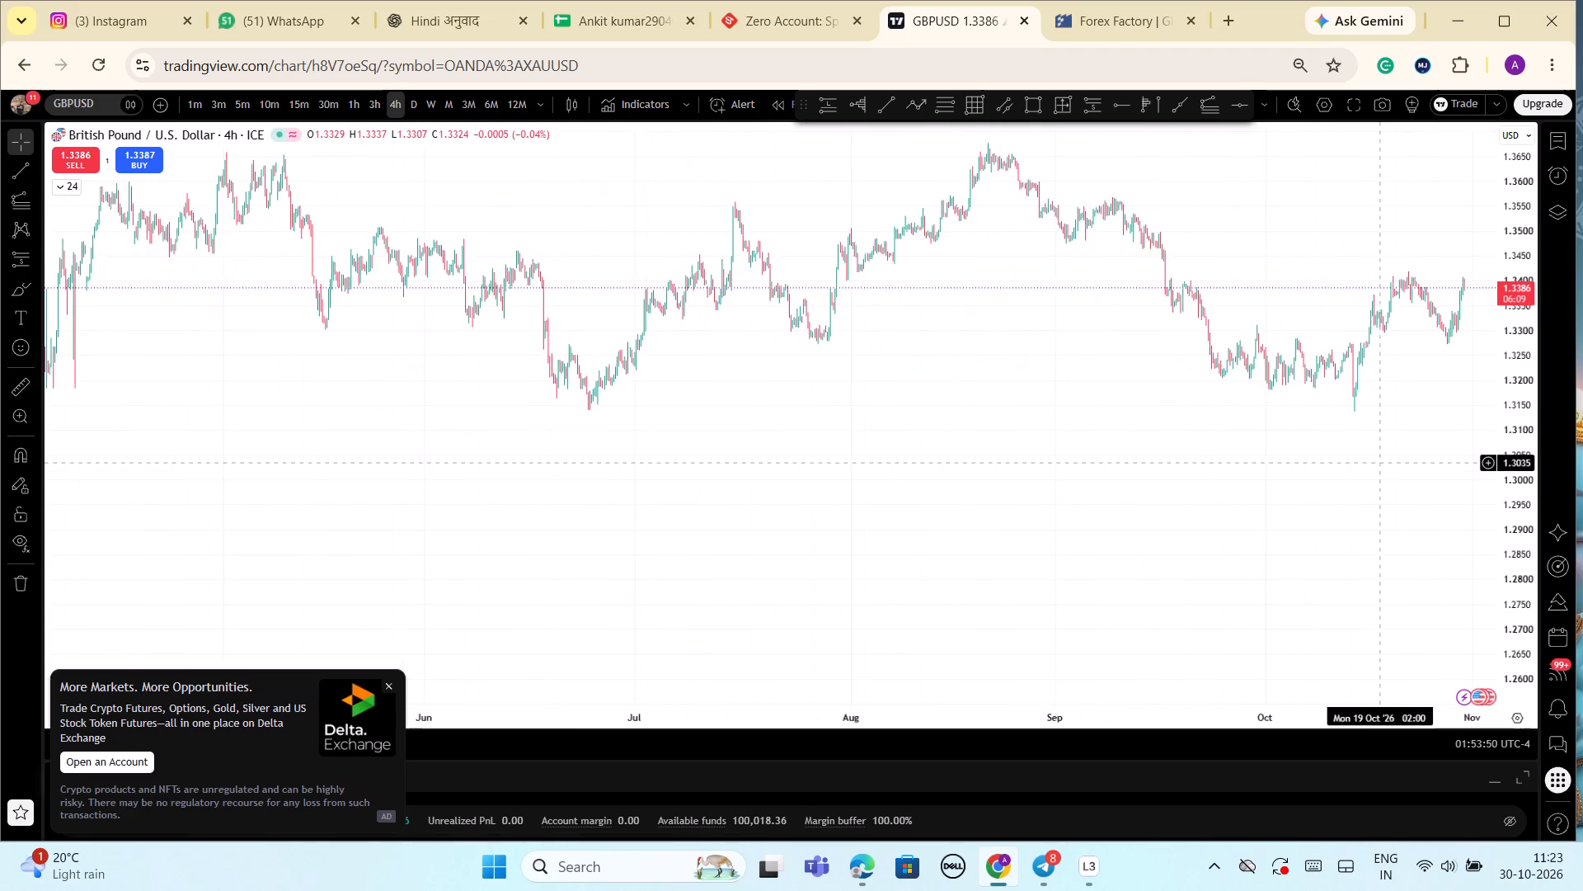
pyautogui.moveTo(1394, 496); pyautogui.dragTo(1260, 544)
pyautogui.scroll(5, 1271, 531)
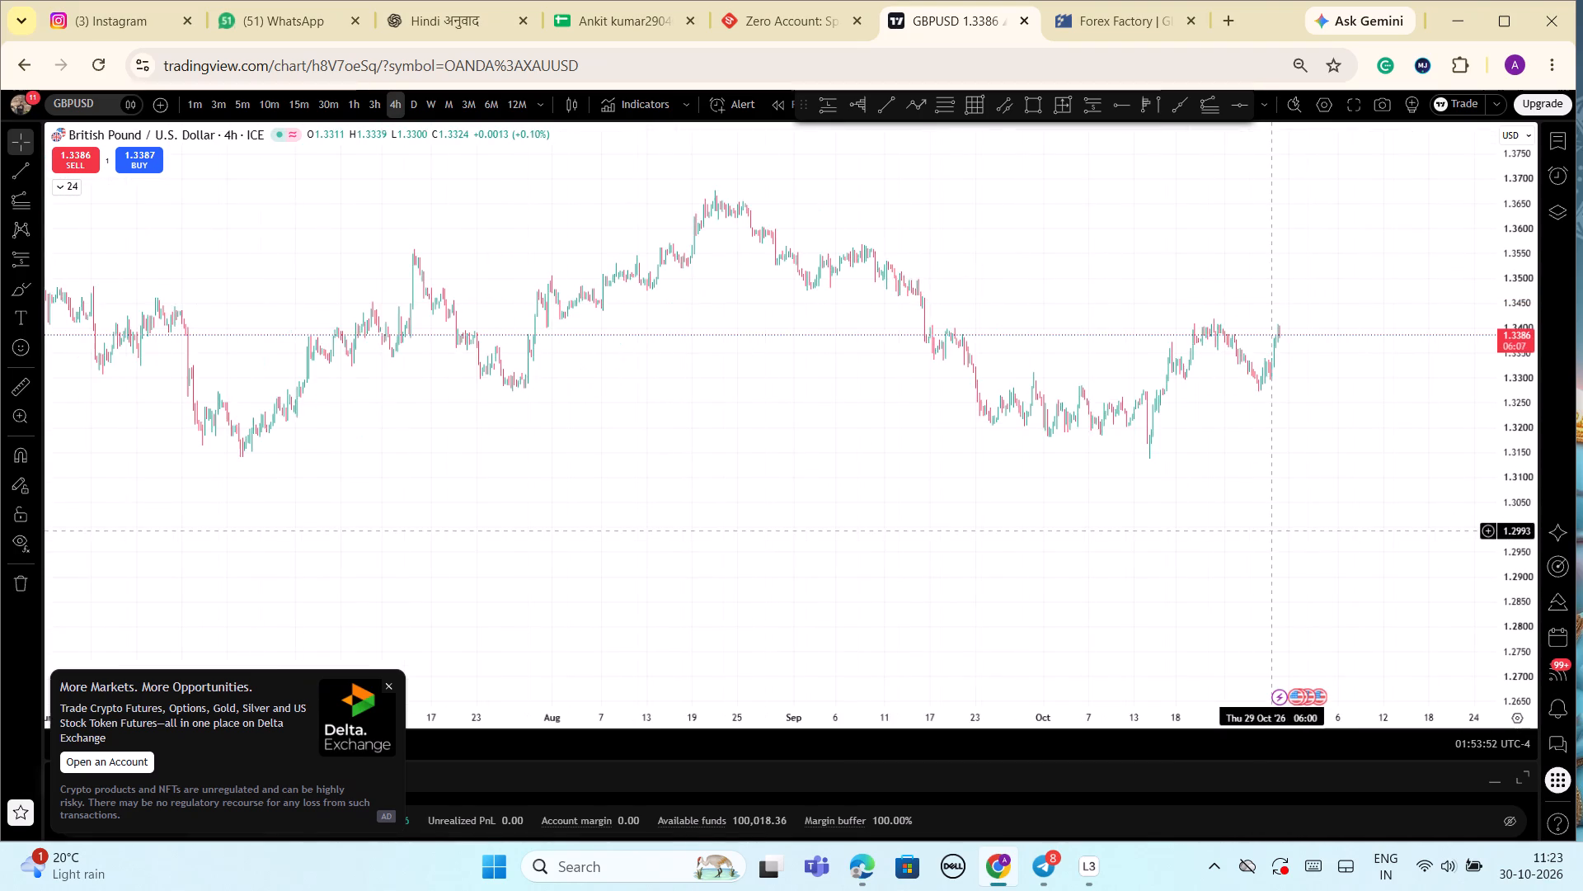
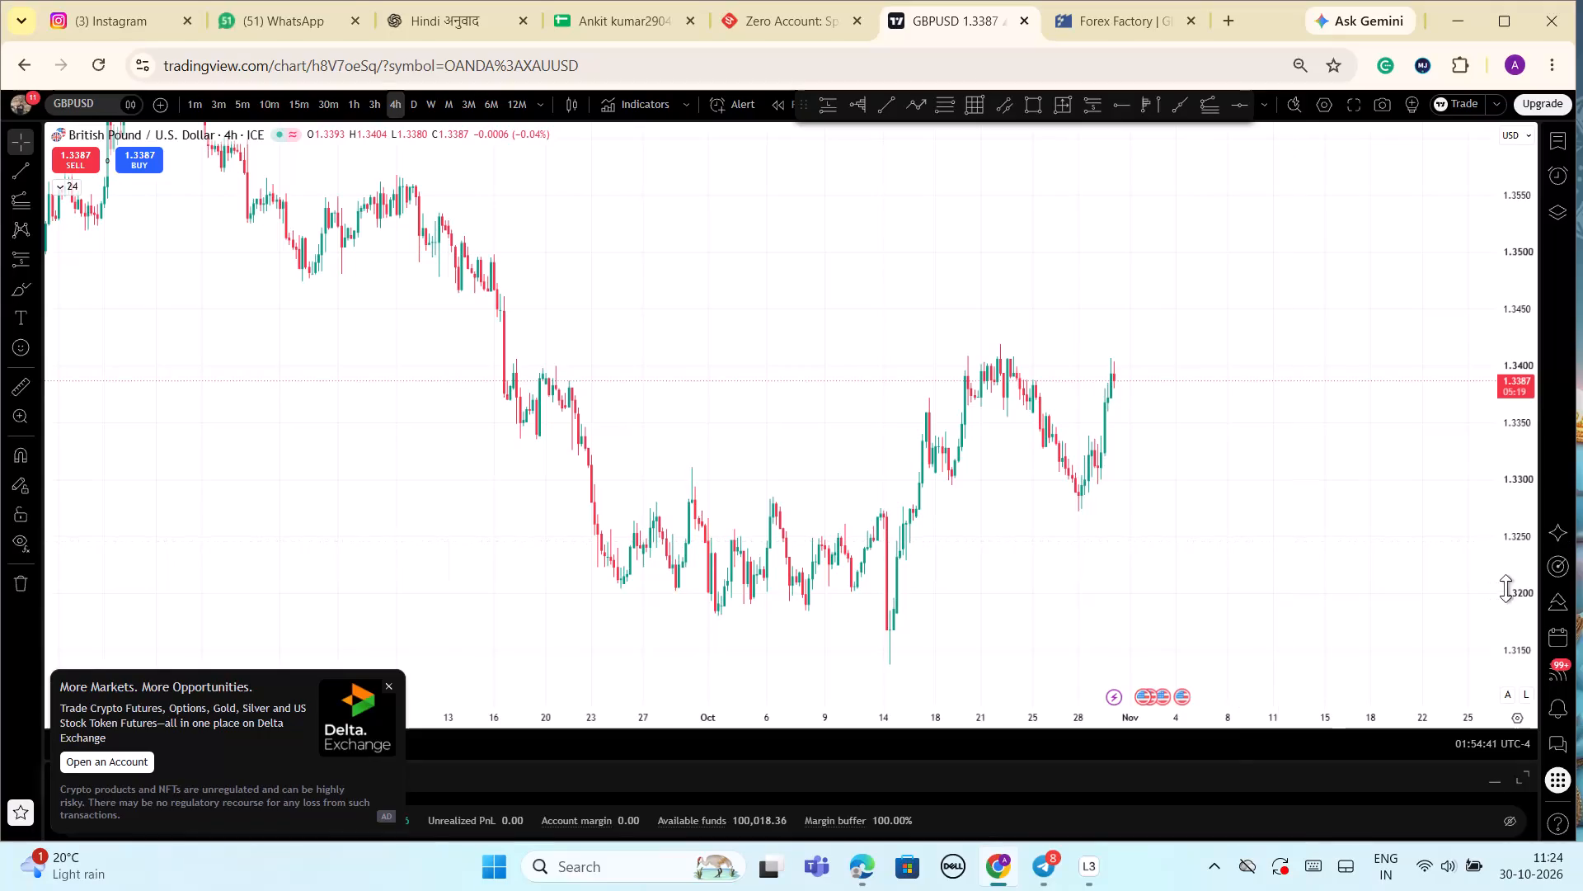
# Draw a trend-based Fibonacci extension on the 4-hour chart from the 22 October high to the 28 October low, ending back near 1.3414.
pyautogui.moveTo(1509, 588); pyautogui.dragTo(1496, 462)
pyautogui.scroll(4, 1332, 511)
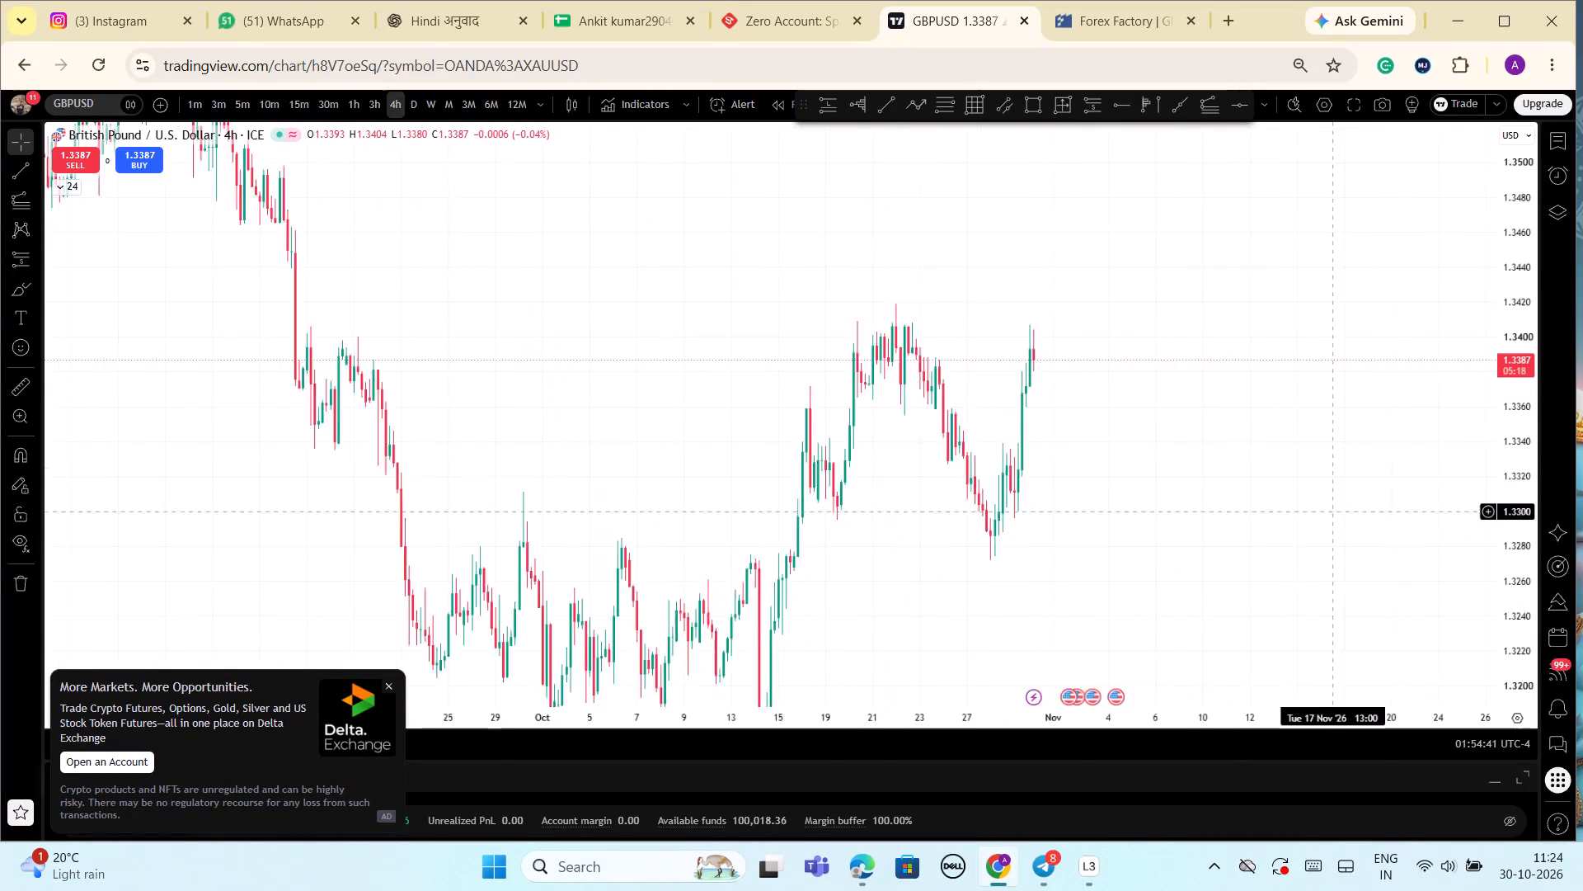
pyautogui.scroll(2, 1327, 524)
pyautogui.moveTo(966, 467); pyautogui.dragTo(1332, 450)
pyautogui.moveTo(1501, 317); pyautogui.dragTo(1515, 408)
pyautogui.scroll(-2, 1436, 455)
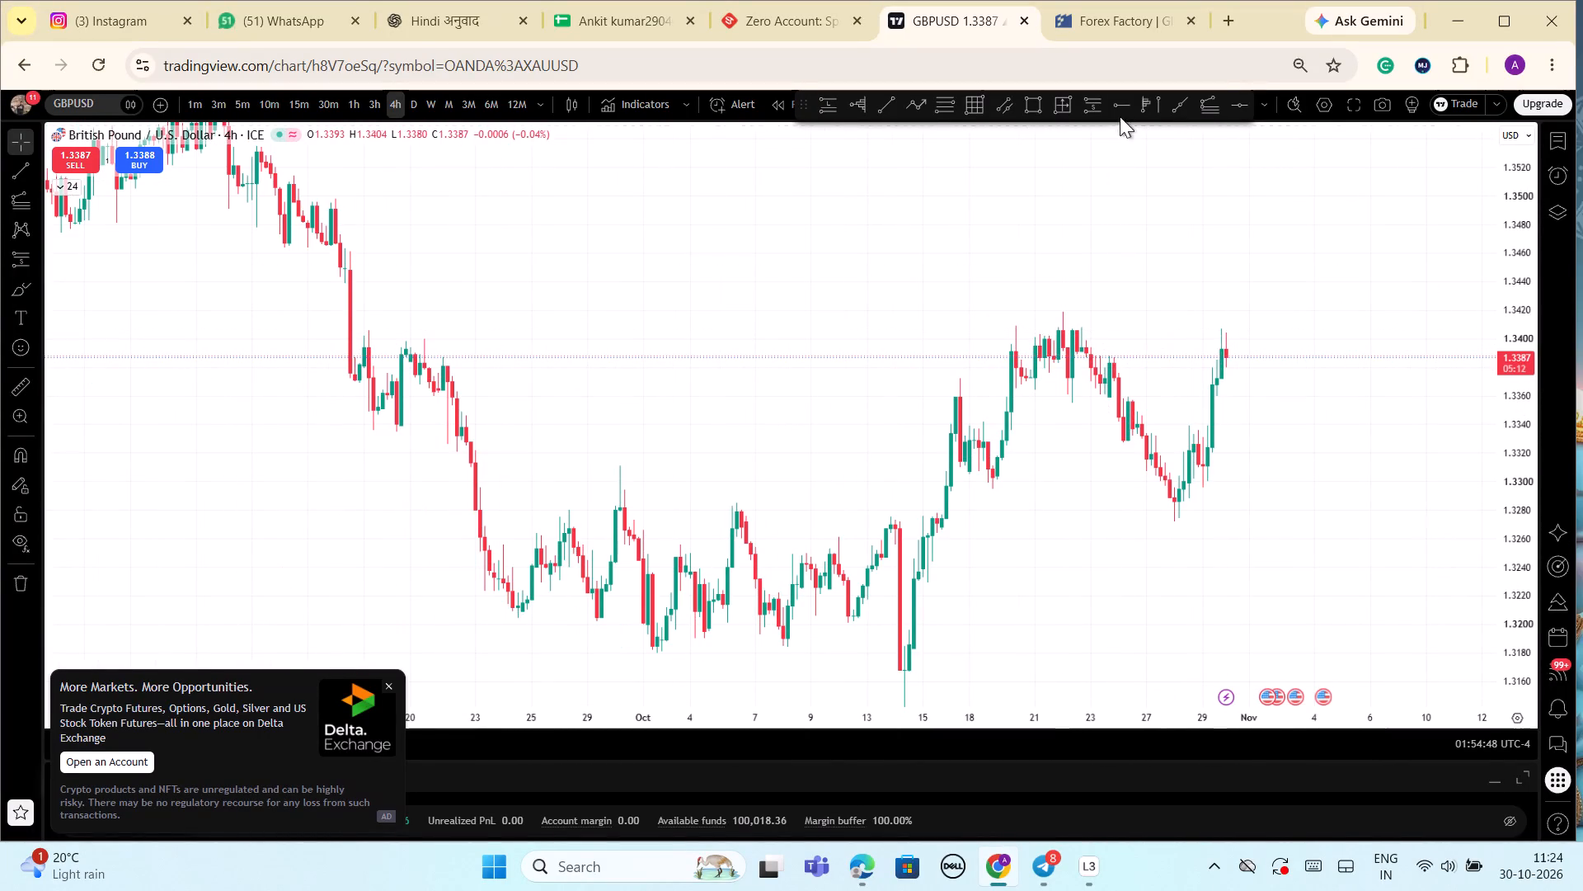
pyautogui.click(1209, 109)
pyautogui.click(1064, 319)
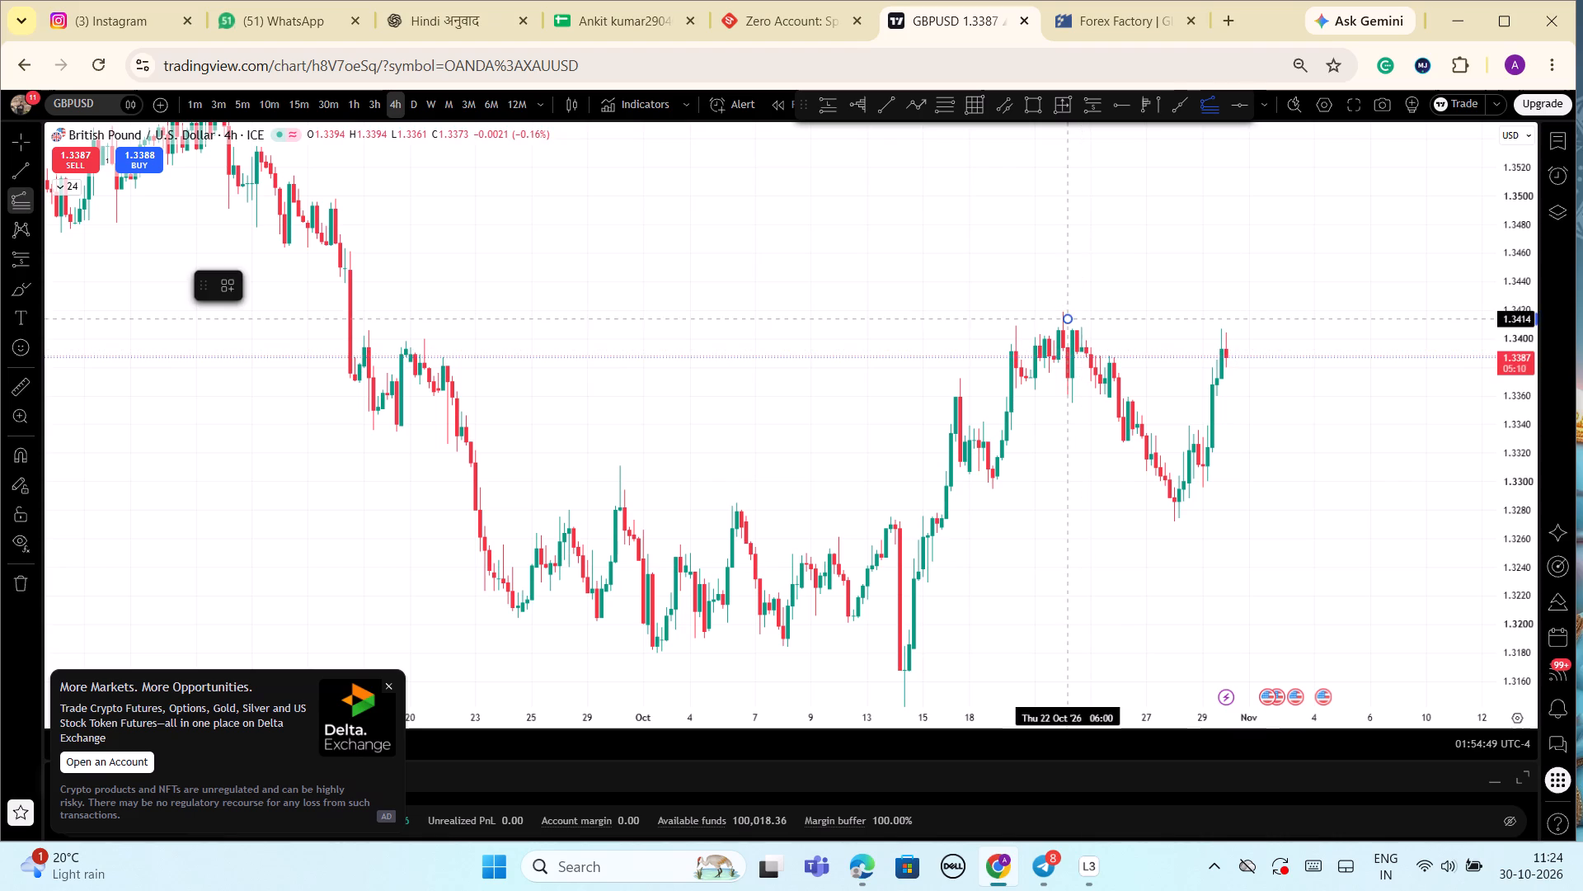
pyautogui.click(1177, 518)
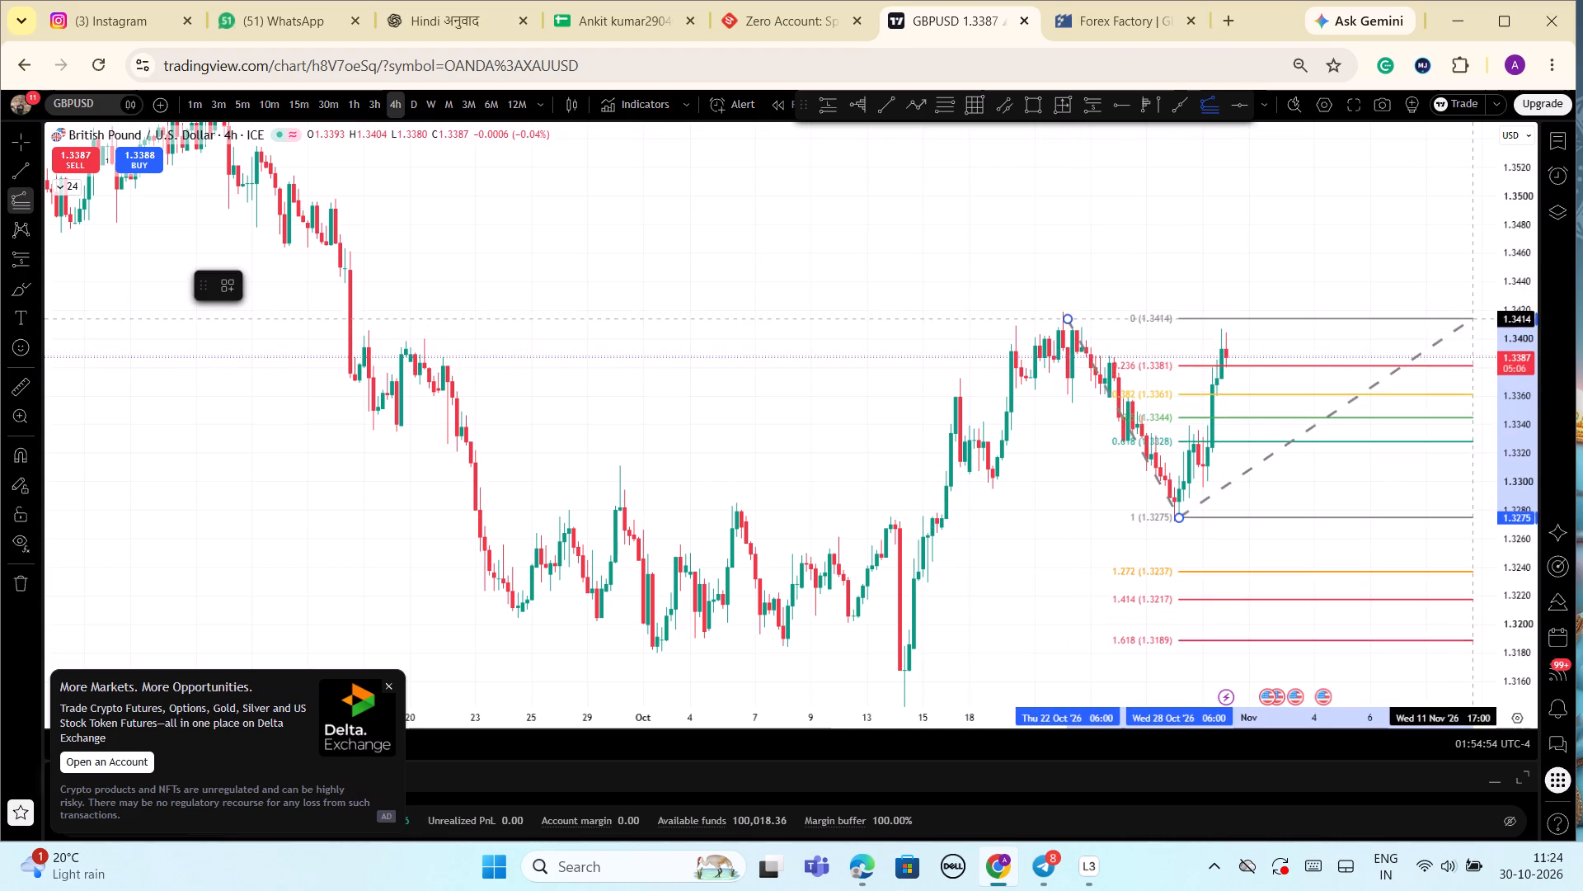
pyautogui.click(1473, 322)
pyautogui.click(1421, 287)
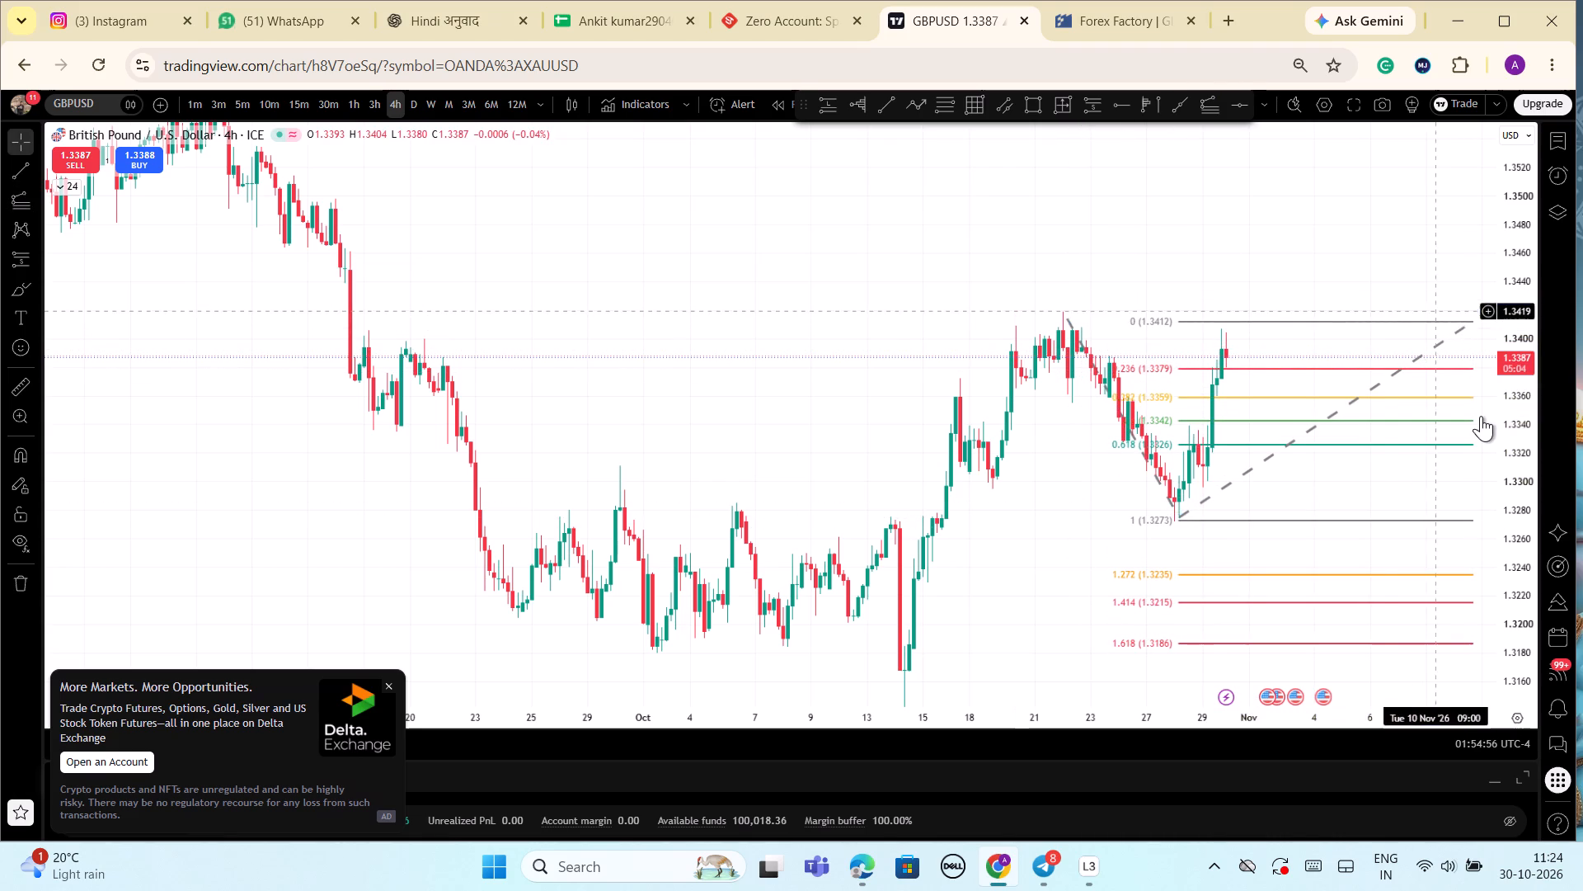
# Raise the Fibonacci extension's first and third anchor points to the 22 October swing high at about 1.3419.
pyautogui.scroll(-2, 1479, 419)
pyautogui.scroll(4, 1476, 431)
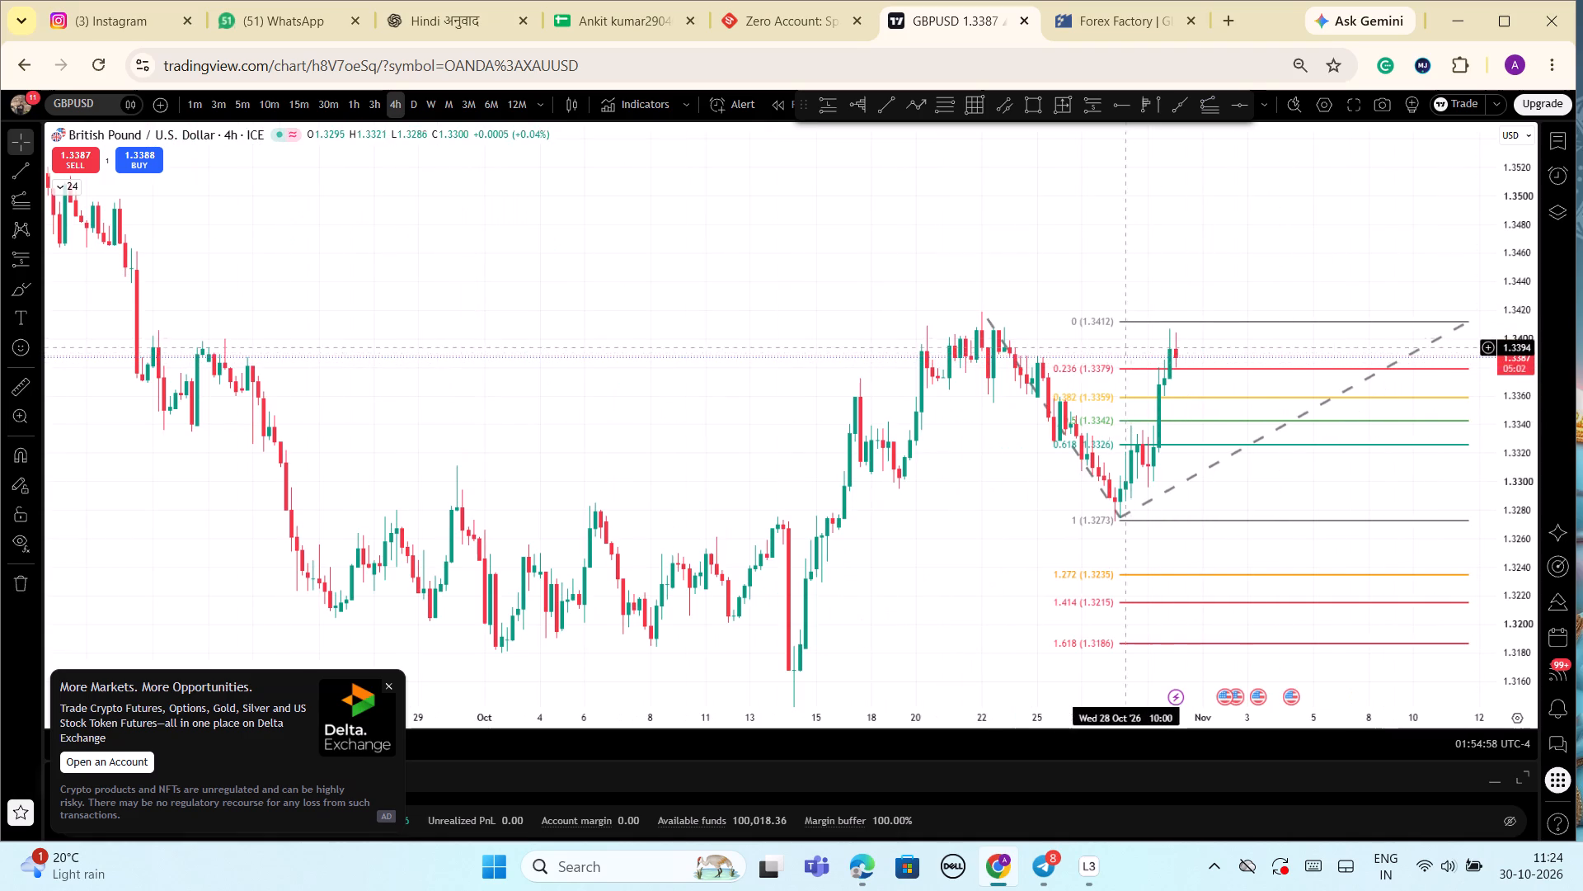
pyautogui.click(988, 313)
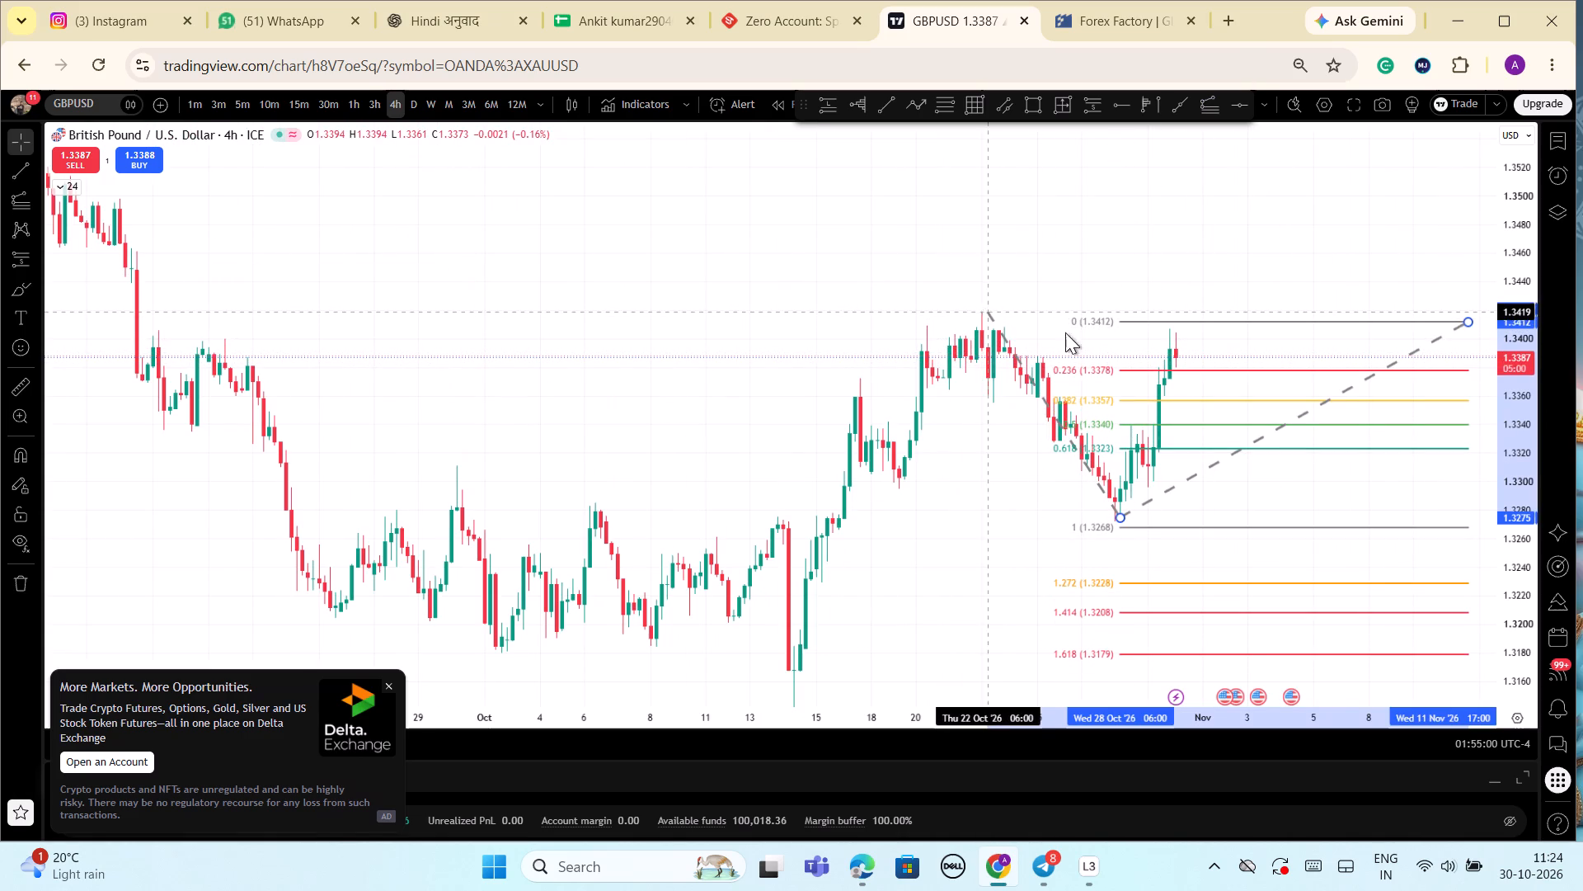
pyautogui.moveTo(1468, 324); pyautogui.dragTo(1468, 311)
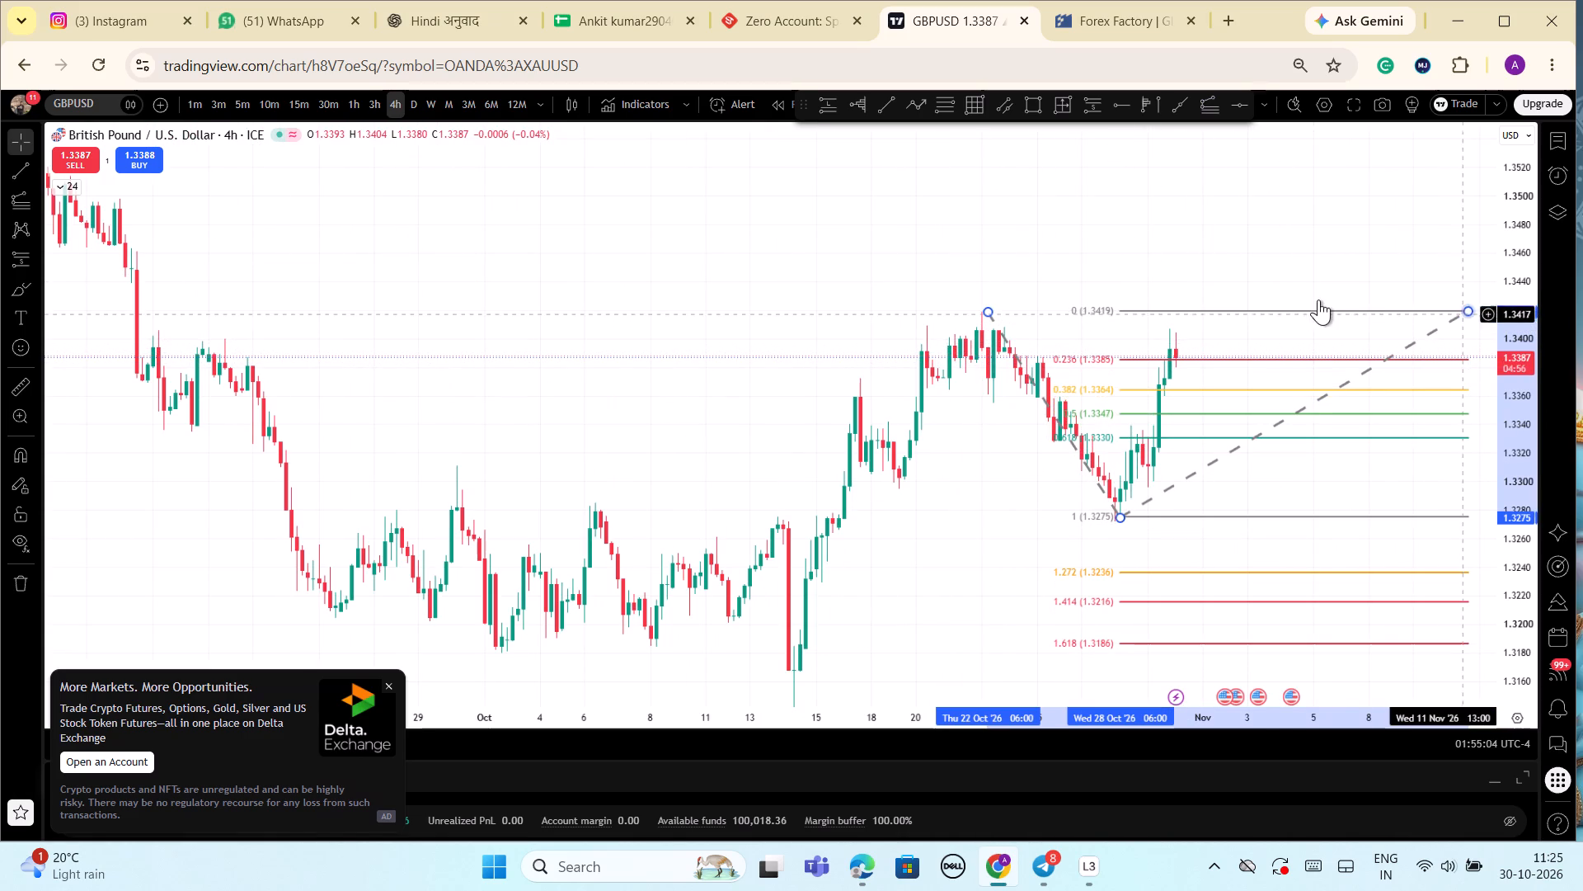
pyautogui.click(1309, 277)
# Examine how the GBPUSD 4-hour price action from mid-September onwards relates to the Fibonacci extension levels.
pyautogui.scroll(-2, 1309, 277)
pyautogui.moveTo(1501, 453); pyautogui.dragTo(1497, 482)
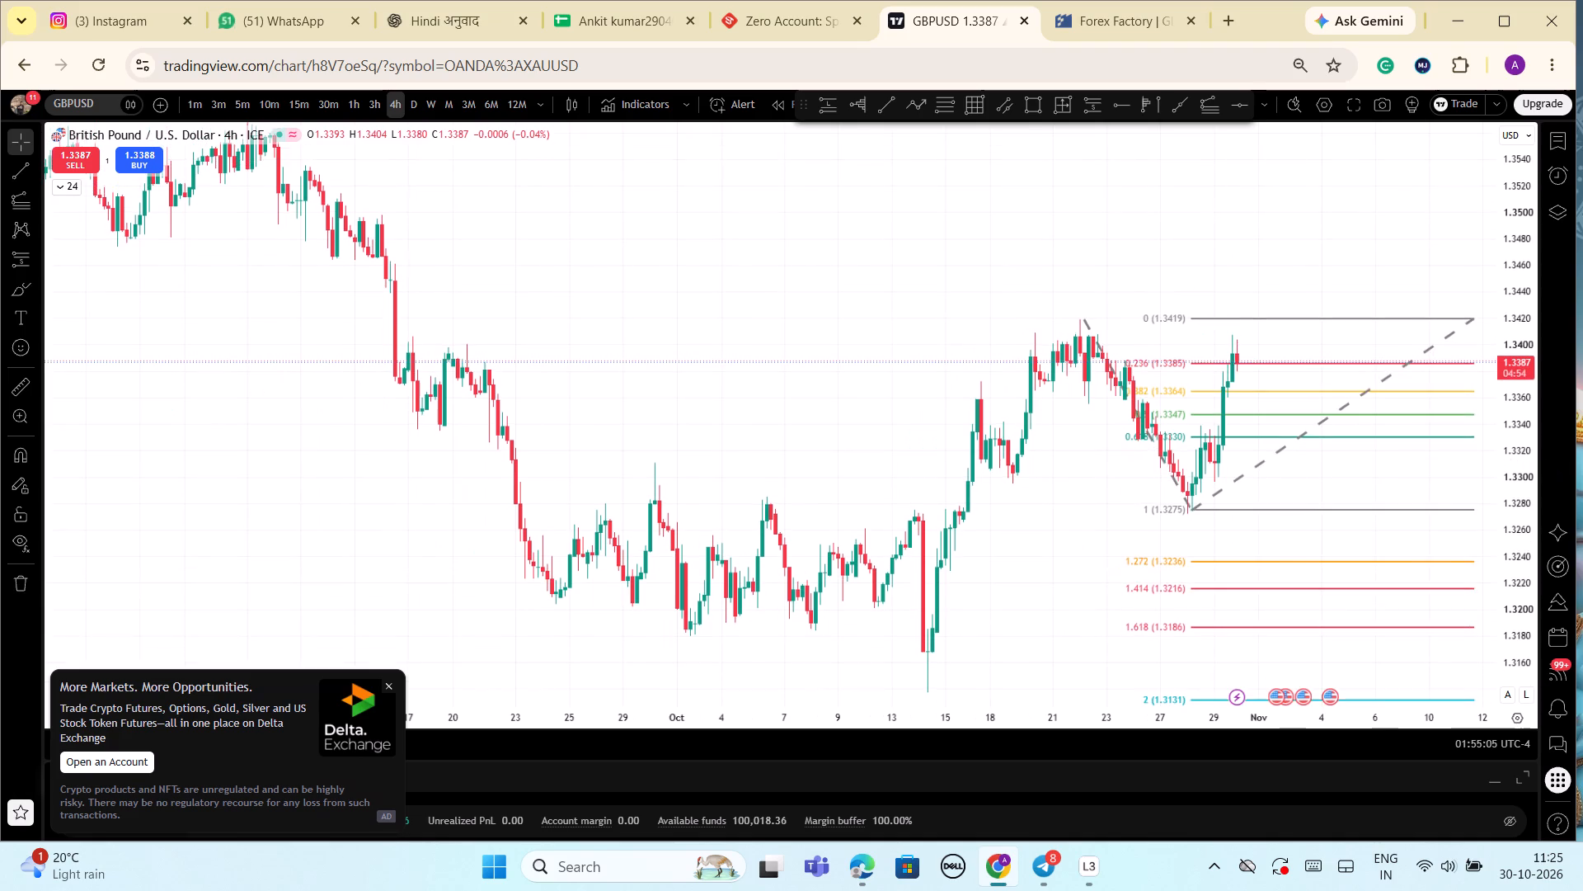
pyautogui.scroll(-3, 1284, 555)
pyautogui.scroll(3, 1292, 529)
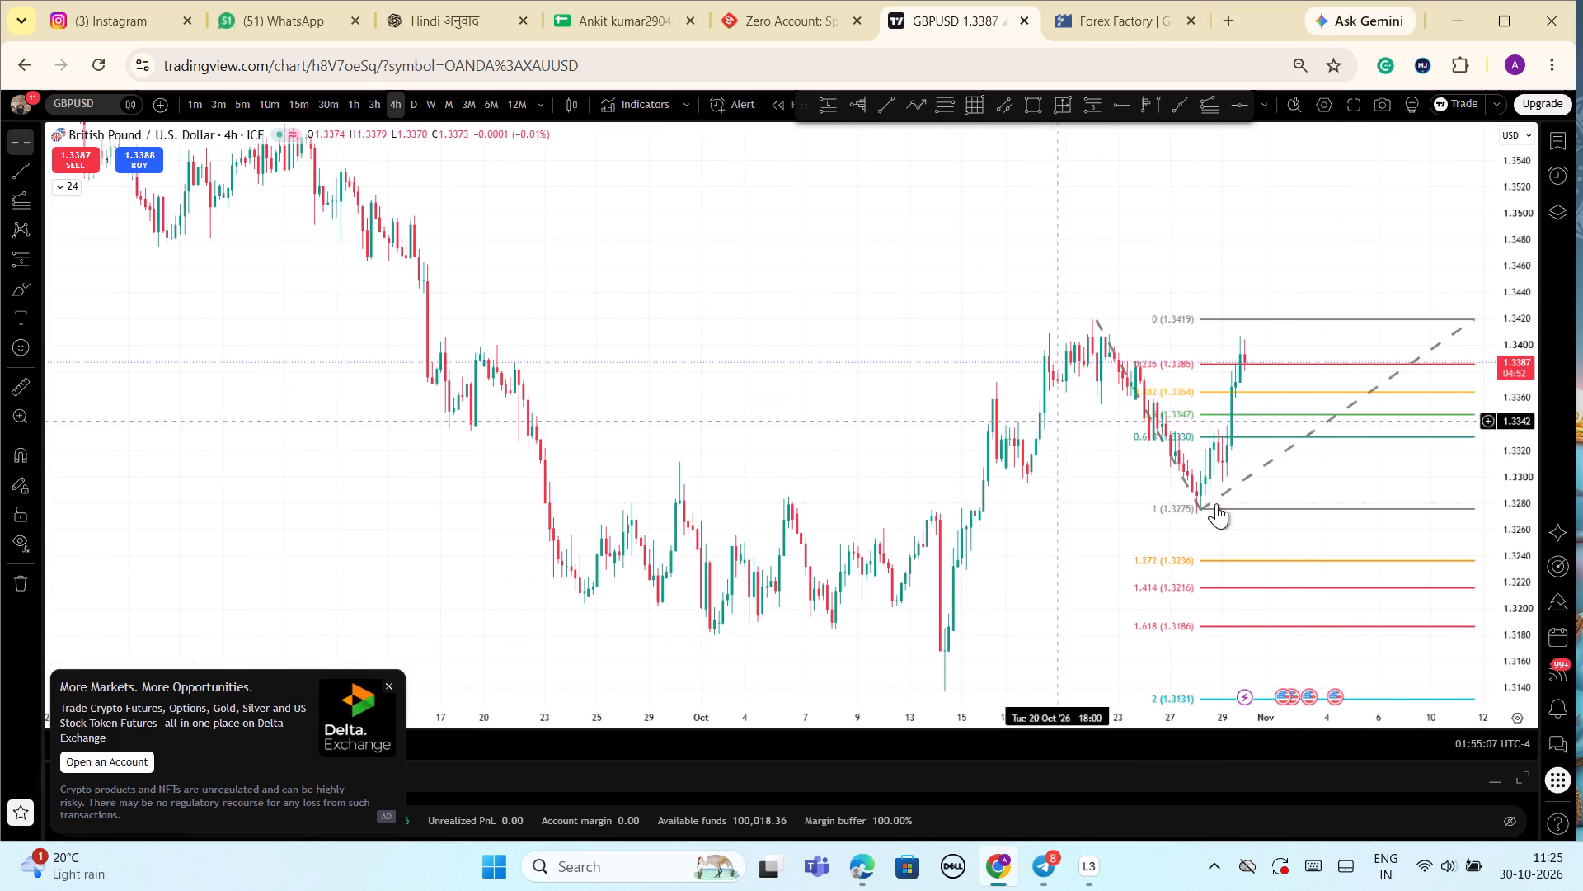
pyautogui.scroll(4, 1206, 462)
pyautogui.scroll(-5, 1206, 462)
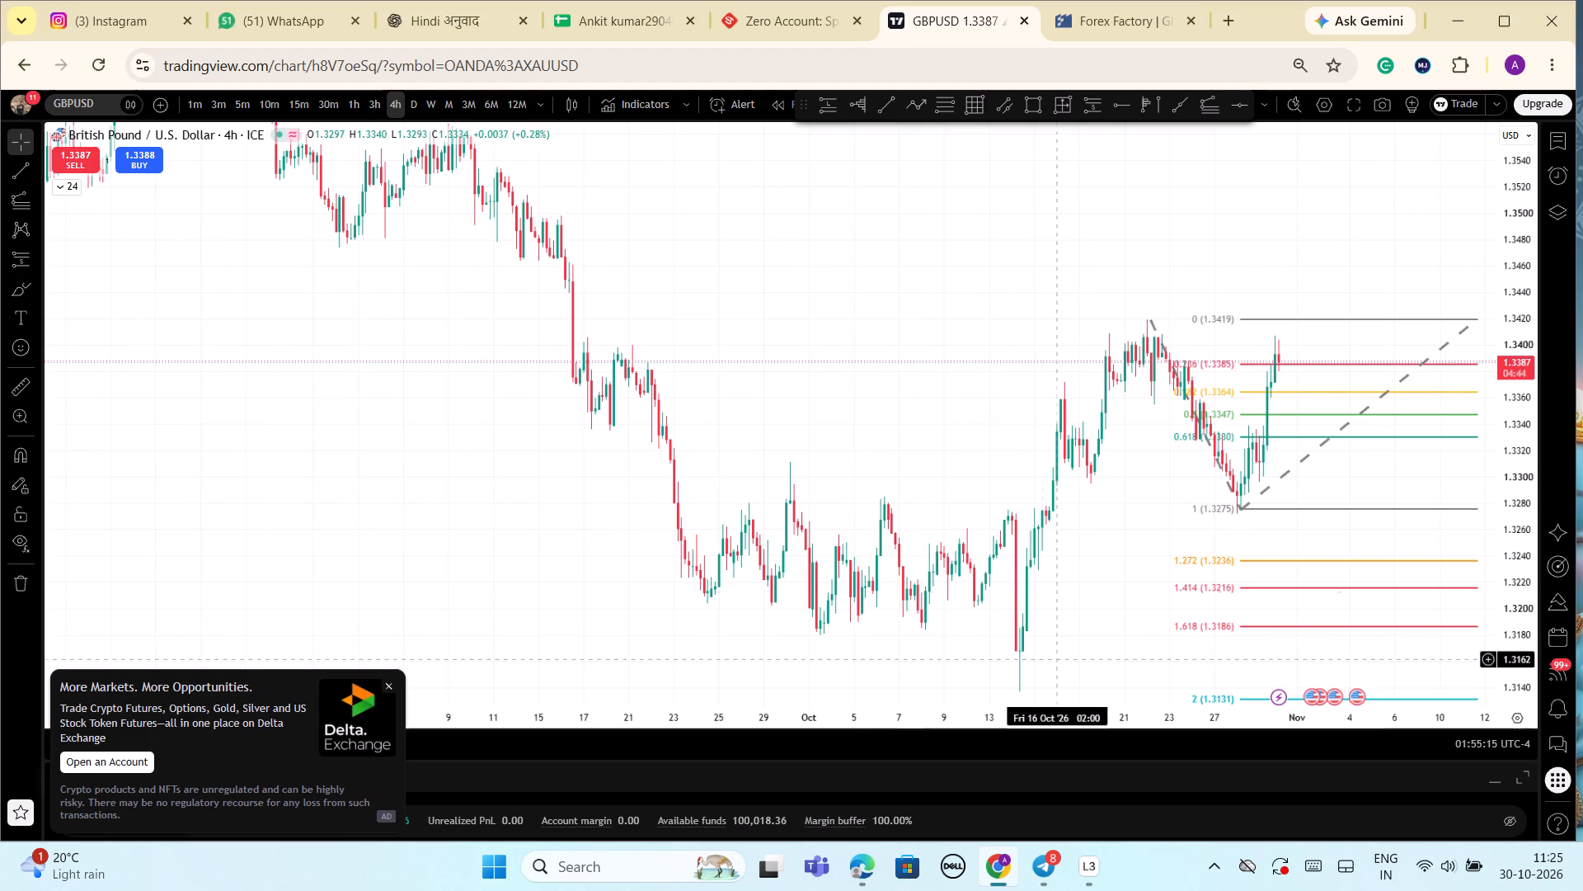
pyautogui.scroll(3, 1078, 583)
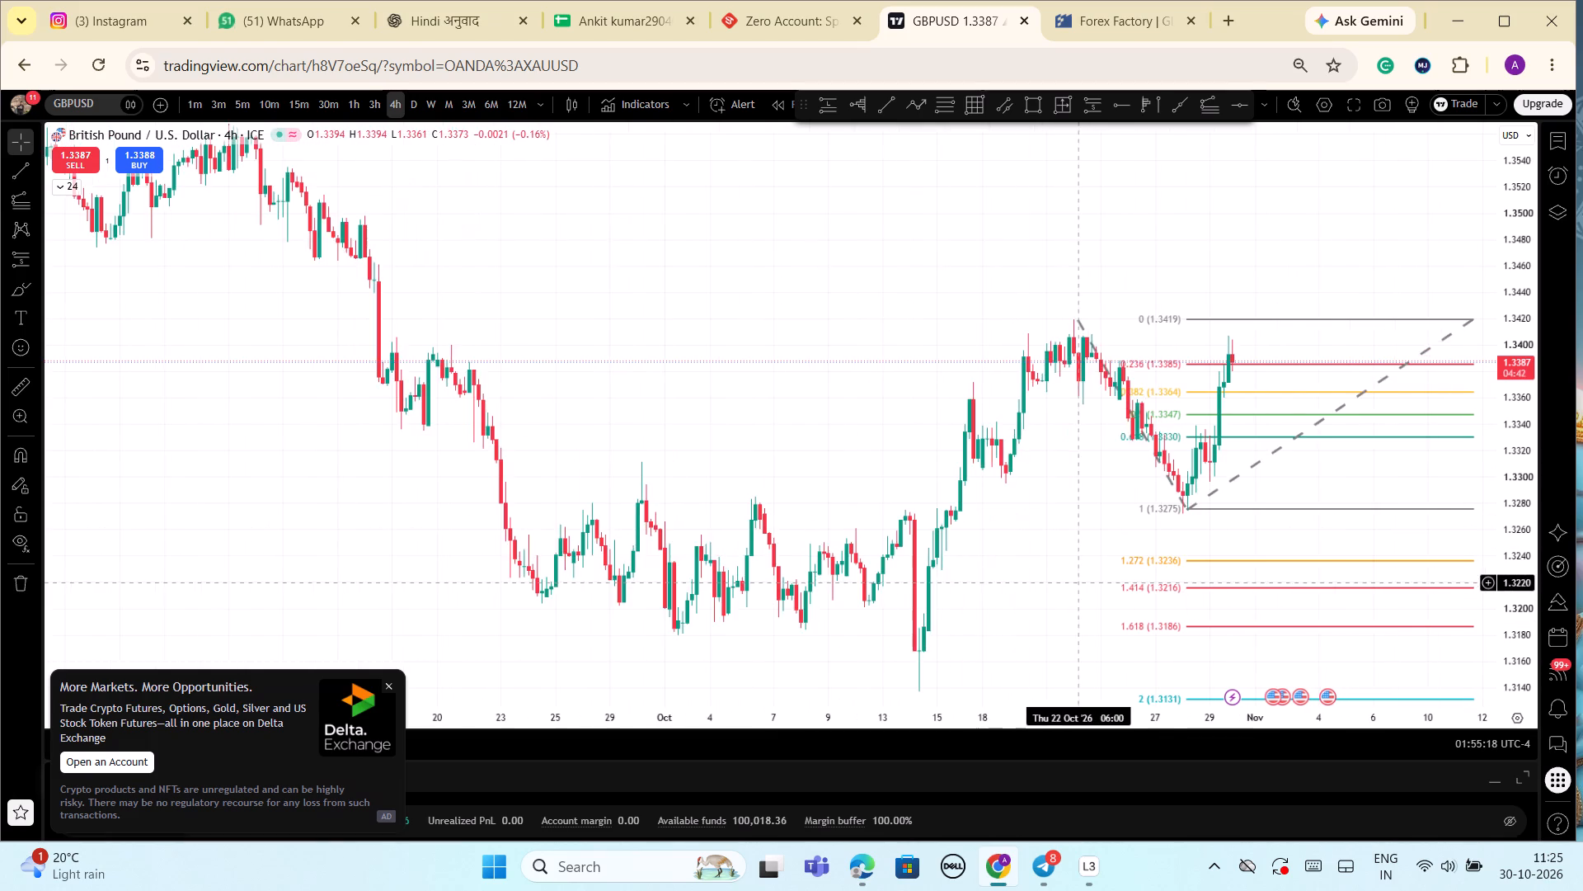
pyautogui.scroll(-2, 1003, 464)
pyautogui.scroll(3, 1116, 394)
pyautogui.scroll(-3, 788, 417)
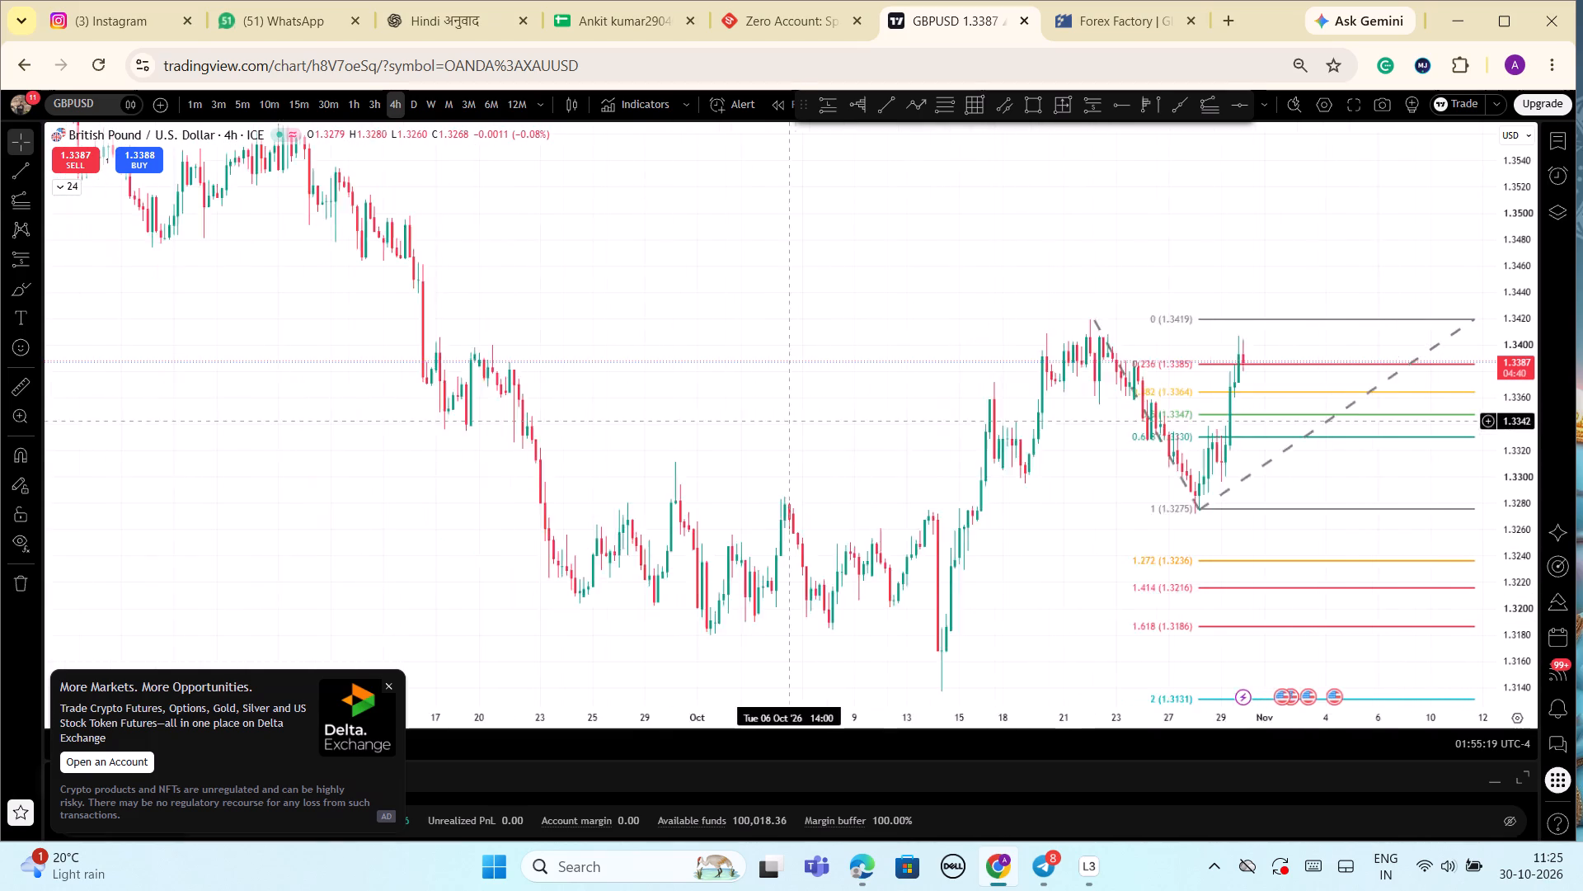
pyautogui.scroll(4, 914, 577)
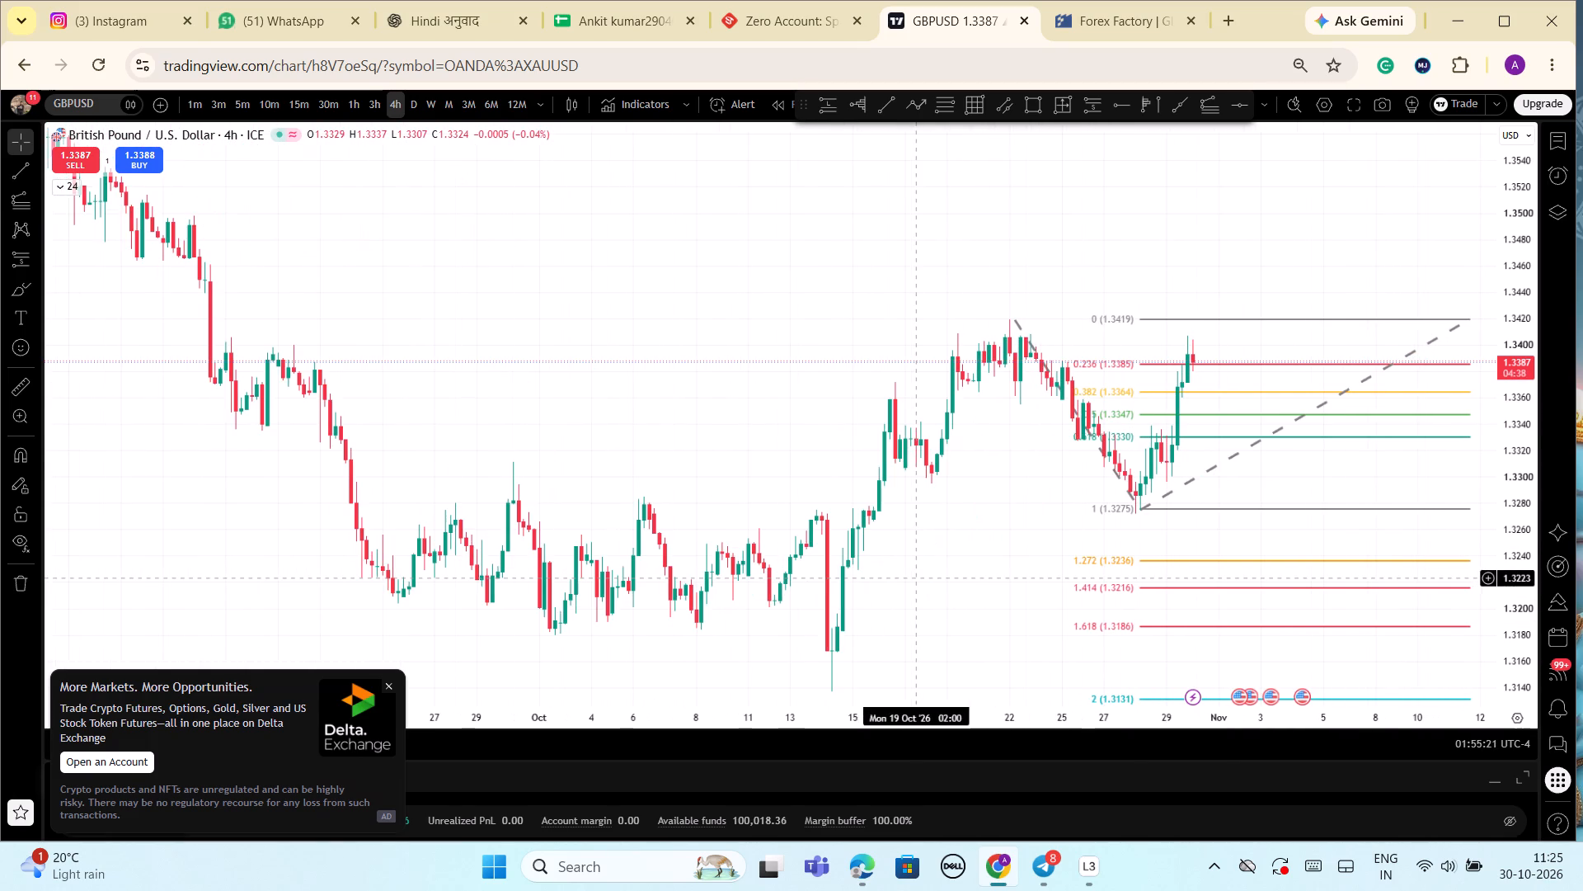
pyautogui.moveTo(1515, 513); pyautogui.dragTo(1511, 528)
pyautogui.scroll(4, 1220, 461)
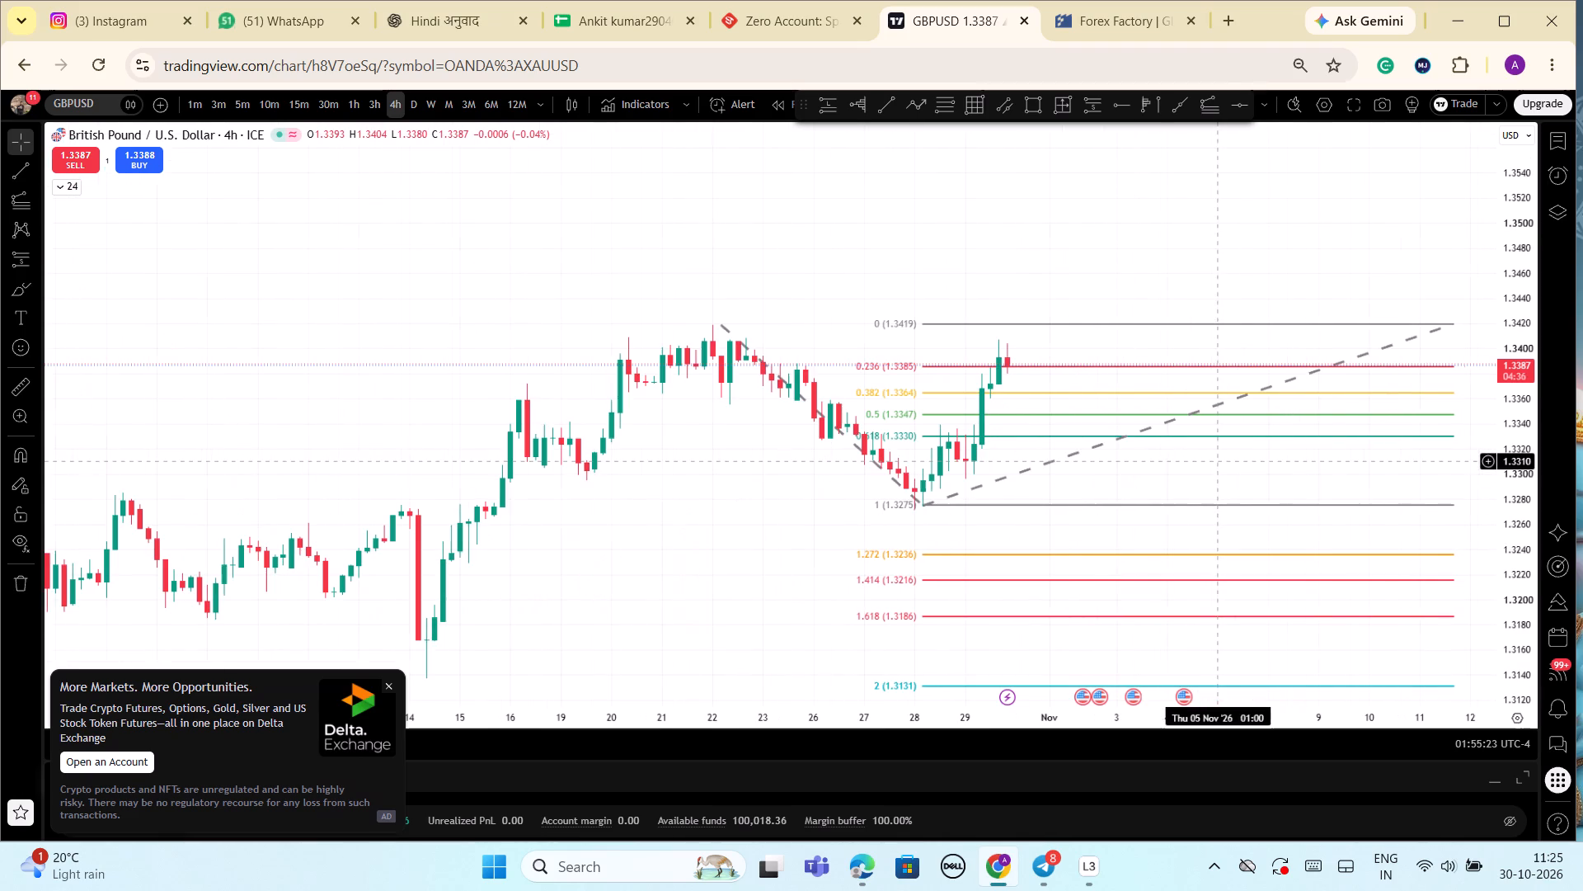
pyautogui.moveTo(1522, 557); pyautogui.dragTo(1519, 333)
pyautogui.scroll(4, 1333, 387)
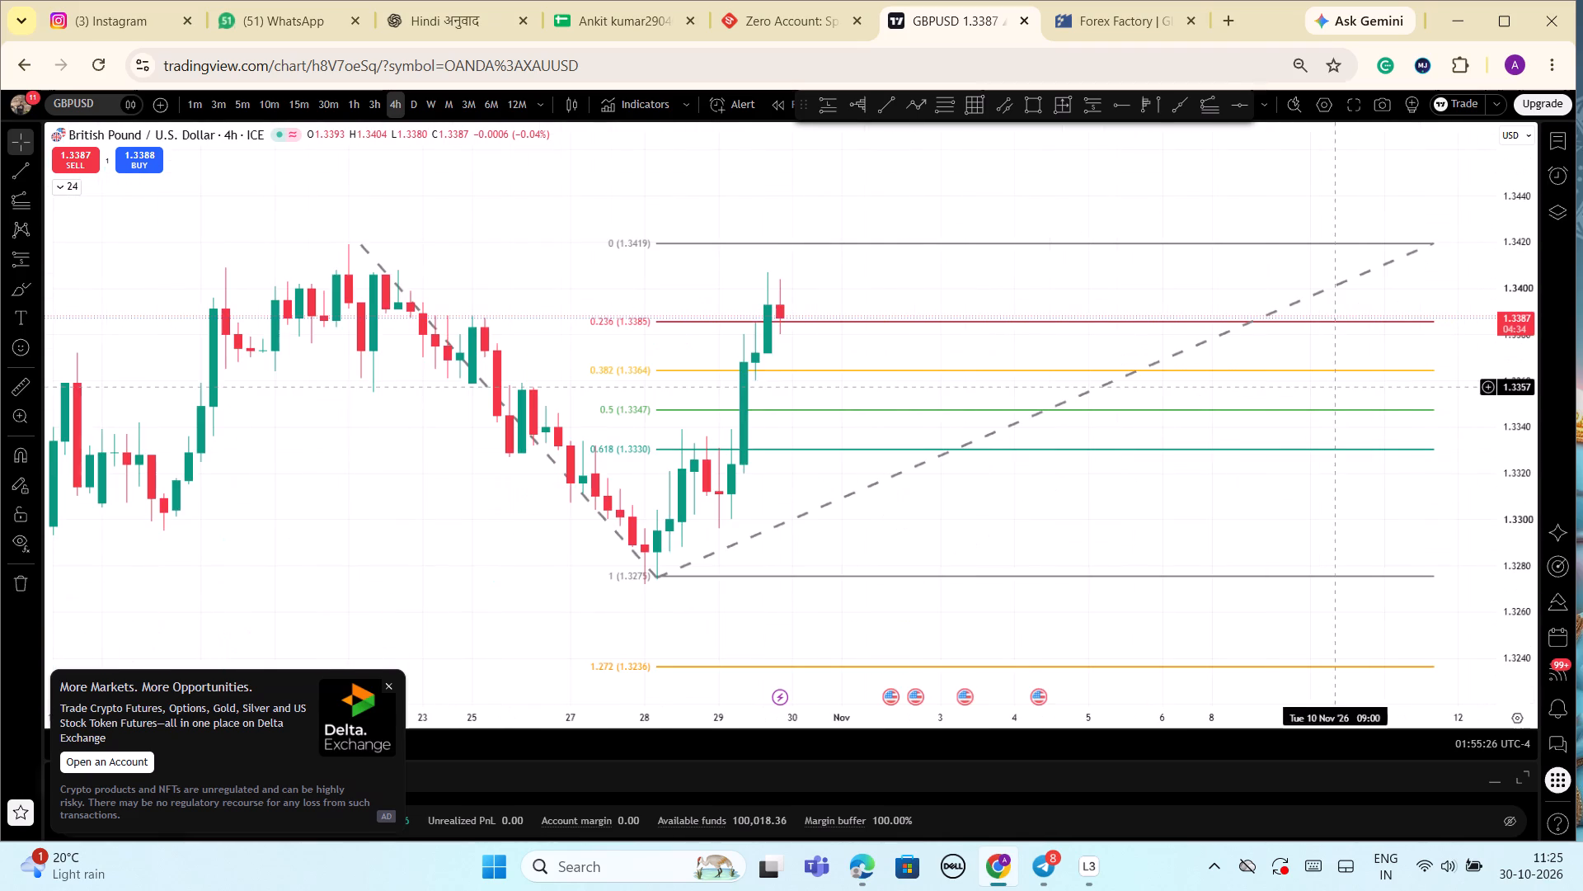
pyautogui.scroll(3, 1150, 379)
pyautogui.scroll(-3, 911, 407)
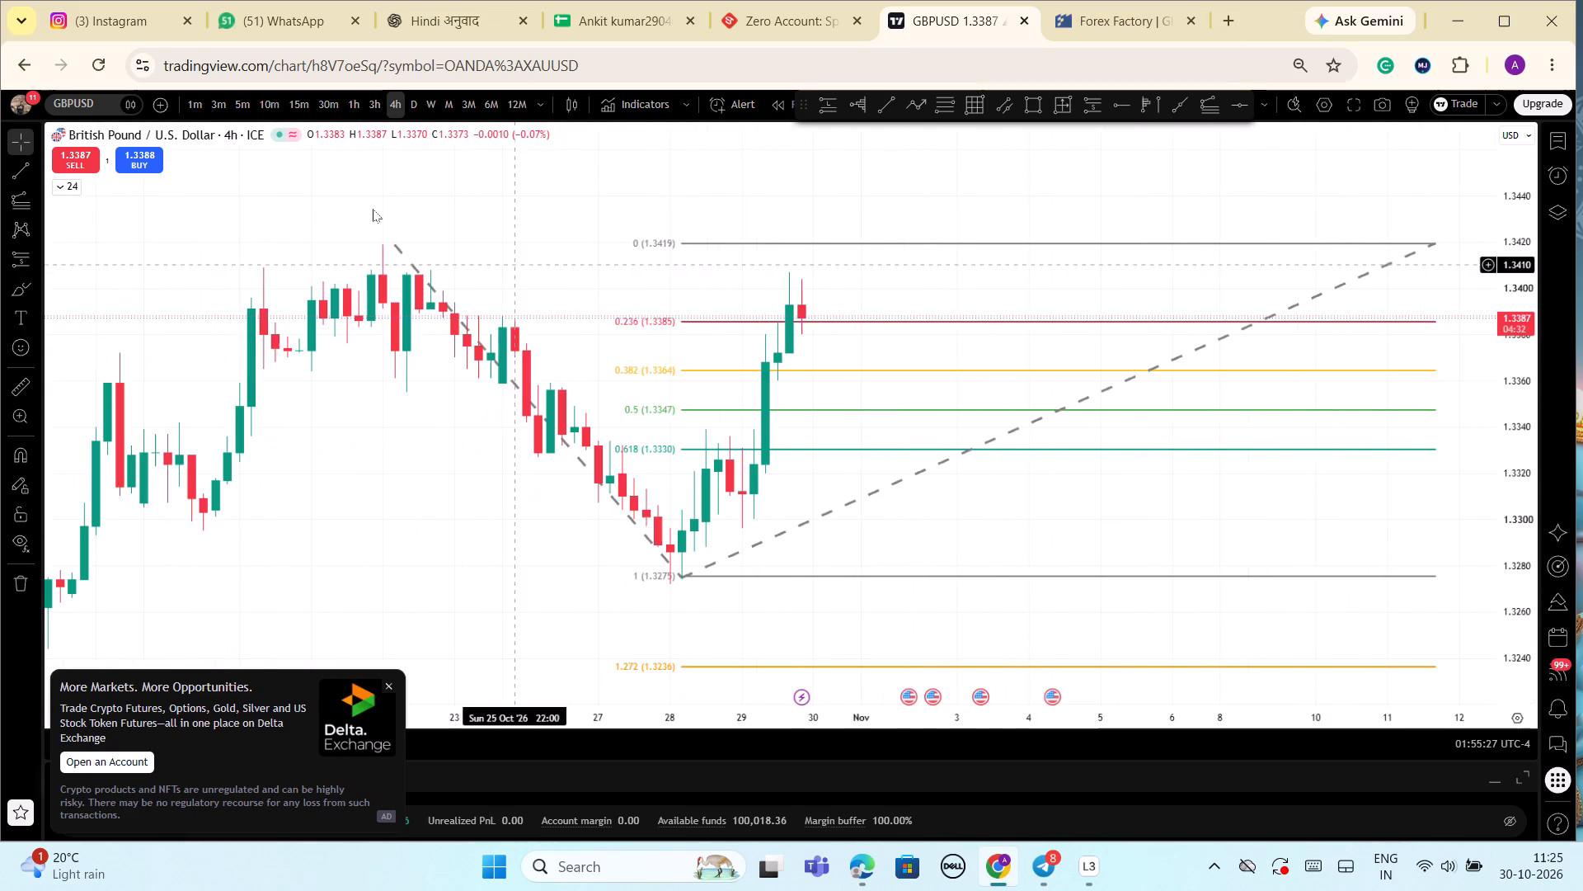
# Switch the GBPUSD chart to the 5-minute timeframe.
pyautogui.click(243, 110)
# Examine the 5-minute GBPUSD rally from the 28 October low to the latest candles against the Fibonacci levels.
pyautogui.scroll(-9, 1266, 318)
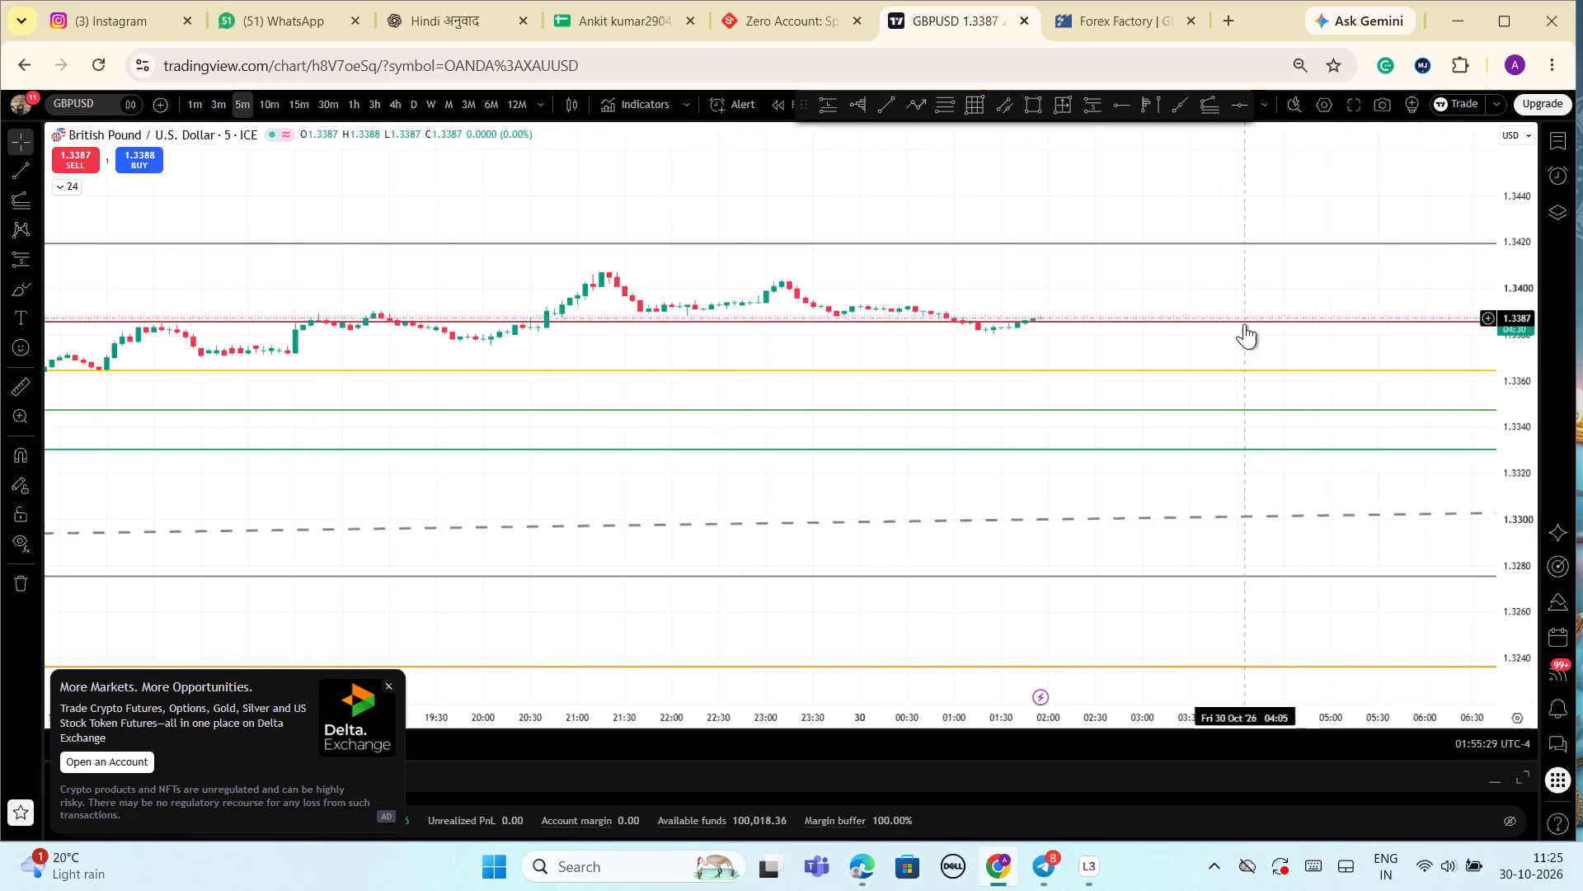
pyautogui.scroll(-19, 1244, 325)
pyautogui.scroll(-14, 1247, 359)
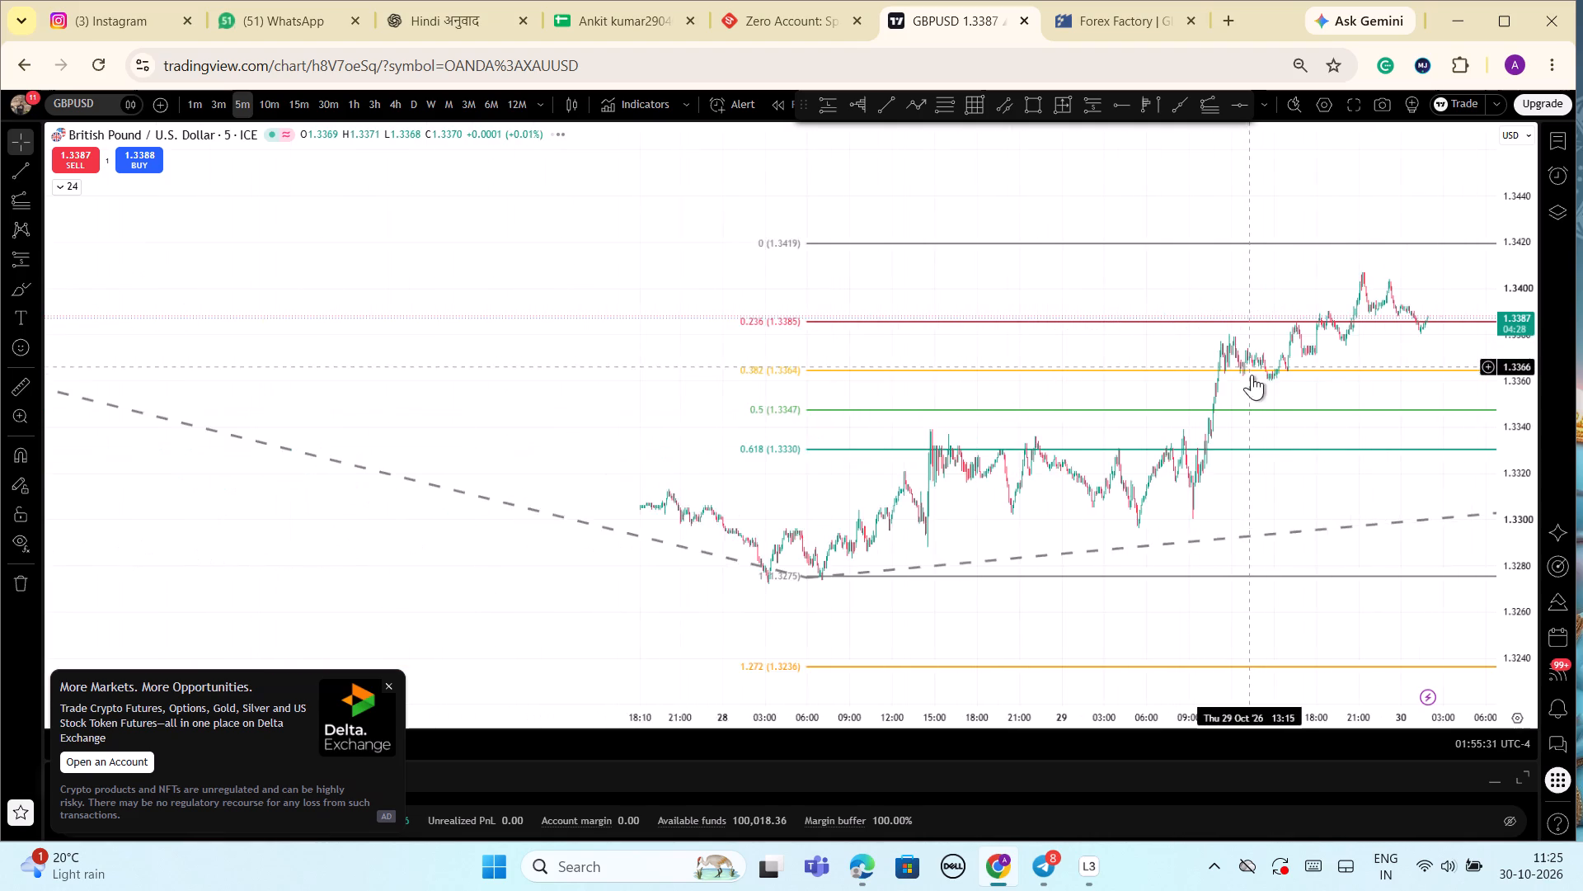
pyautogui.moveTo(1510, 485); pyautogui.dragTo(1511, 364)
pyautogui.scroll(6, 1481, 381)
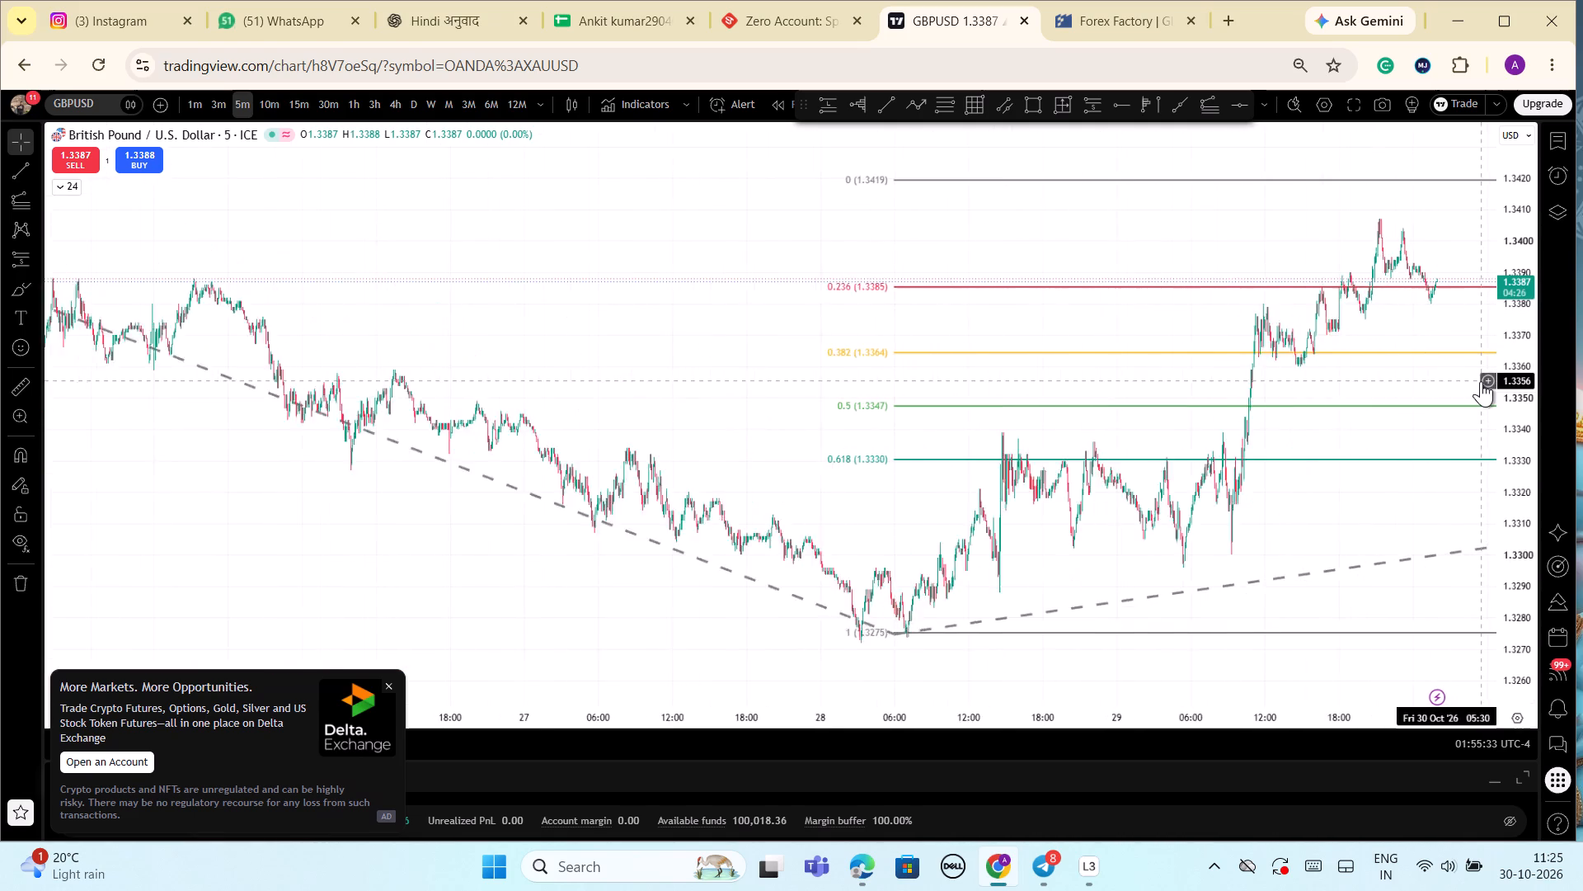
pyautogui.scroll(4, 1478, 384)
pyautogui.moveTo(1505, 524); pyautogui.dragTo(1530, 262)
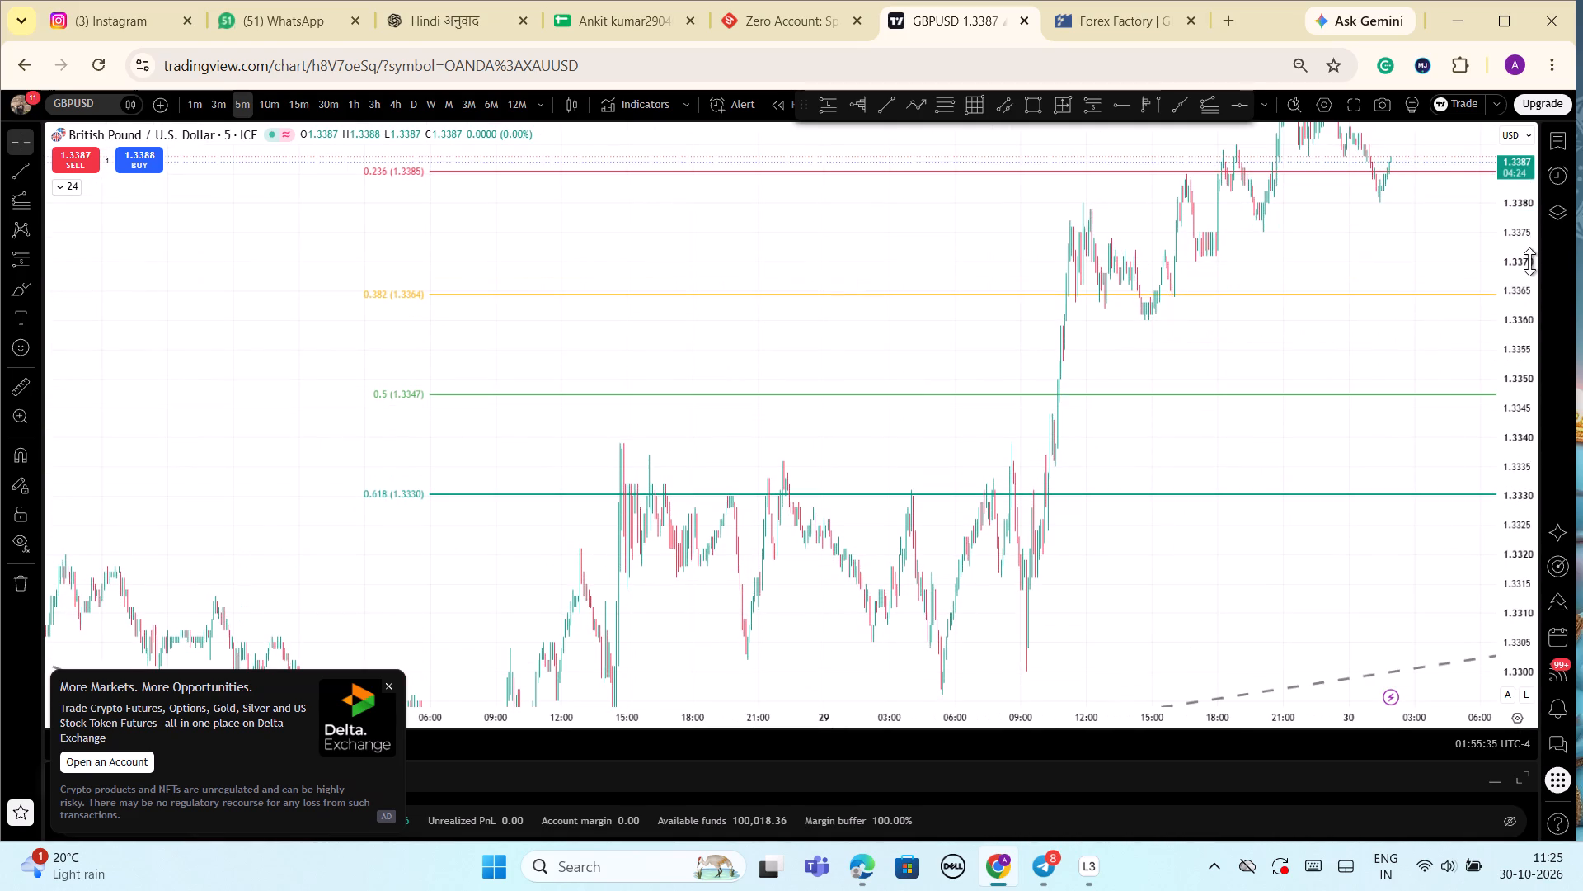
pyautogui.scroll(3, 1453, 272)
pyautogui.moveTo(1324, 241); pyautogui.dragTo(1327, 431)
pyautogui.scroll(3, 1322, 427)
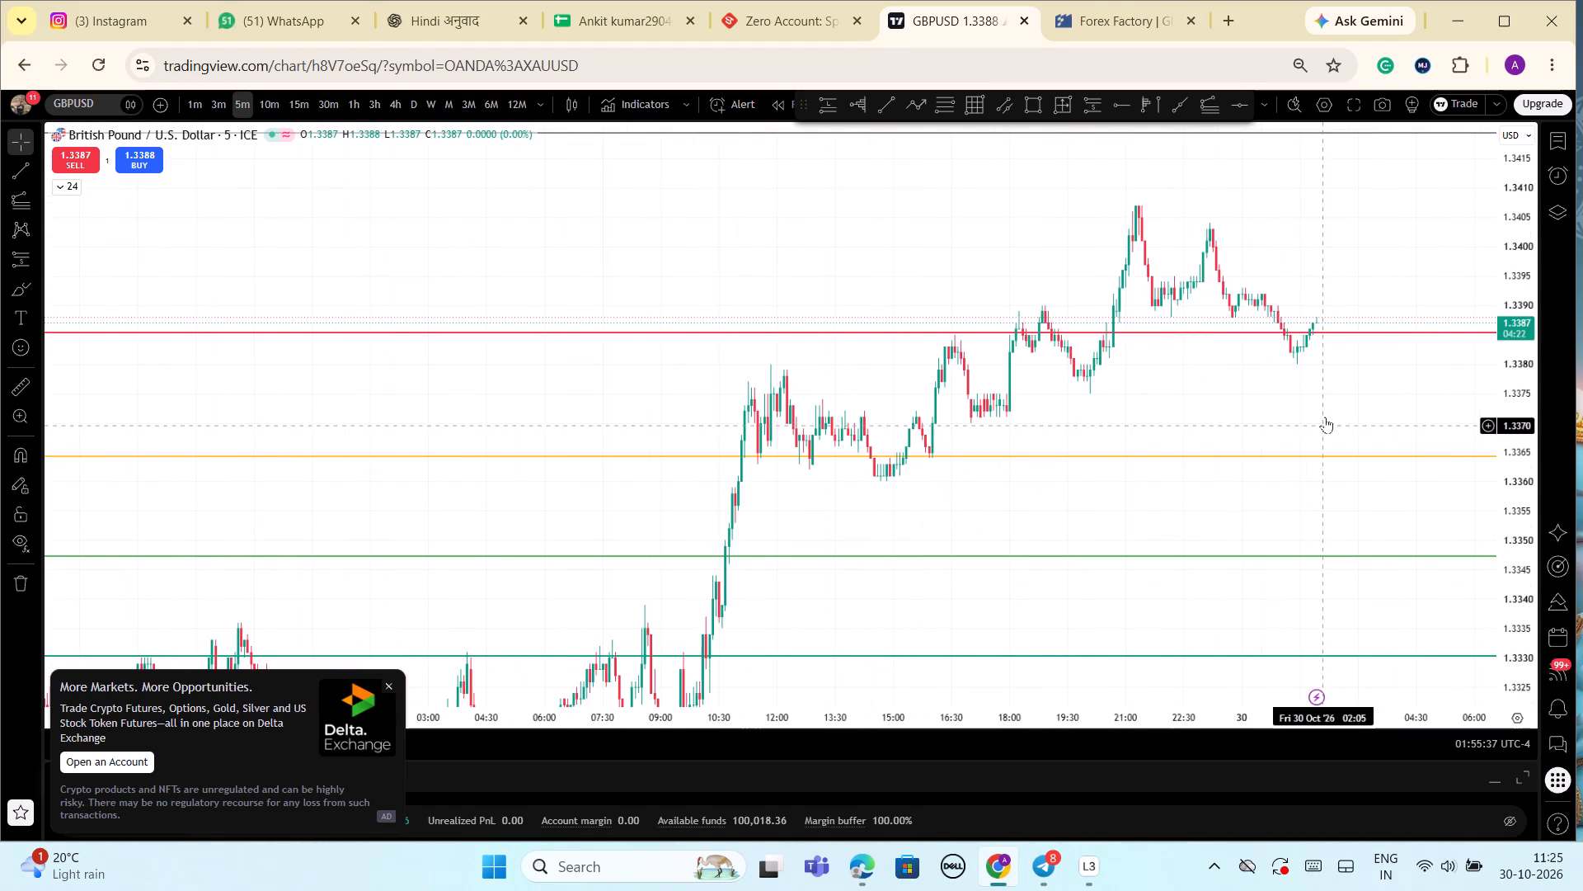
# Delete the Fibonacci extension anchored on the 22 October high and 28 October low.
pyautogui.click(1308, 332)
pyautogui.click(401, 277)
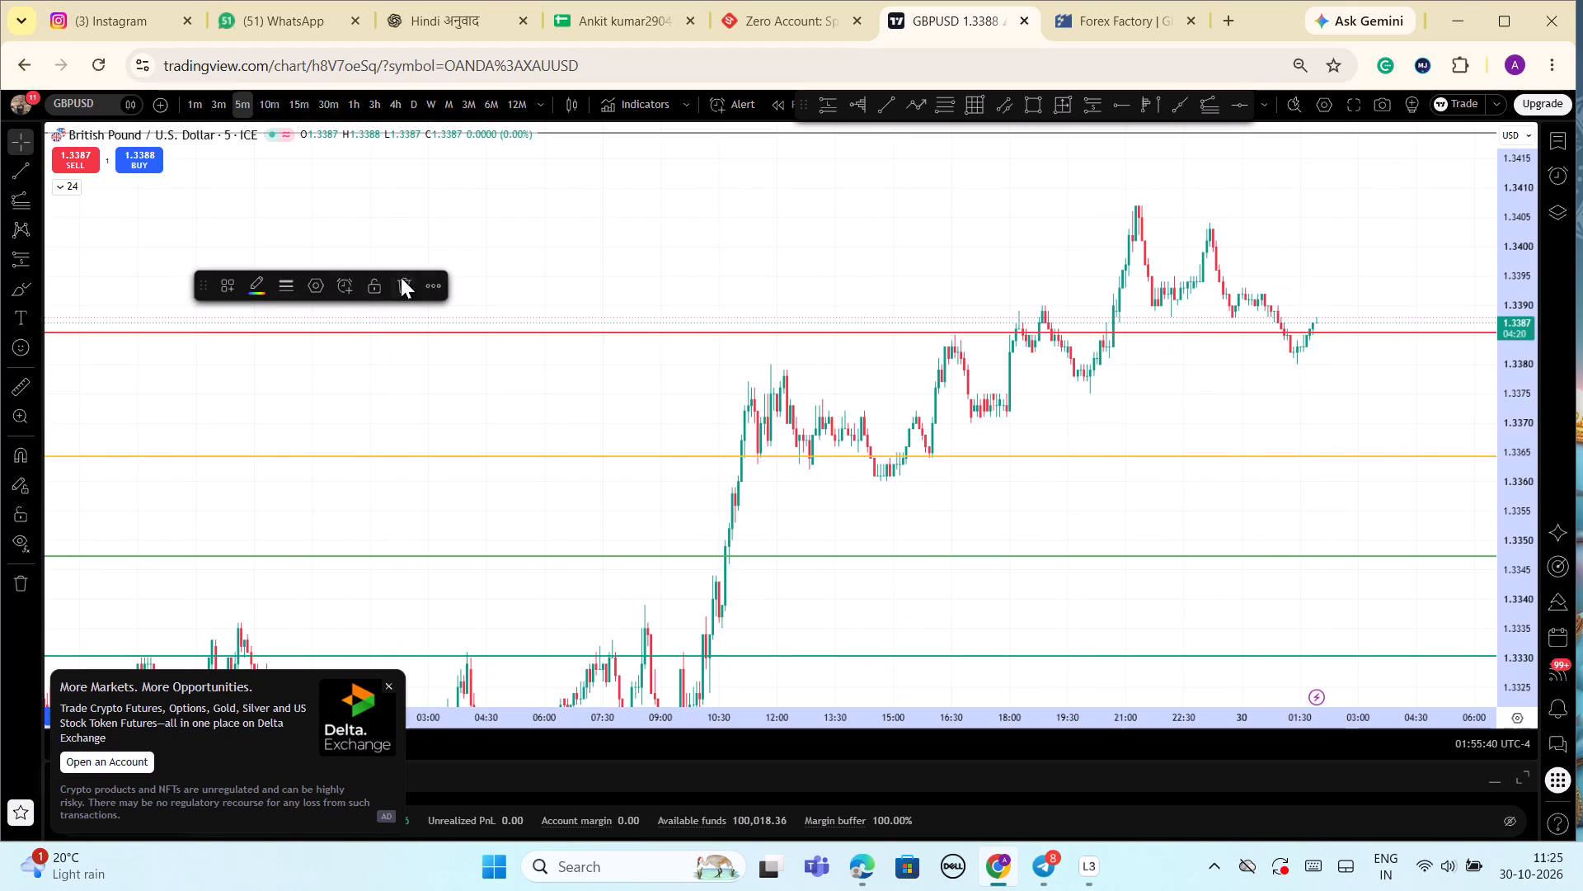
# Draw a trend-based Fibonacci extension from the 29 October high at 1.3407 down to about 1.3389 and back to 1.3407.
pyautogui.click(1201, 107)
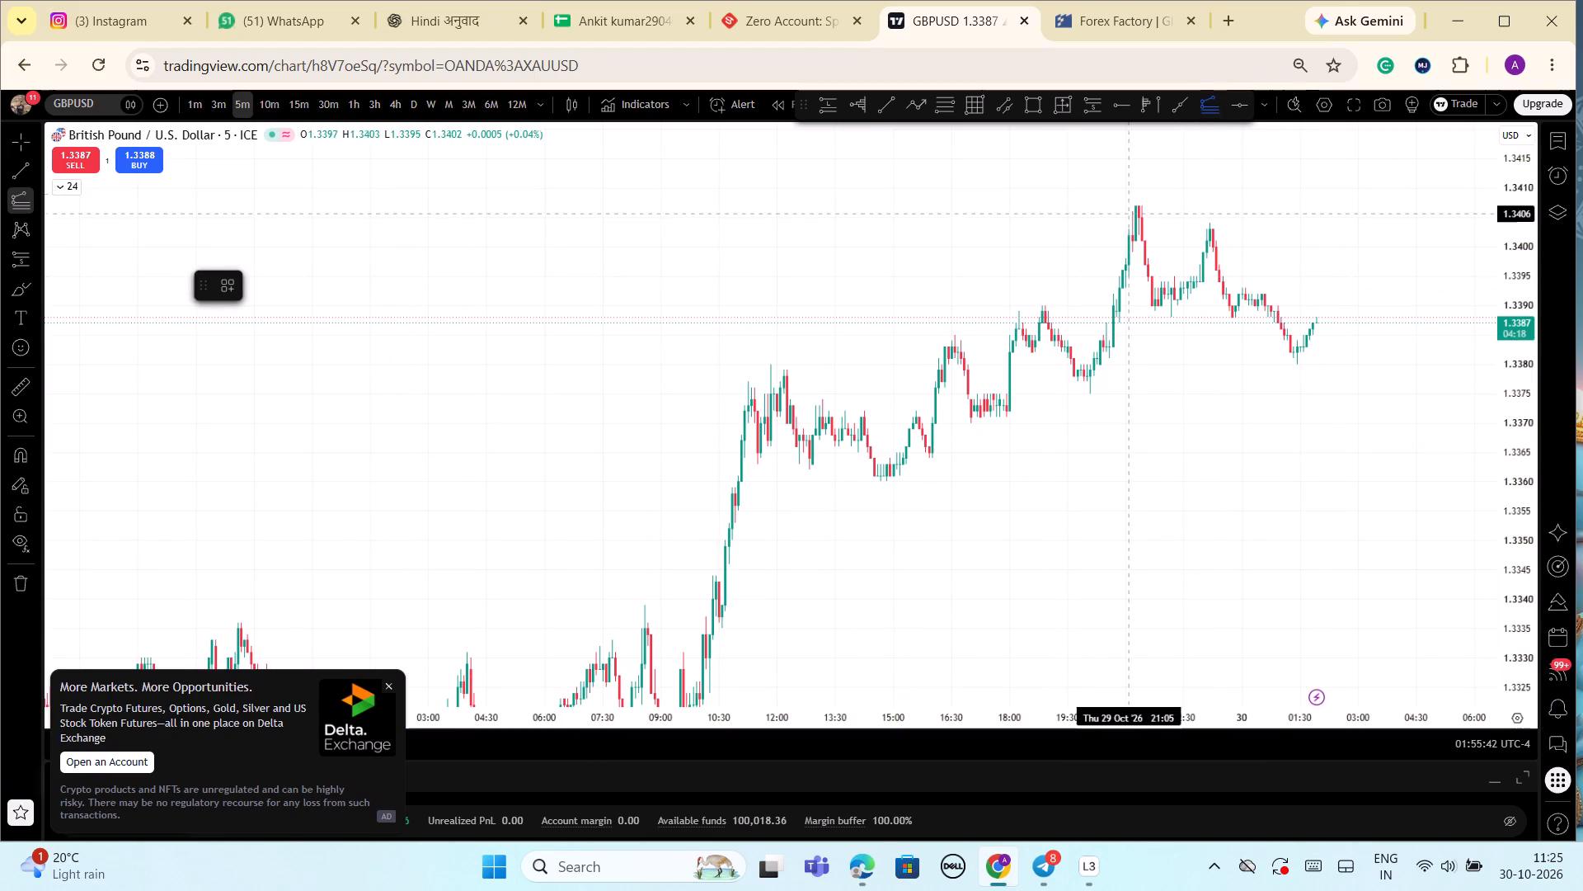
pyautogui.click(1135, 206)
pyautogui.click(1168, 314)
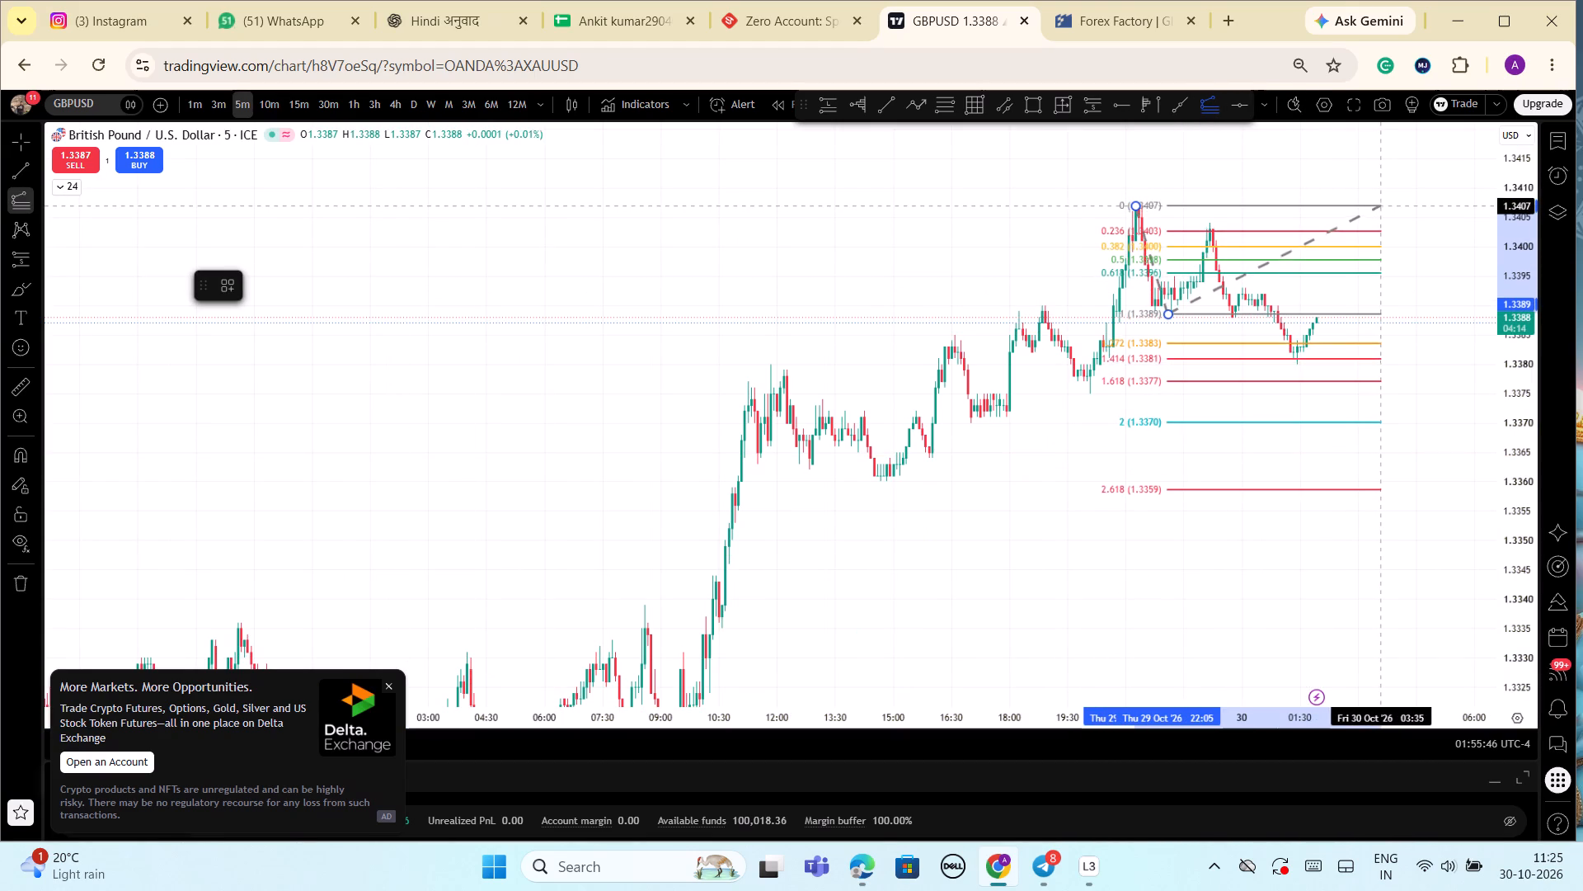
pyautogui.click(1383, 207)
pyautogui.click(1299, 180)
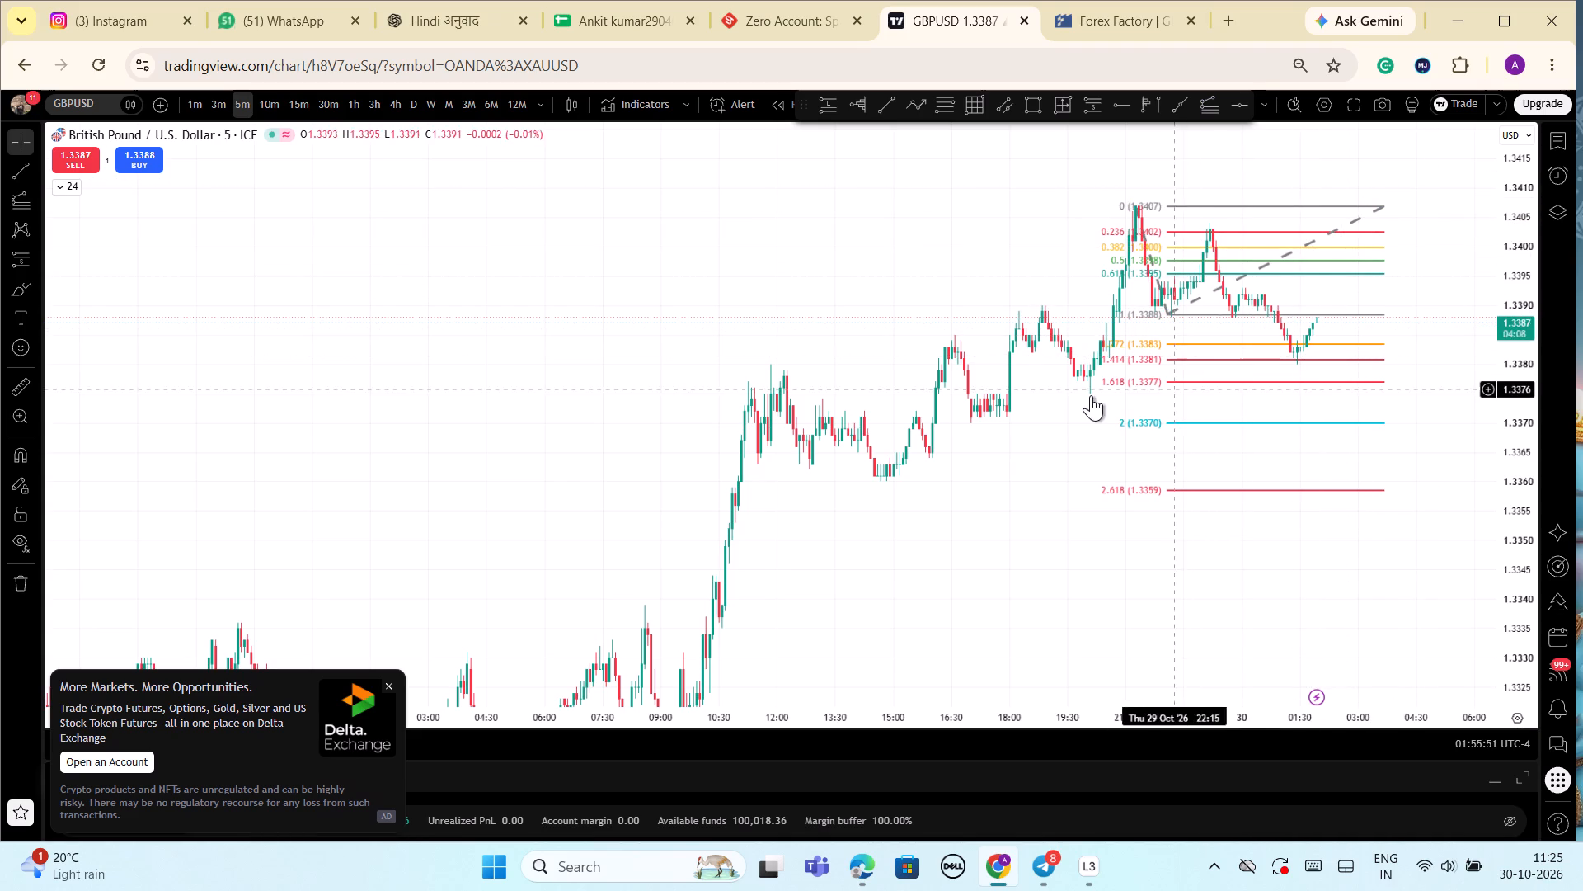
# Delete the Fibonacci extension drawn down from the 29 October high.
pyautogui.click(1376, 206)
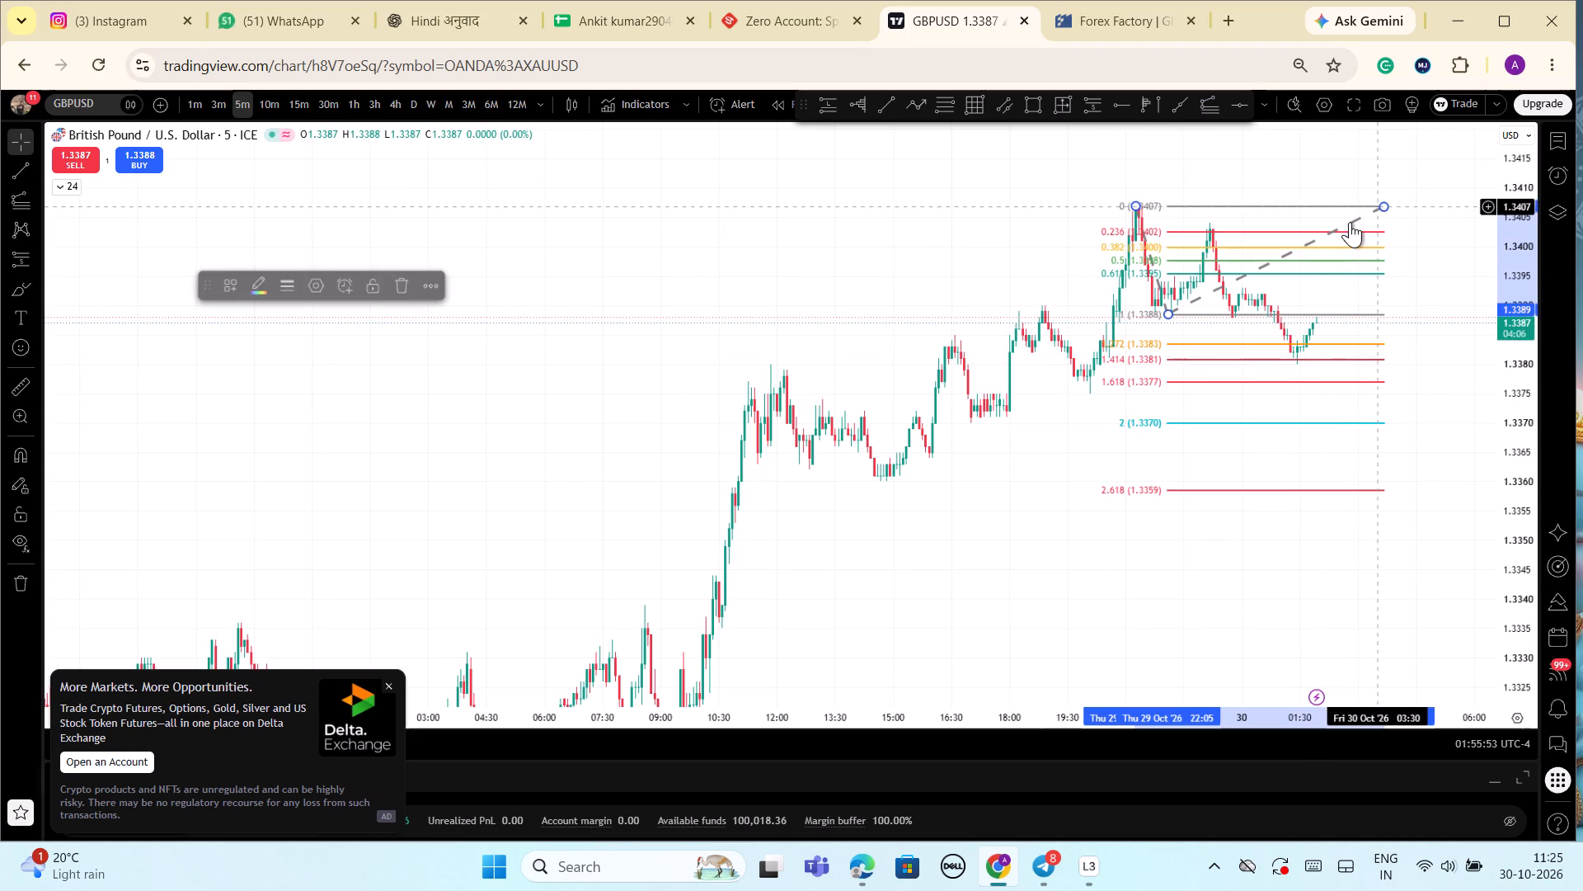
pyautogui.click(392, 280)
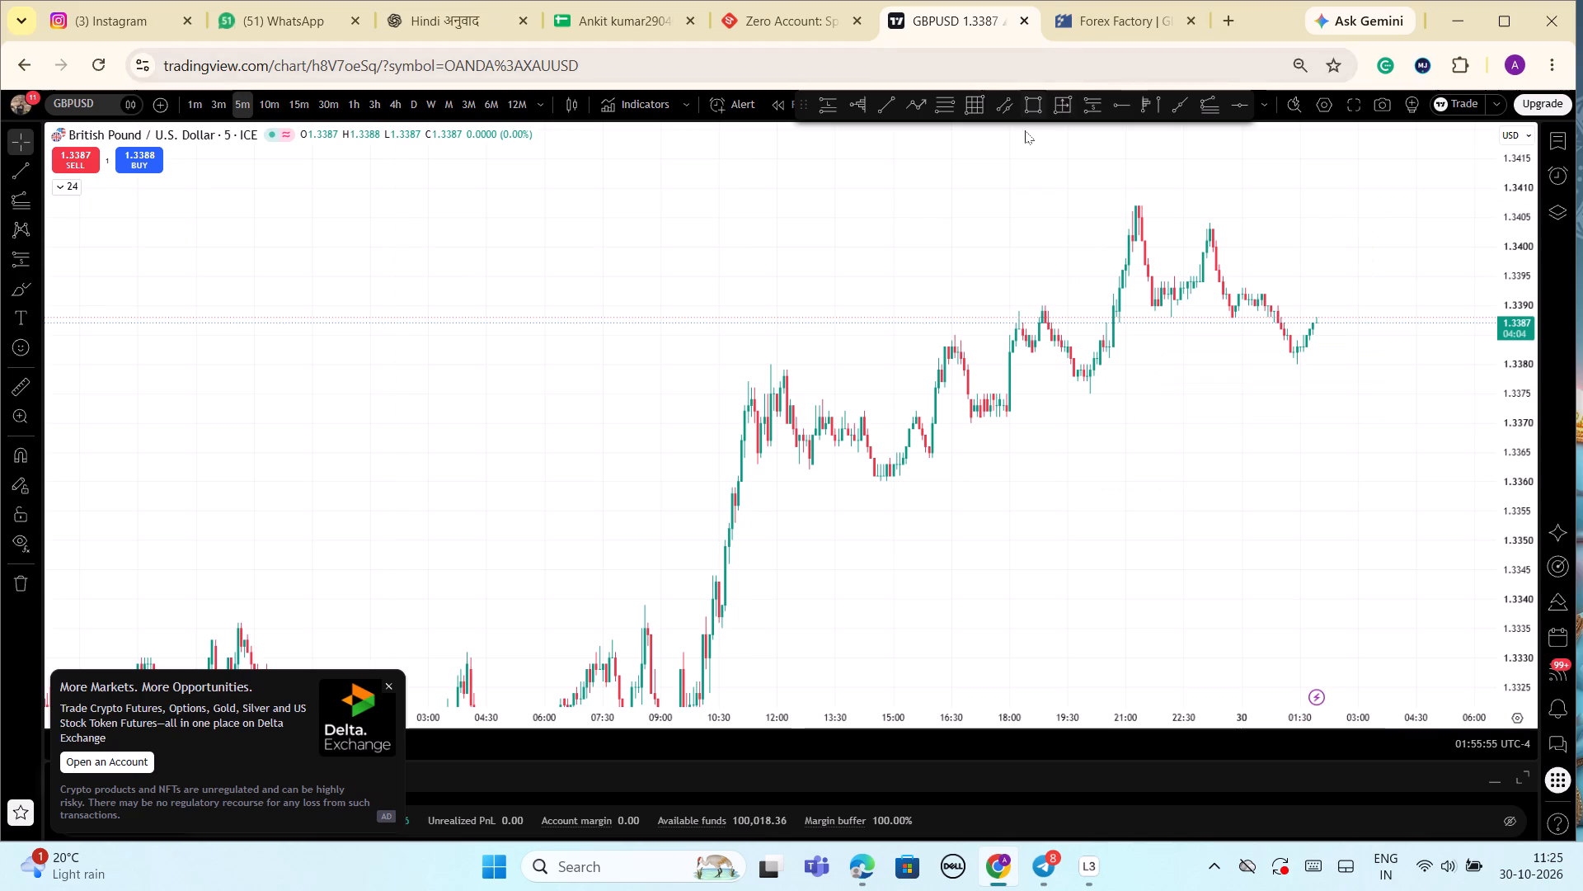
# Draw a trend-based Fibonacci extension from the 29 October evening low near 1.3376 up to 1.3407, with the third point near 1.3375.
pyautogui.click(1214, 111)
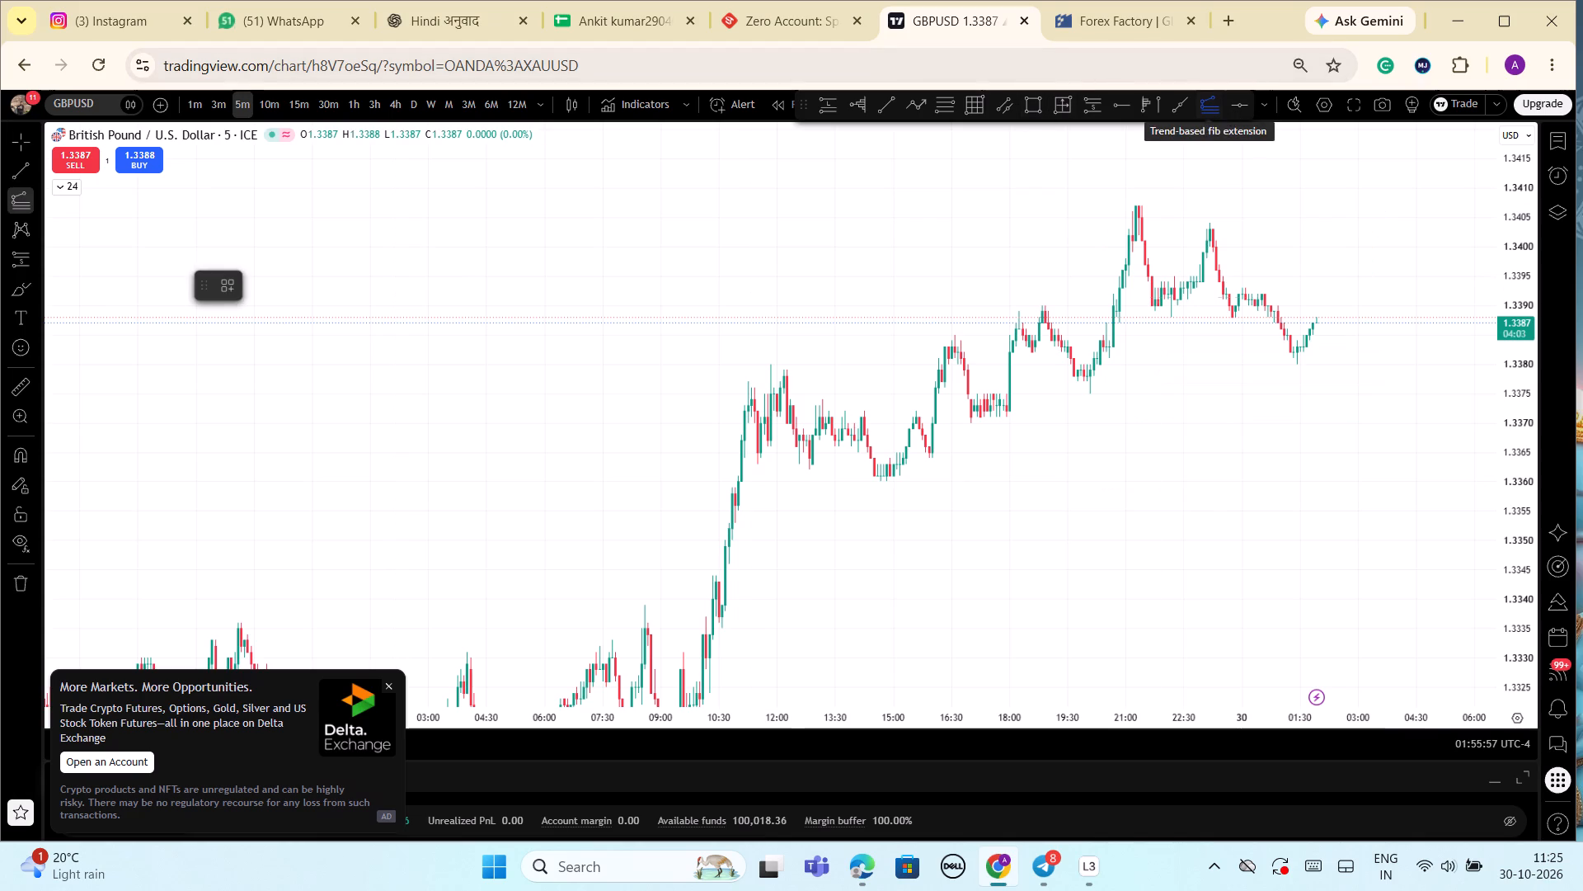
pyautogui.click(1087, 389)
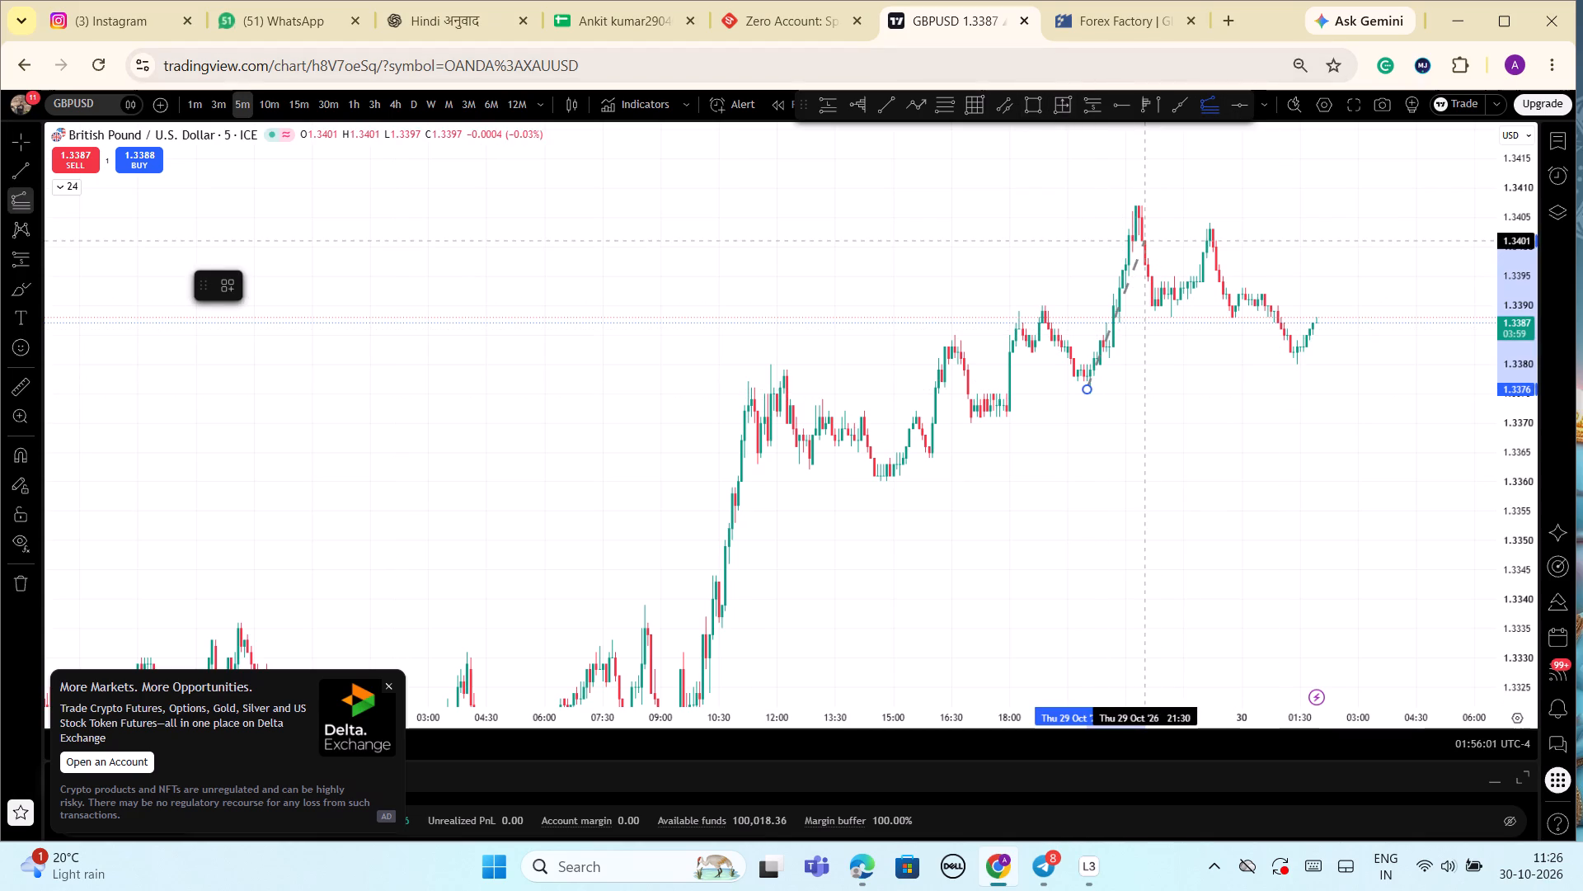
pyautogui.click(1139, 207)
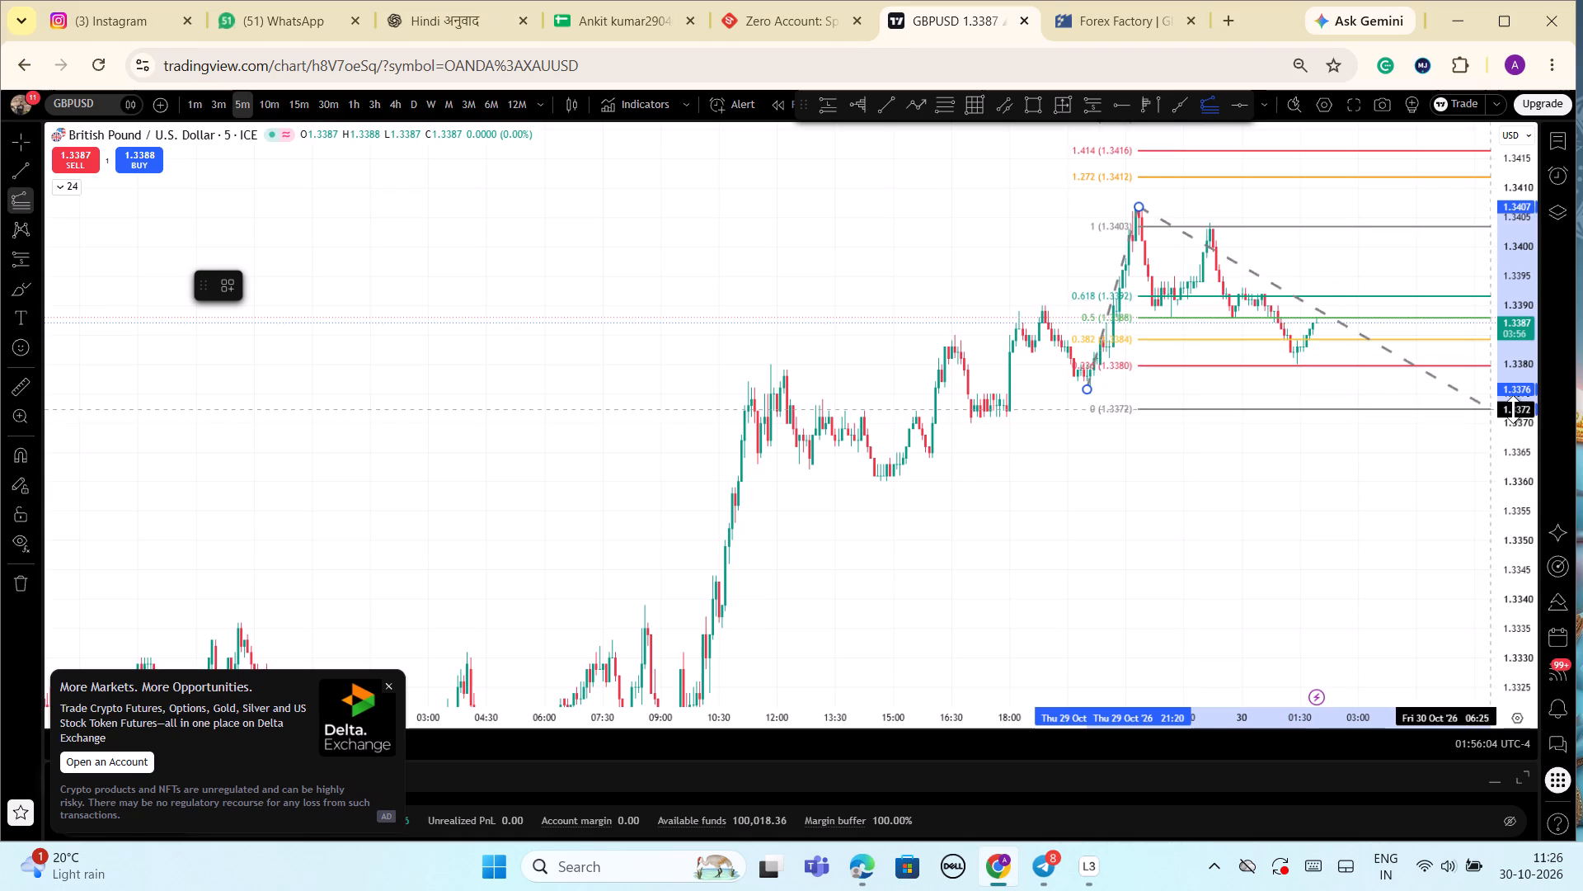
pyautogui.click(1463, 392)
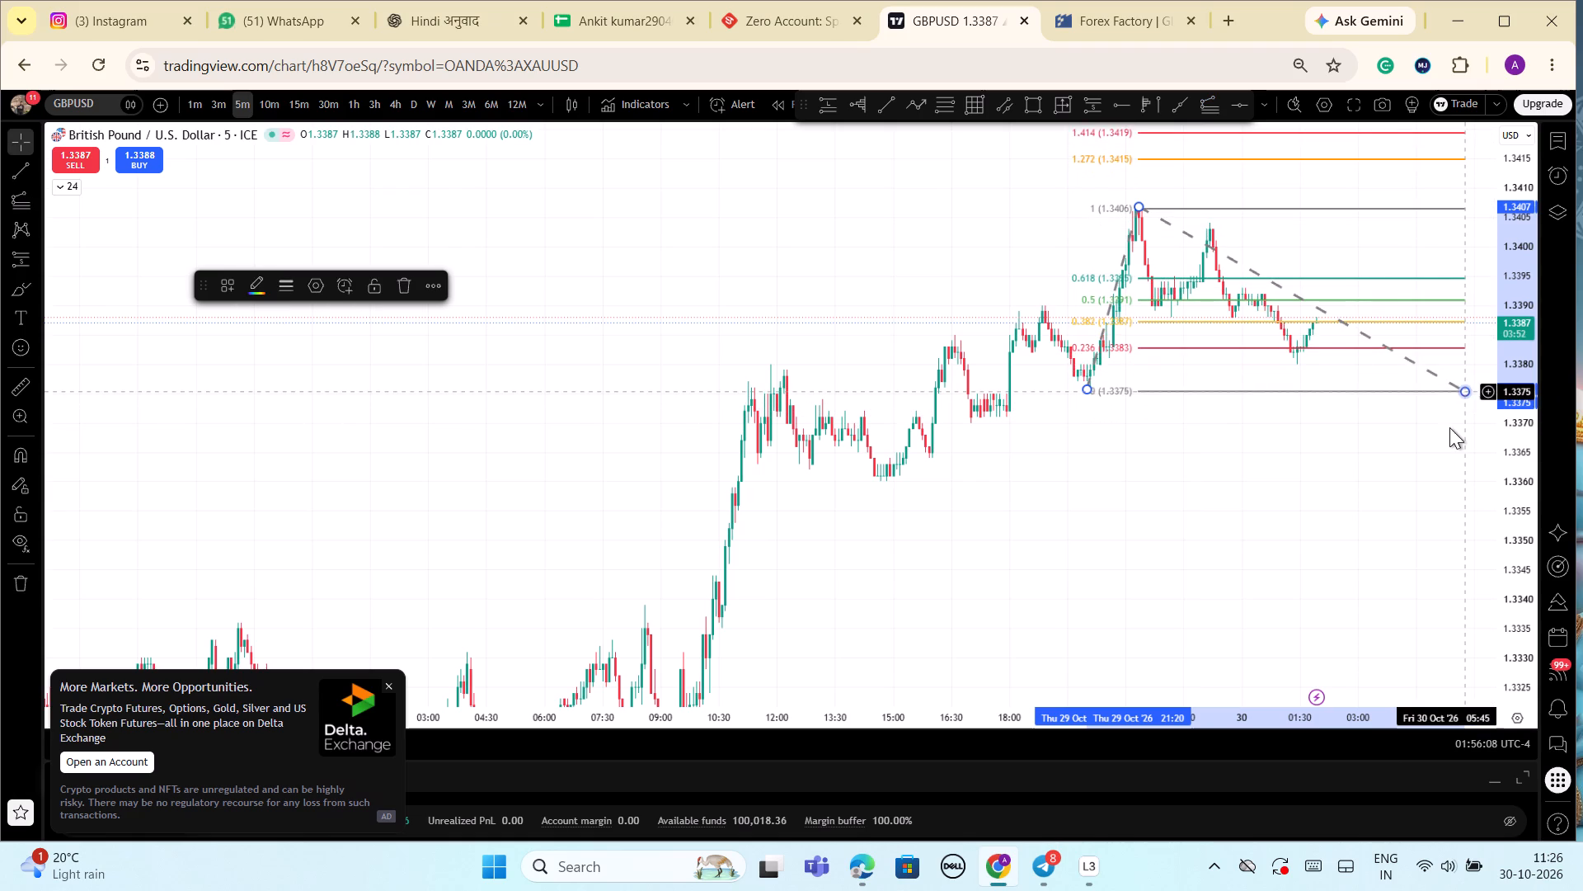
pyautogui.click(1397, 468)
# Examine the latest 5-minute GBPUSD candles against the Fibonacci extension's levels.
pyautogui.moveTo(1501, 543); pyautogui.dragTo(1506, 480)
pyautogui.scroll(1, 1360, 481)
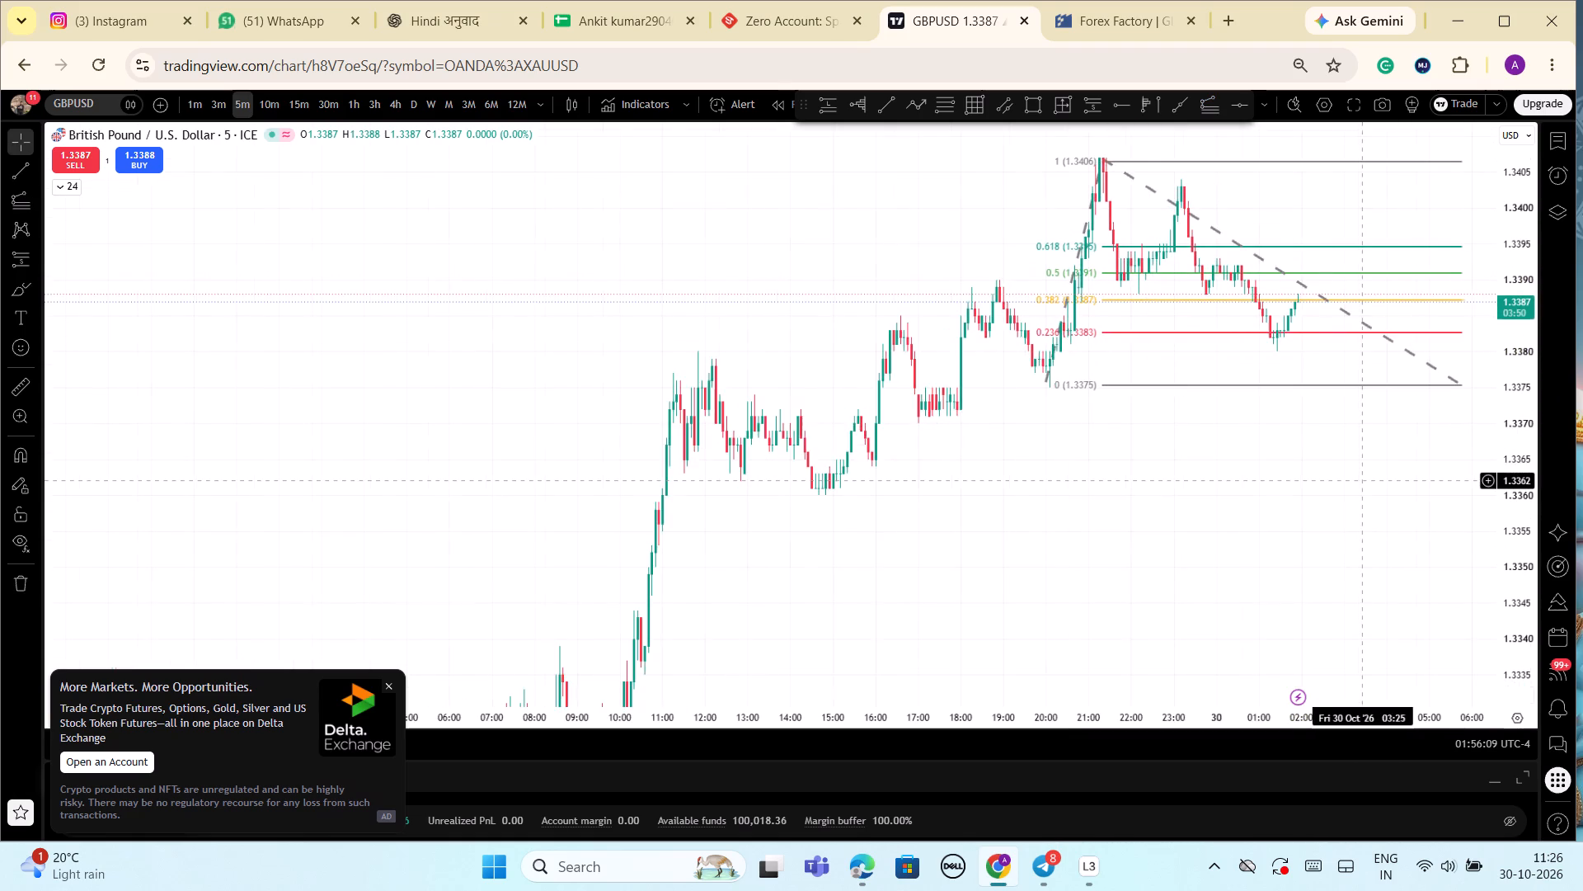
pyautogui.scroll(3, 1360, 481)
pyautogui.moveTo(1521, 553); pyautogui.dragTo(1520, 449)
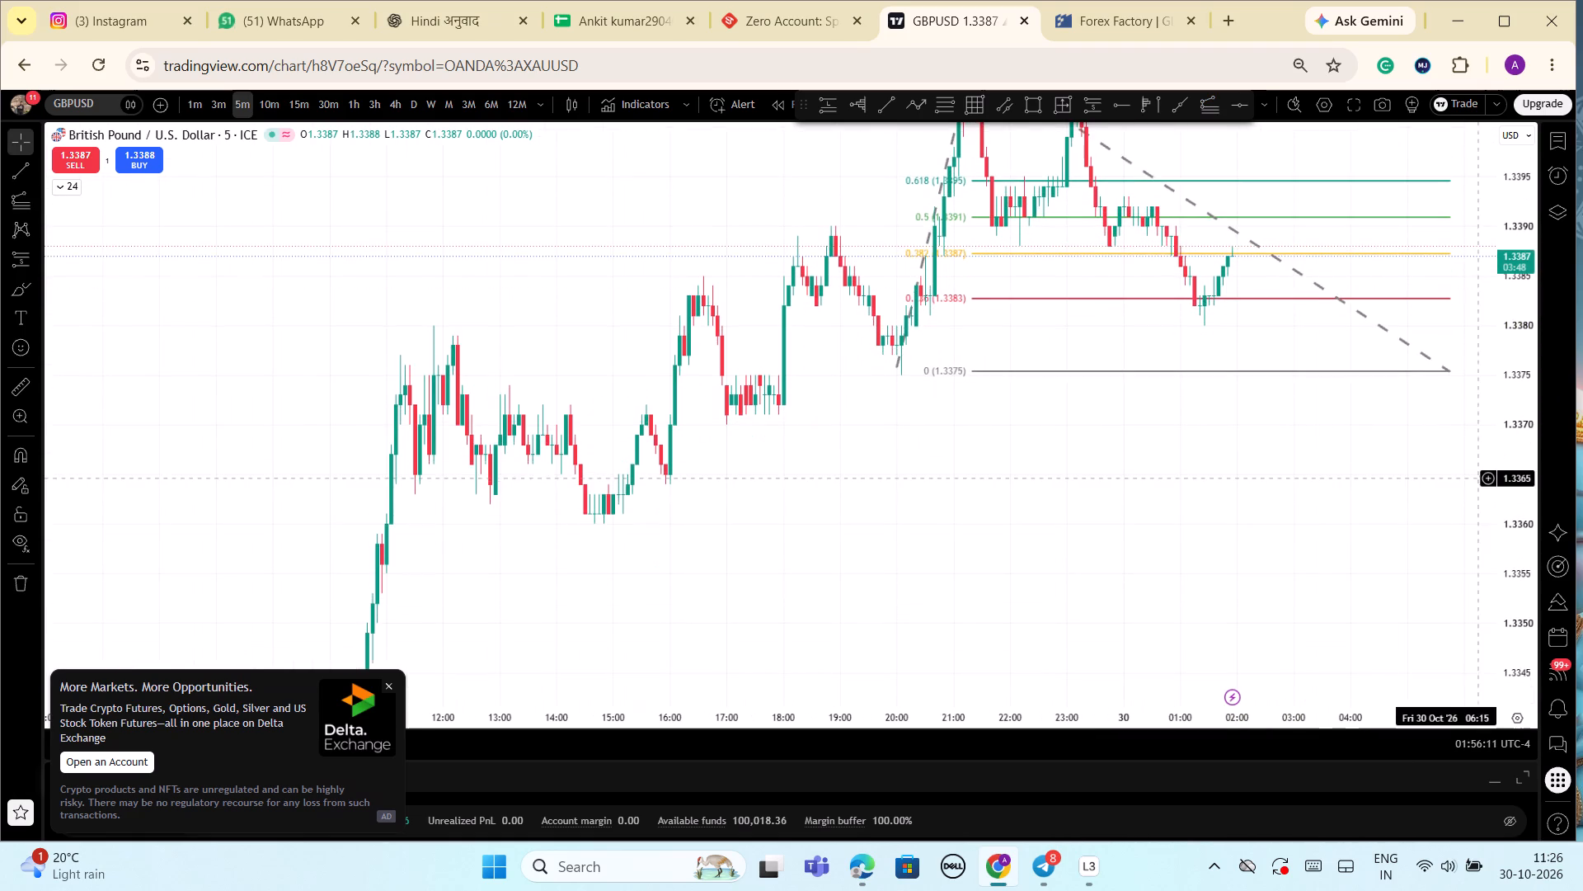
pyautogui.scroll(1, 1471, 482)
pyautogui.scroll(-3, 1463, 489)
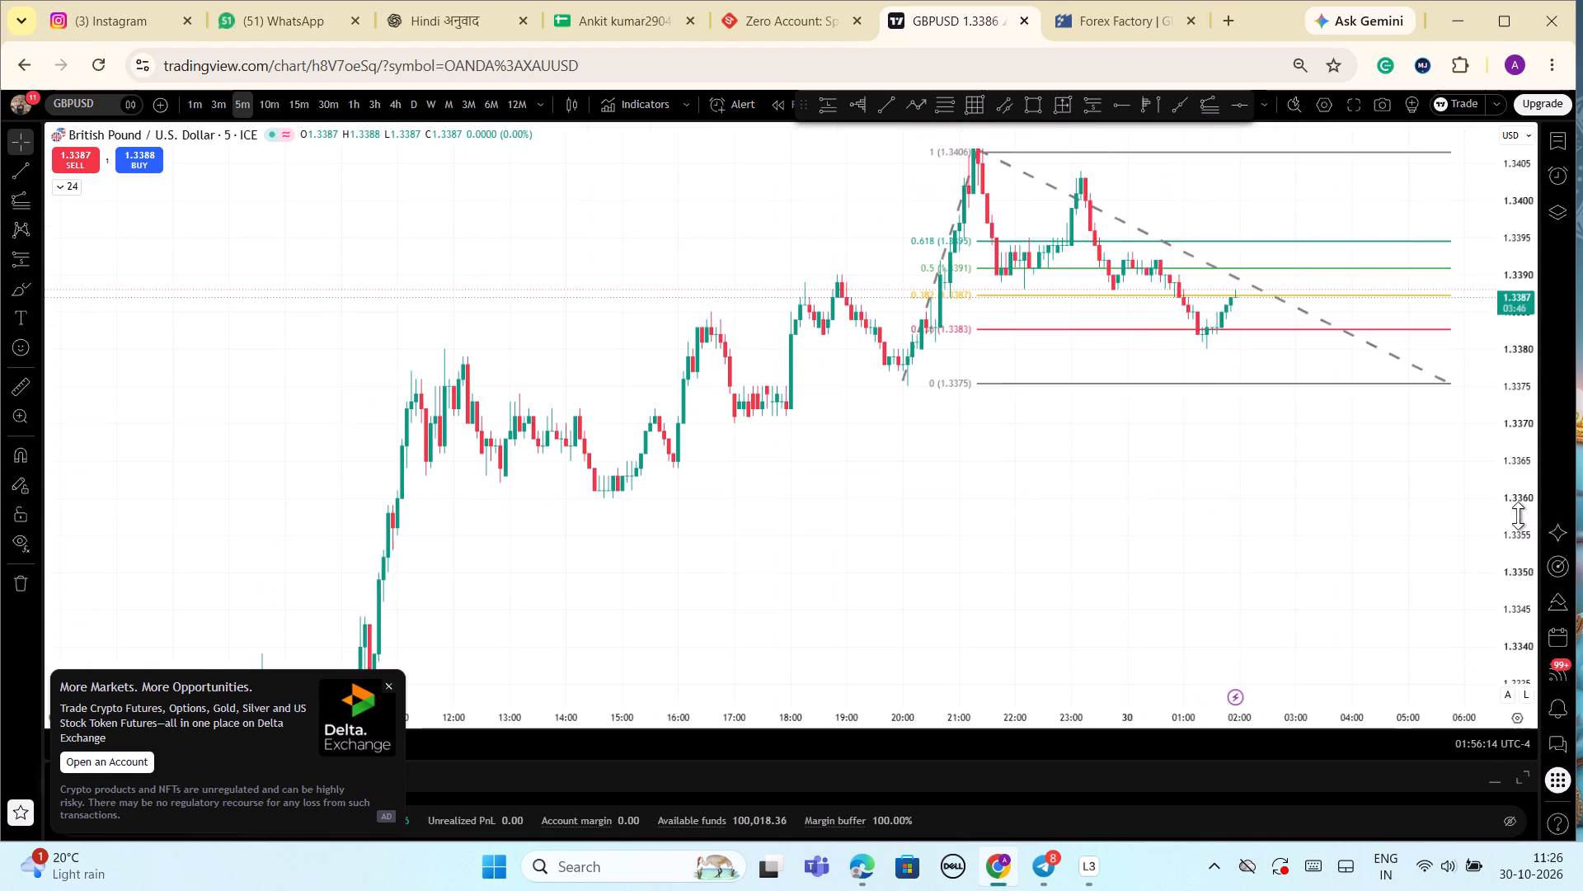
# Delete the Fibonacci extension drawn up from the 29 October evening low to the high at 1.3407.
pyautogui.scroll(-2, 1518, 516)
pyautogui.moveTo(1514, 568); pyautogui.dragTo(1545, 257)
pyautogui.scroll(-3, 1299, 507)
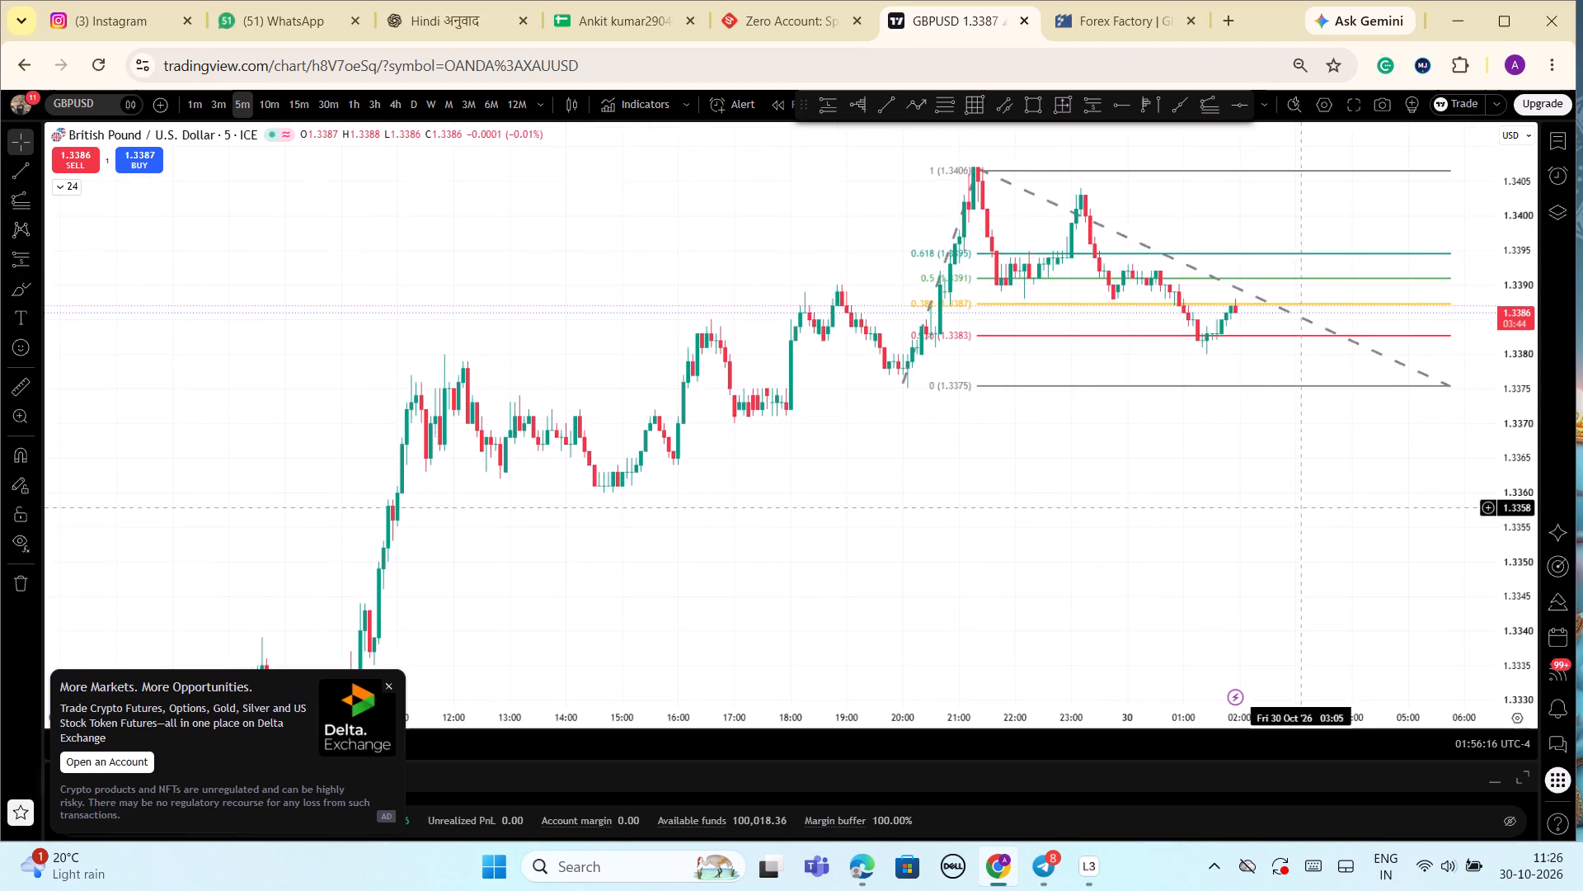
pyautogui.moveTo(1290, 528); pyautogui.dragTo(1213, 548)
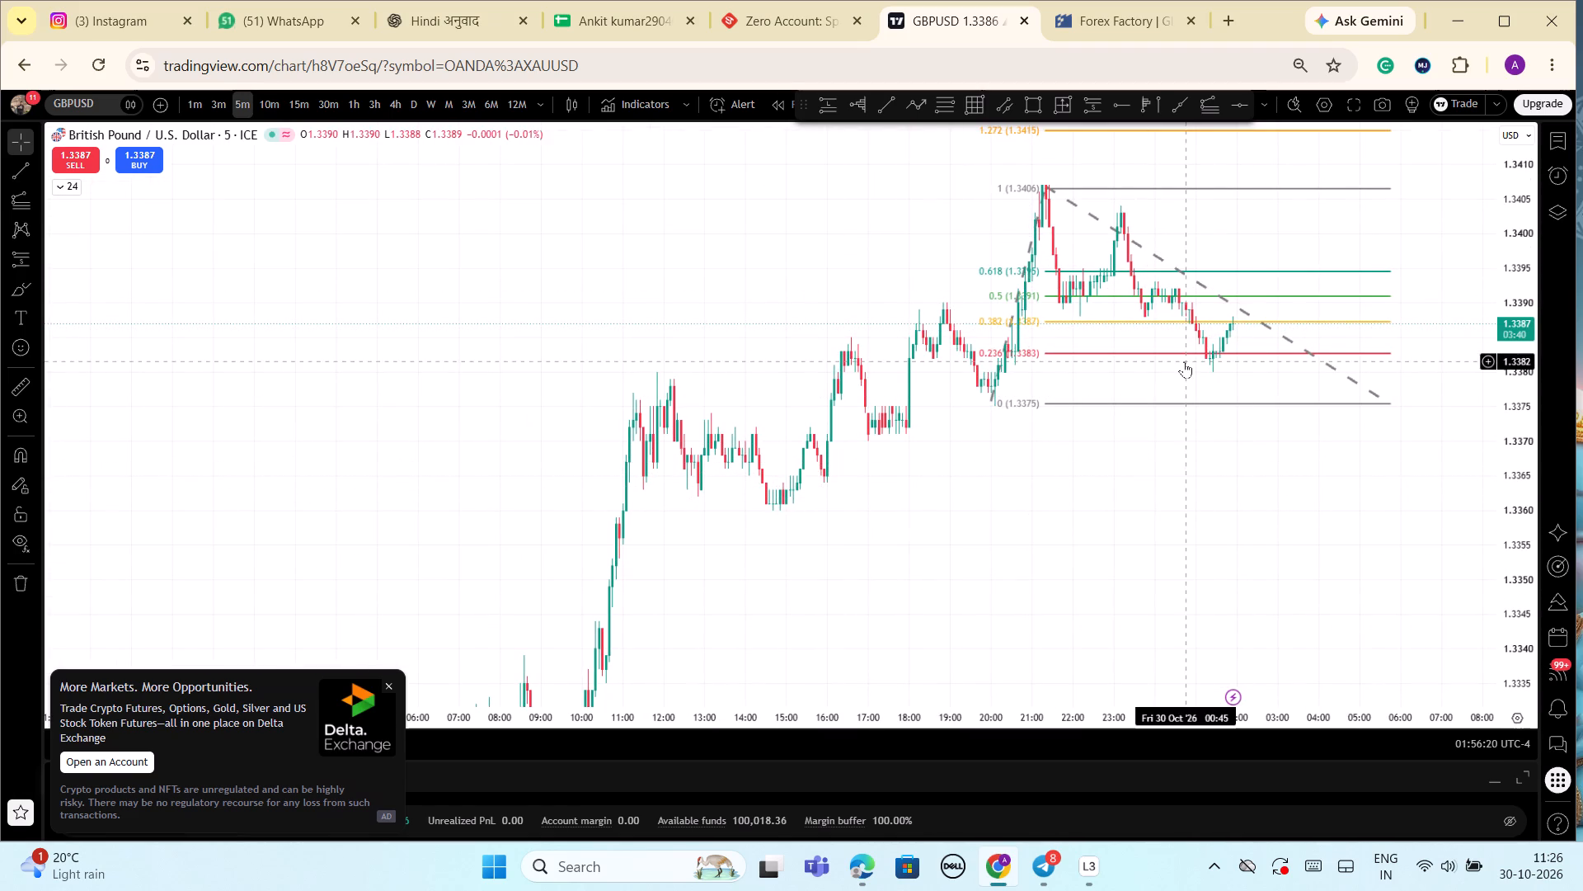
pyautogui.click(1328, 368)
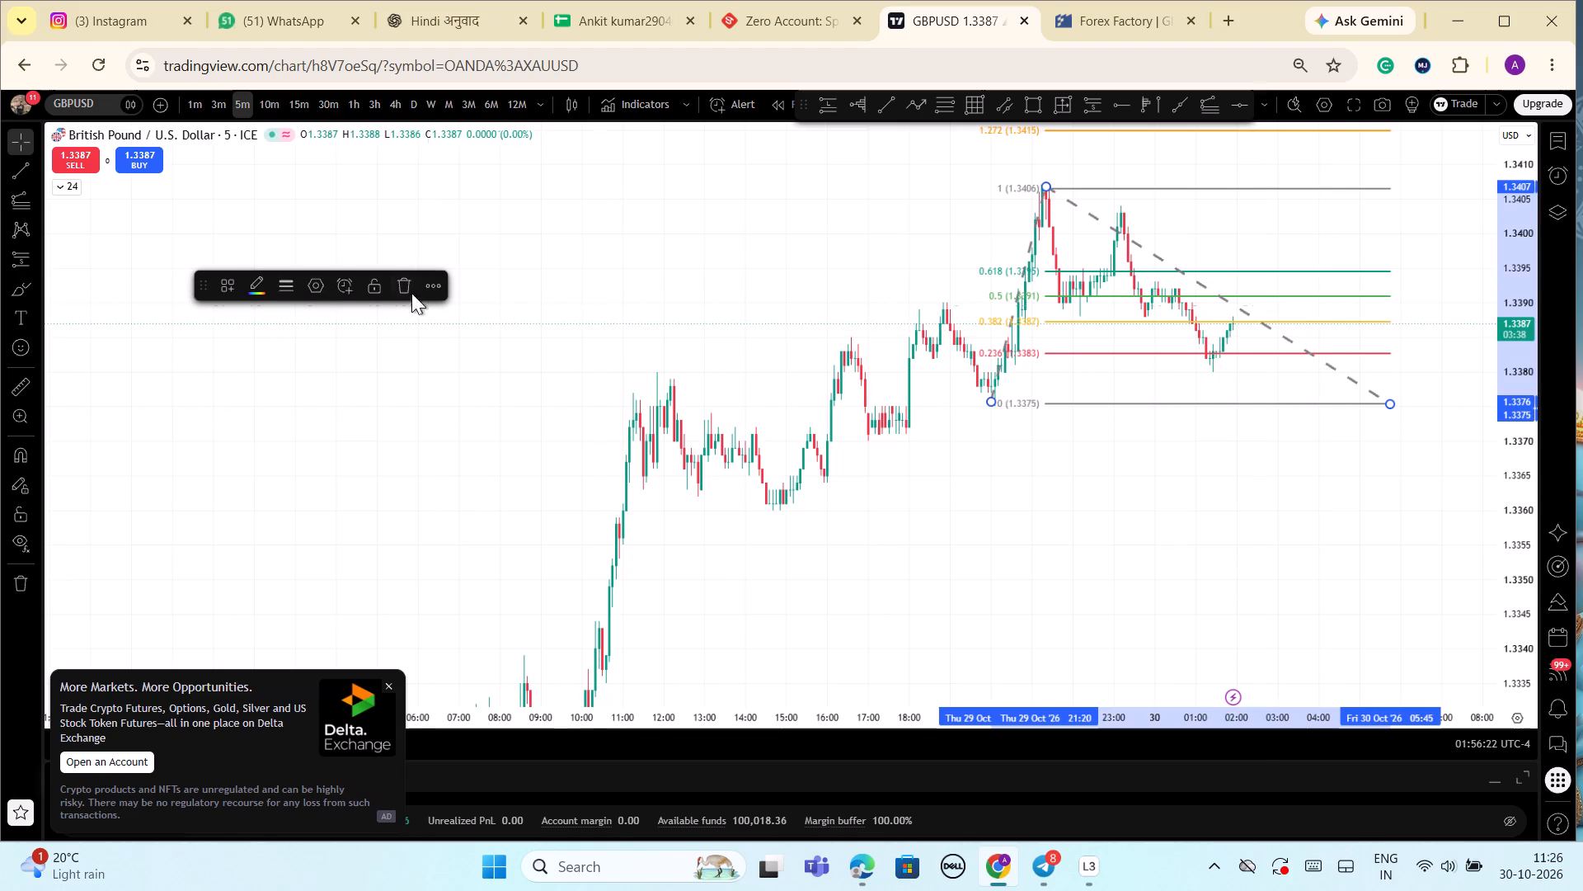
pyautogui.click(403, 280)
# Draw a trend-based Fibonacci extension from the 30 October swing high near 1.3392 down to 1.3380, with the third point back near 1.3392.
pyautogui.click(1216, 106)
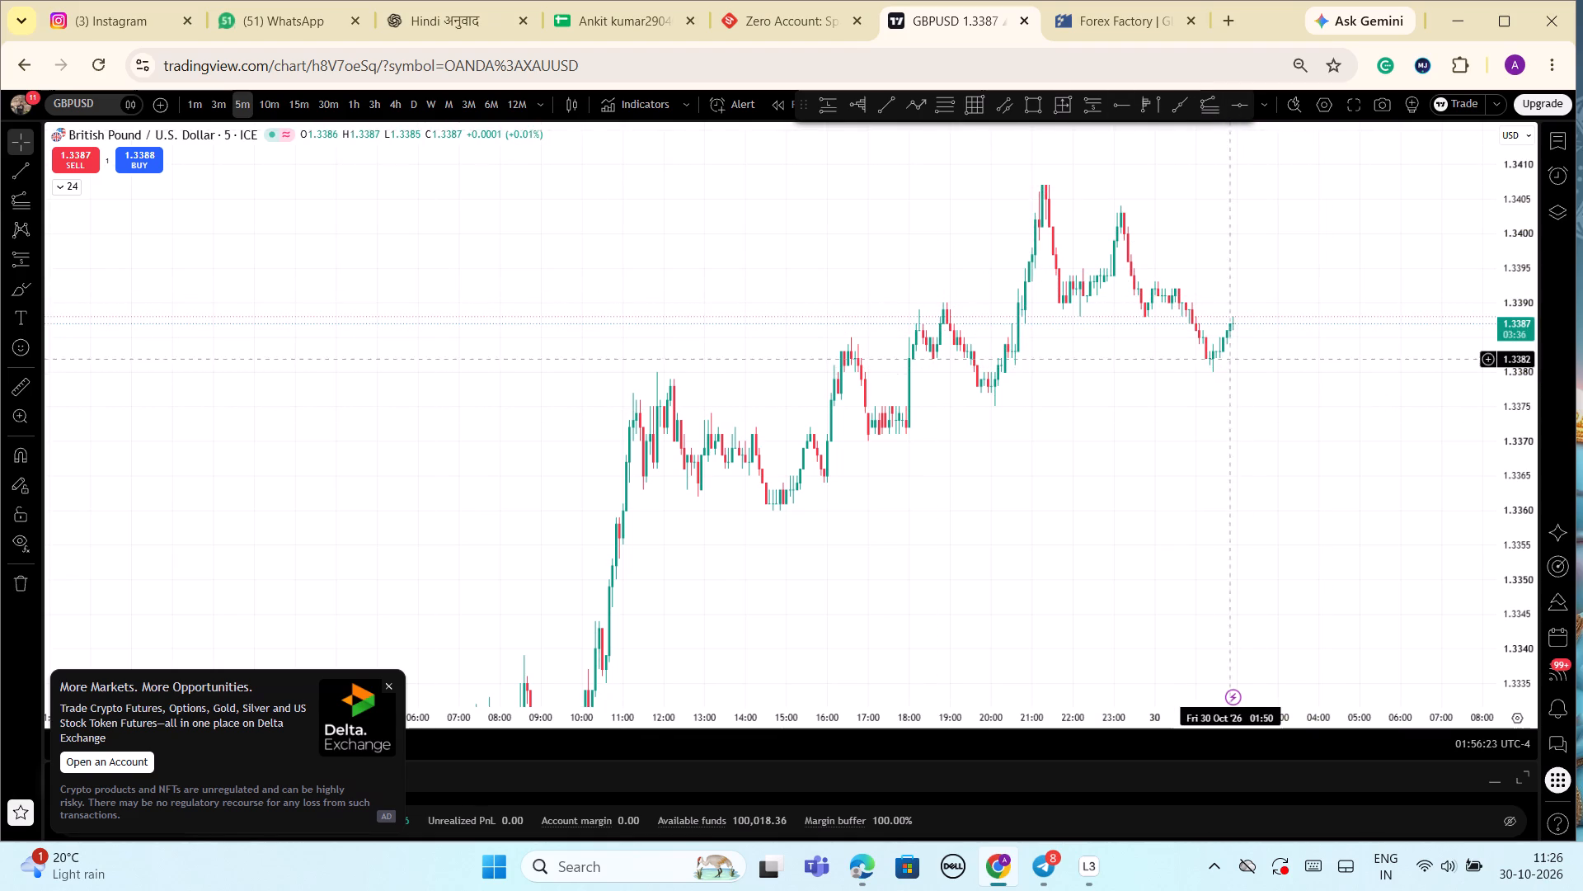
pyautogui.click(1211, 107)
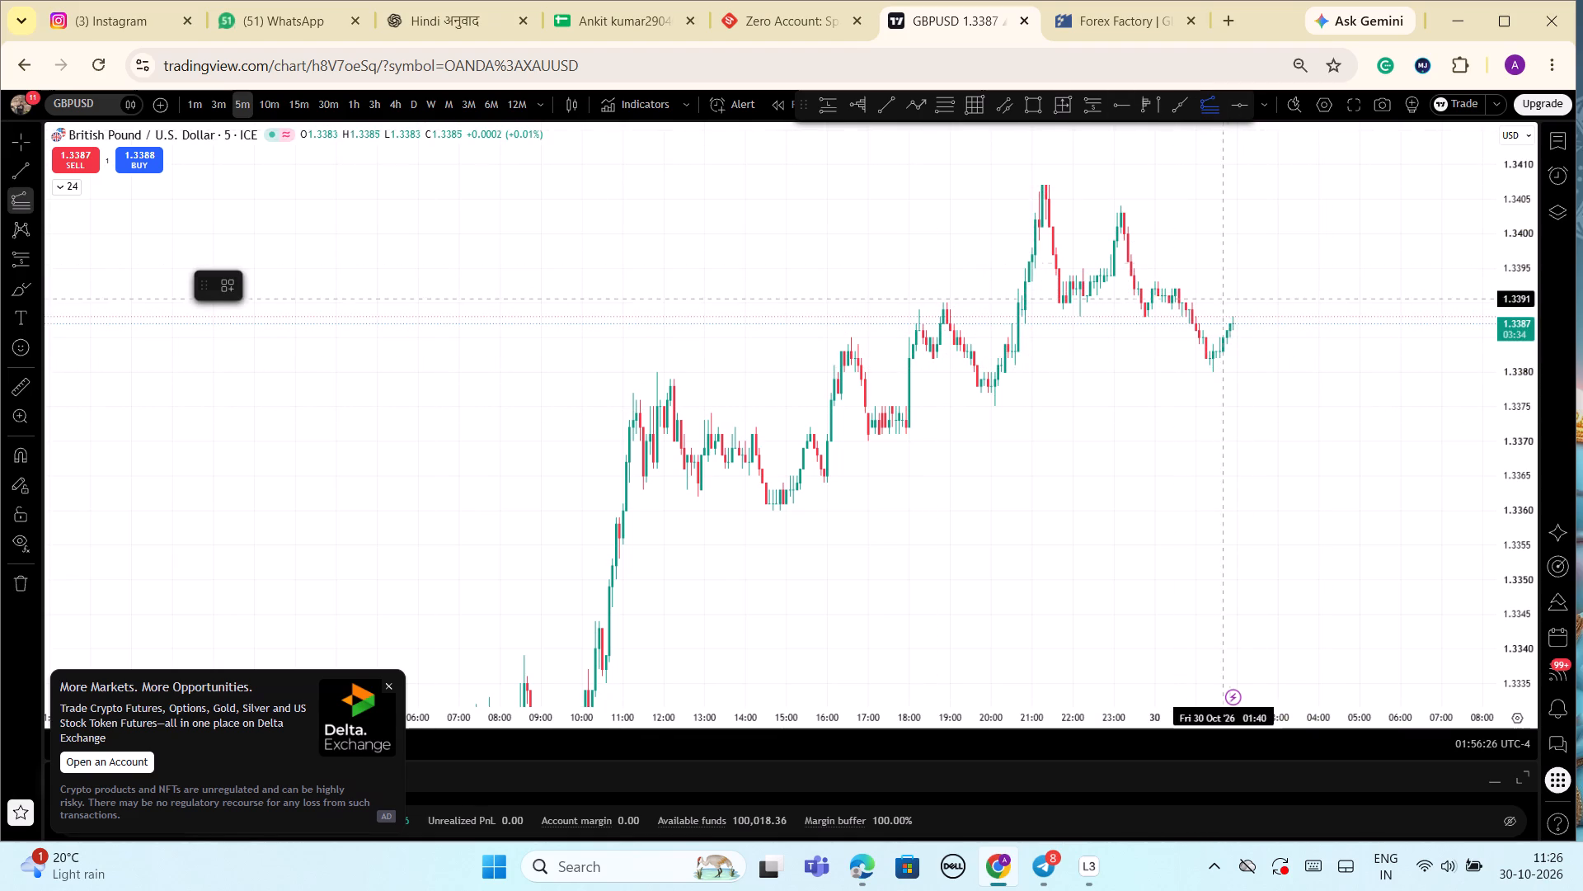
pyautogui.click(1174, 286)
pyautogui.click(1213, 370)
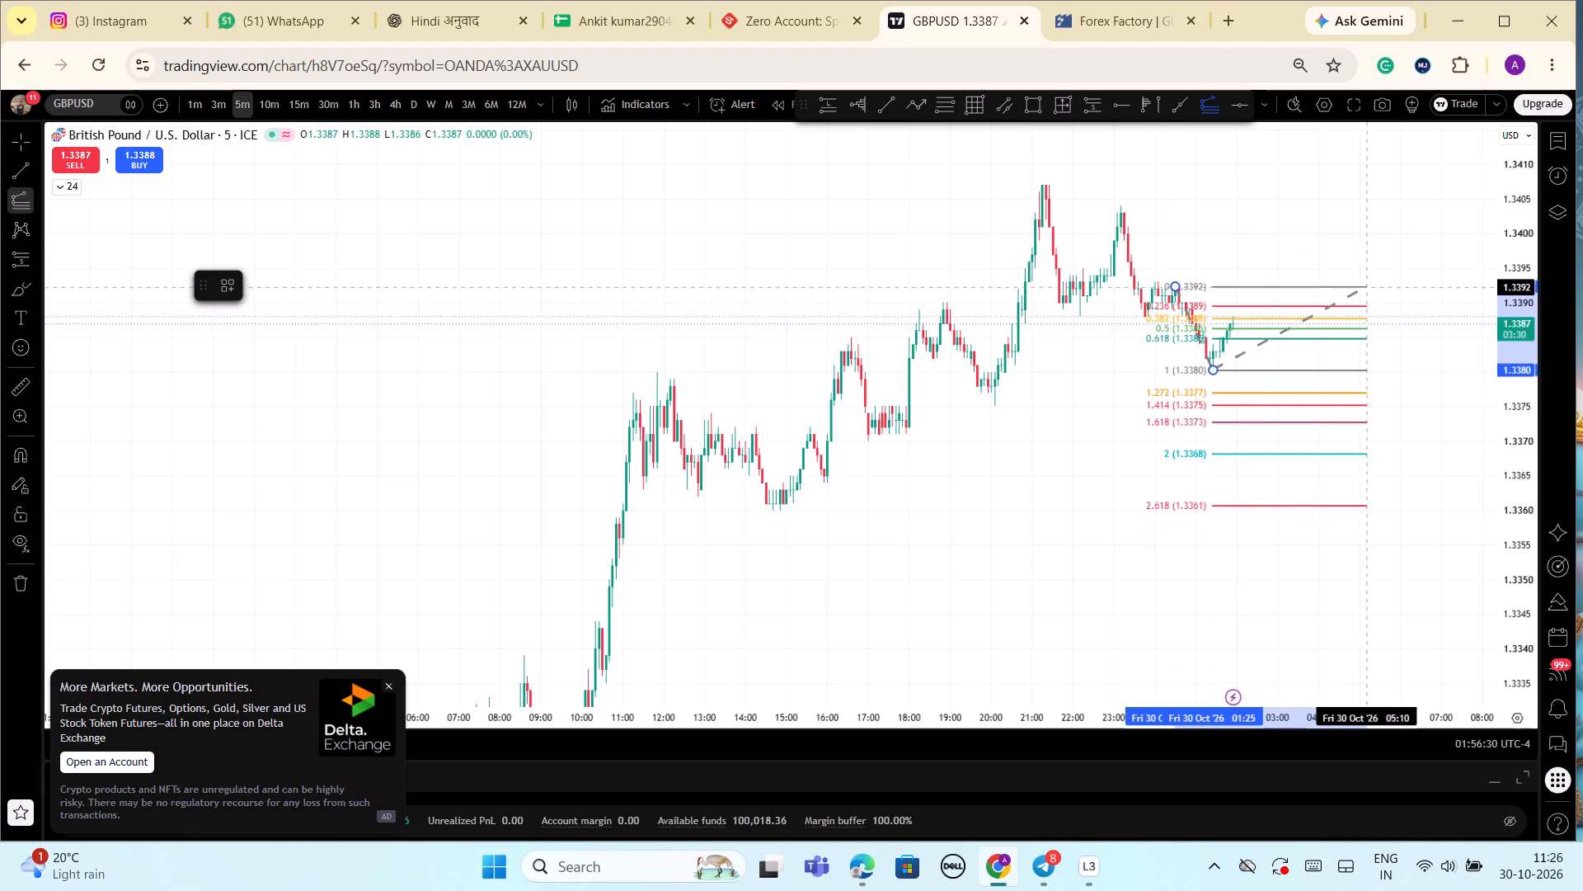
pyautogui.click(1365, 286)
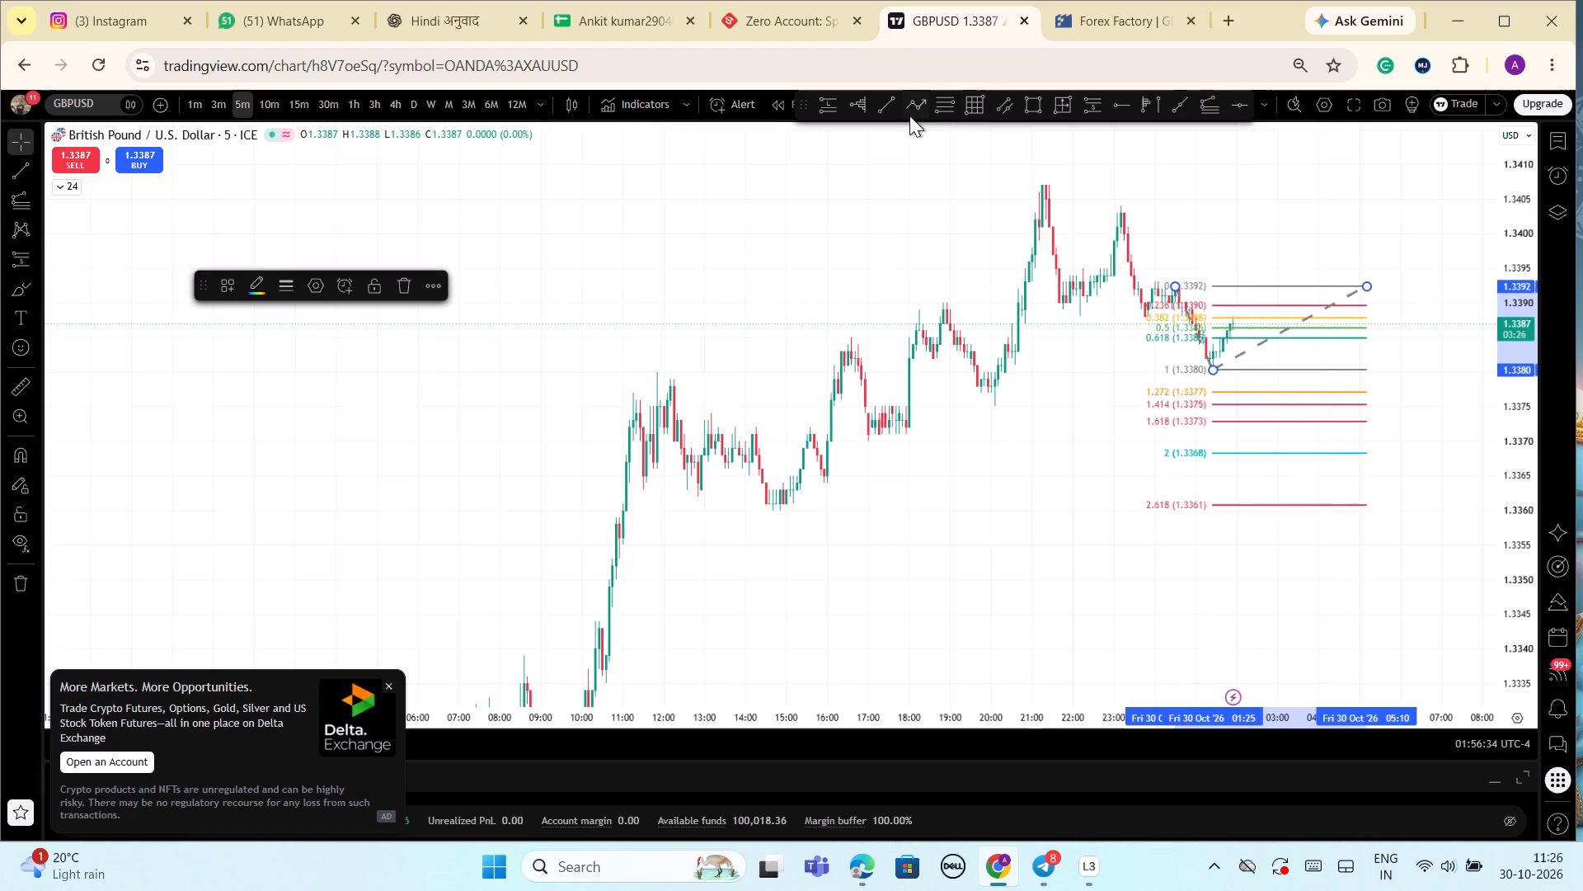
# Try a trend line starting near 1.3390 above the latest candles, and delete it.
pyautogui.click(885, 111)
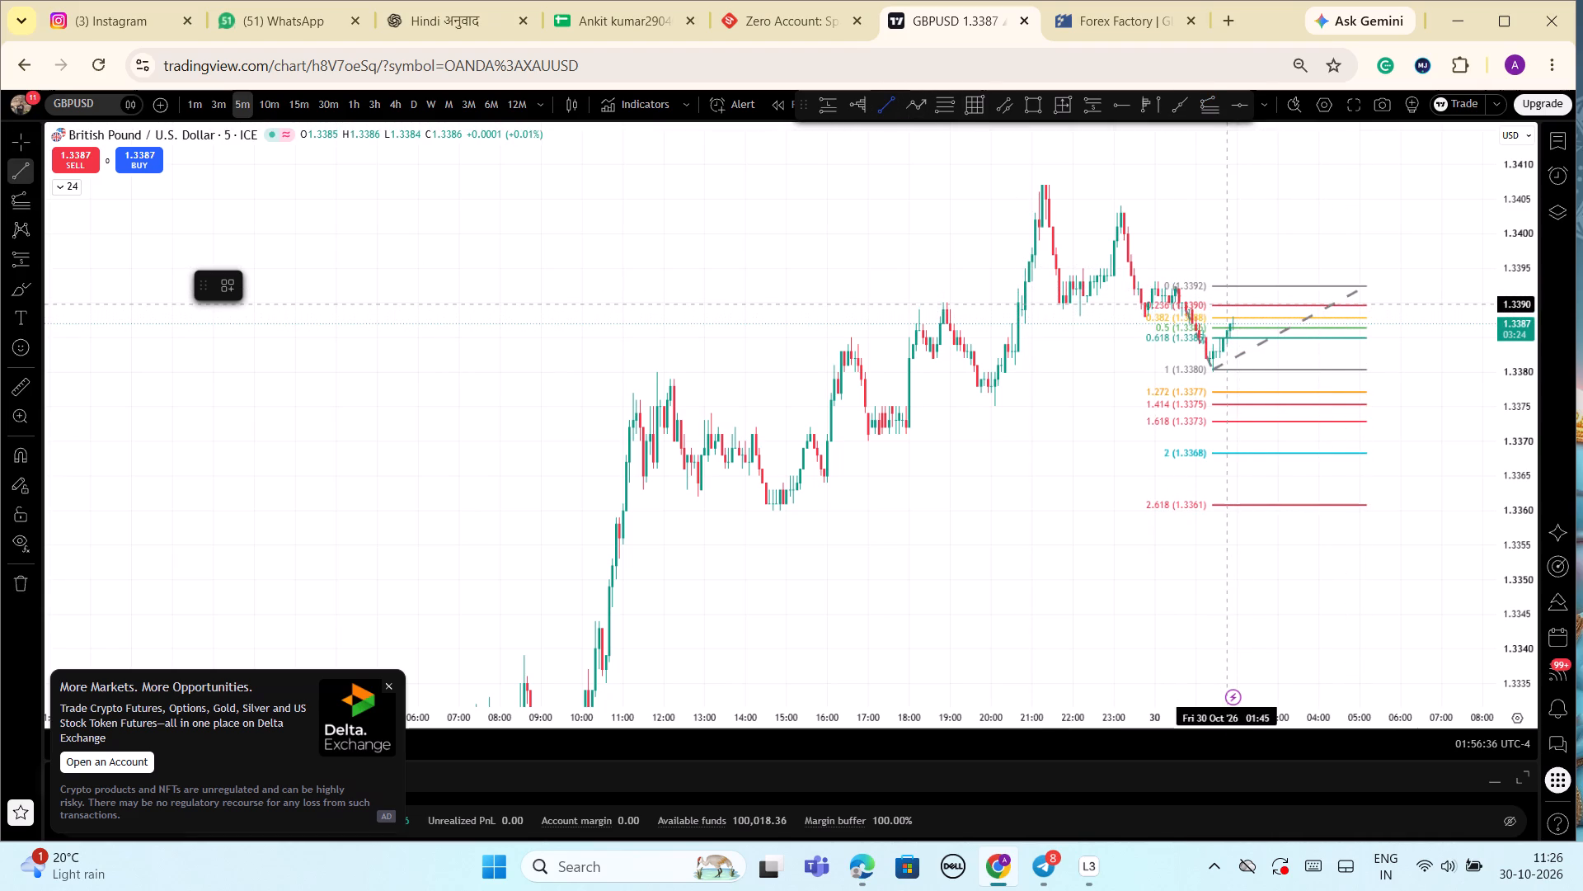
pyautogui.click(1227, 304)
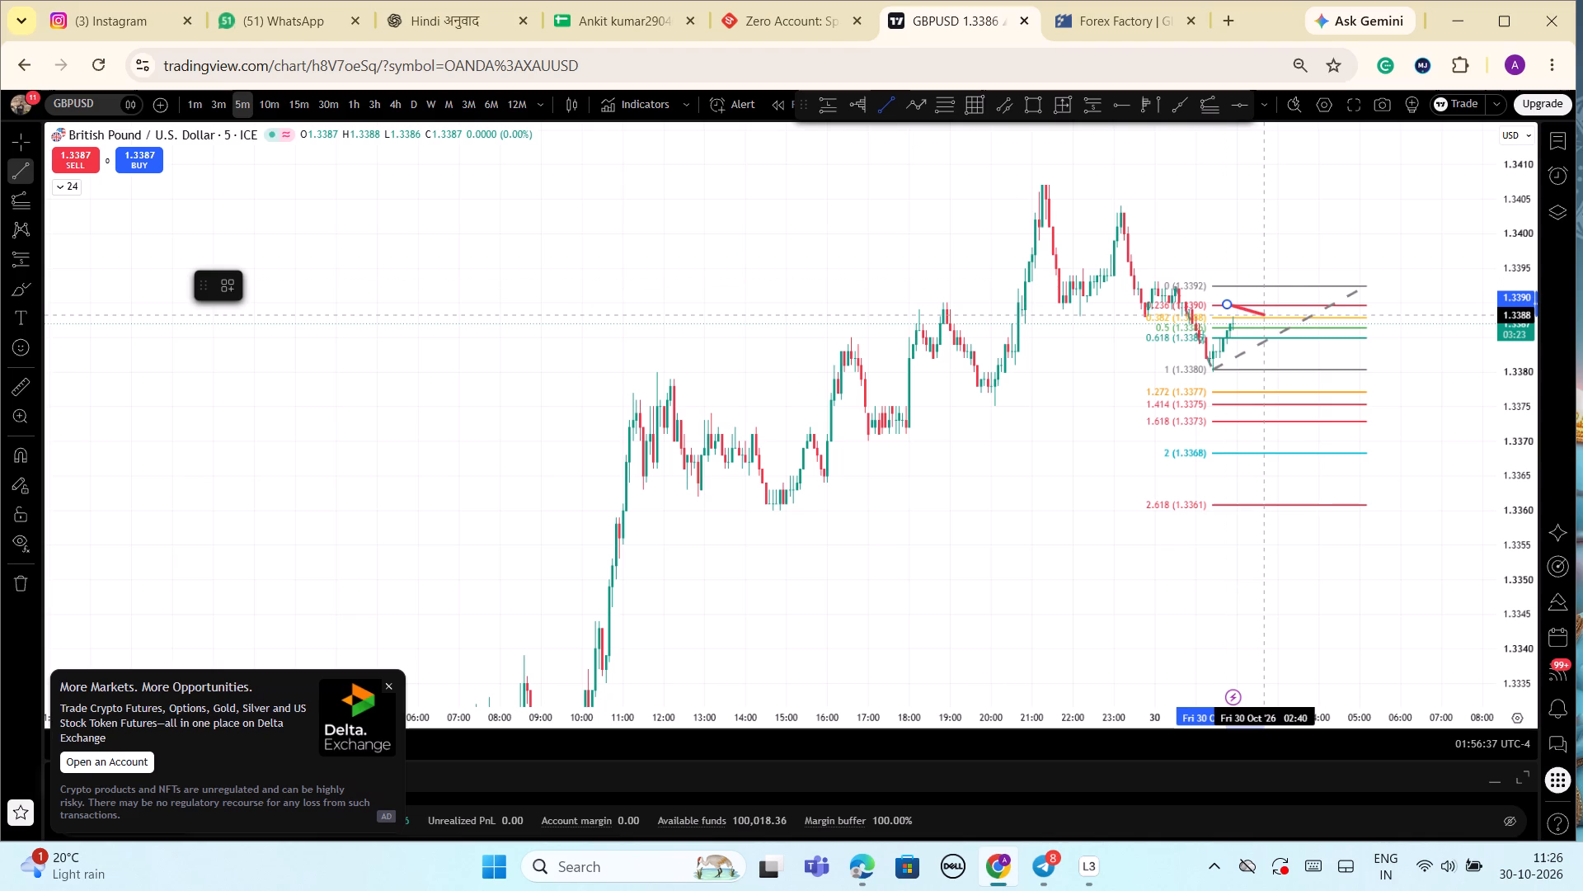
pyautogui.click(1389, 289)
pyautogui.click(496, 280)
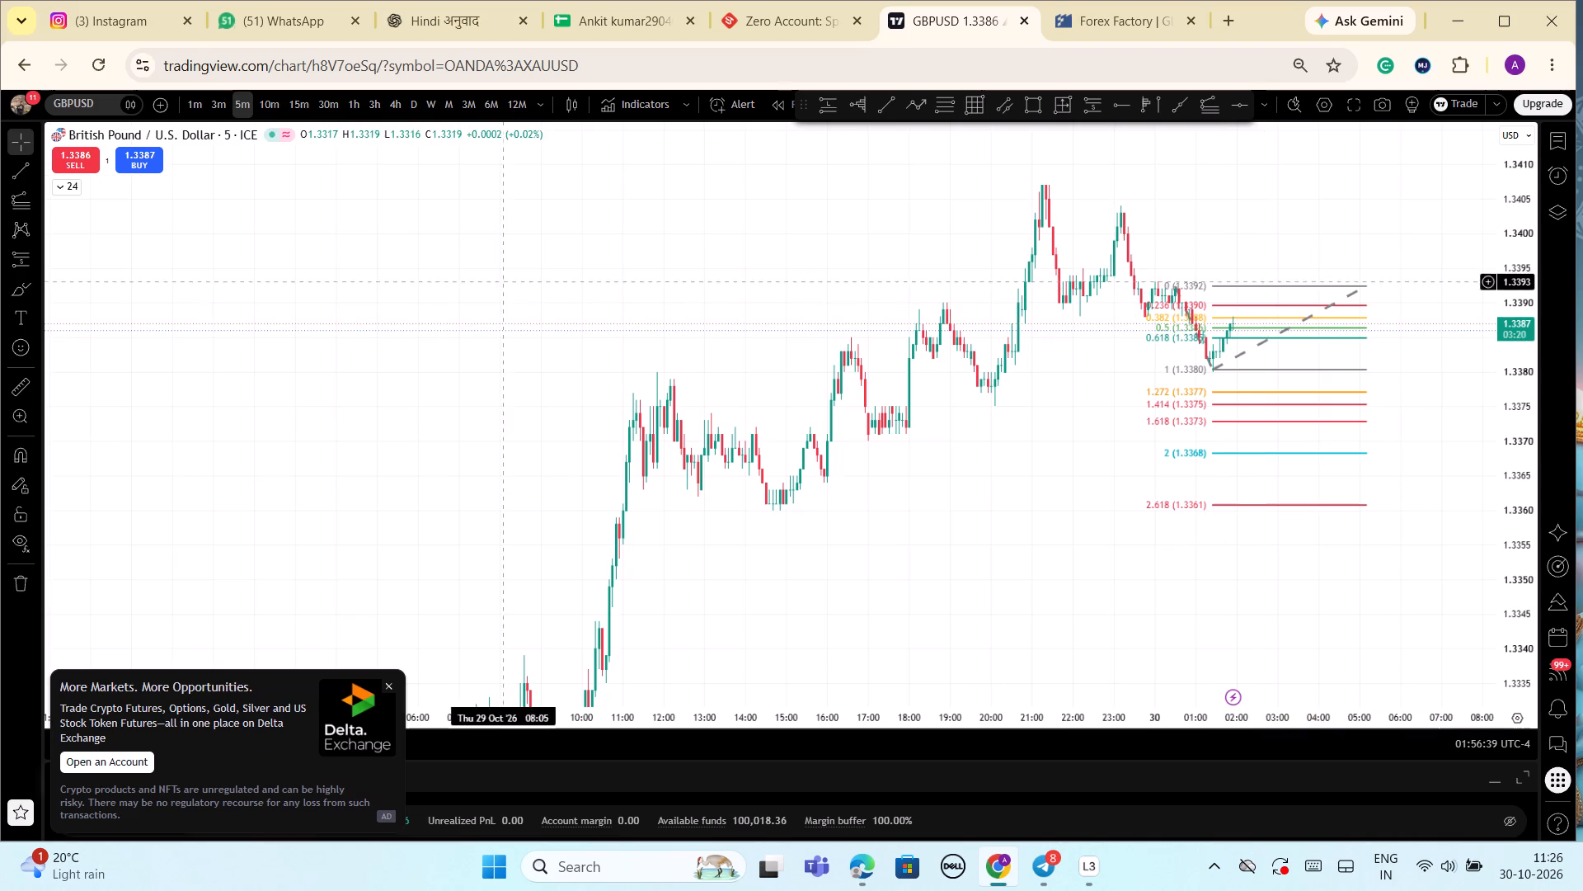
# Draw a horizontal ray at about 1.3389, on the extension's 0.236 level, starting around 01:30 on 30 October.
pyautogui.click(1122, 106)
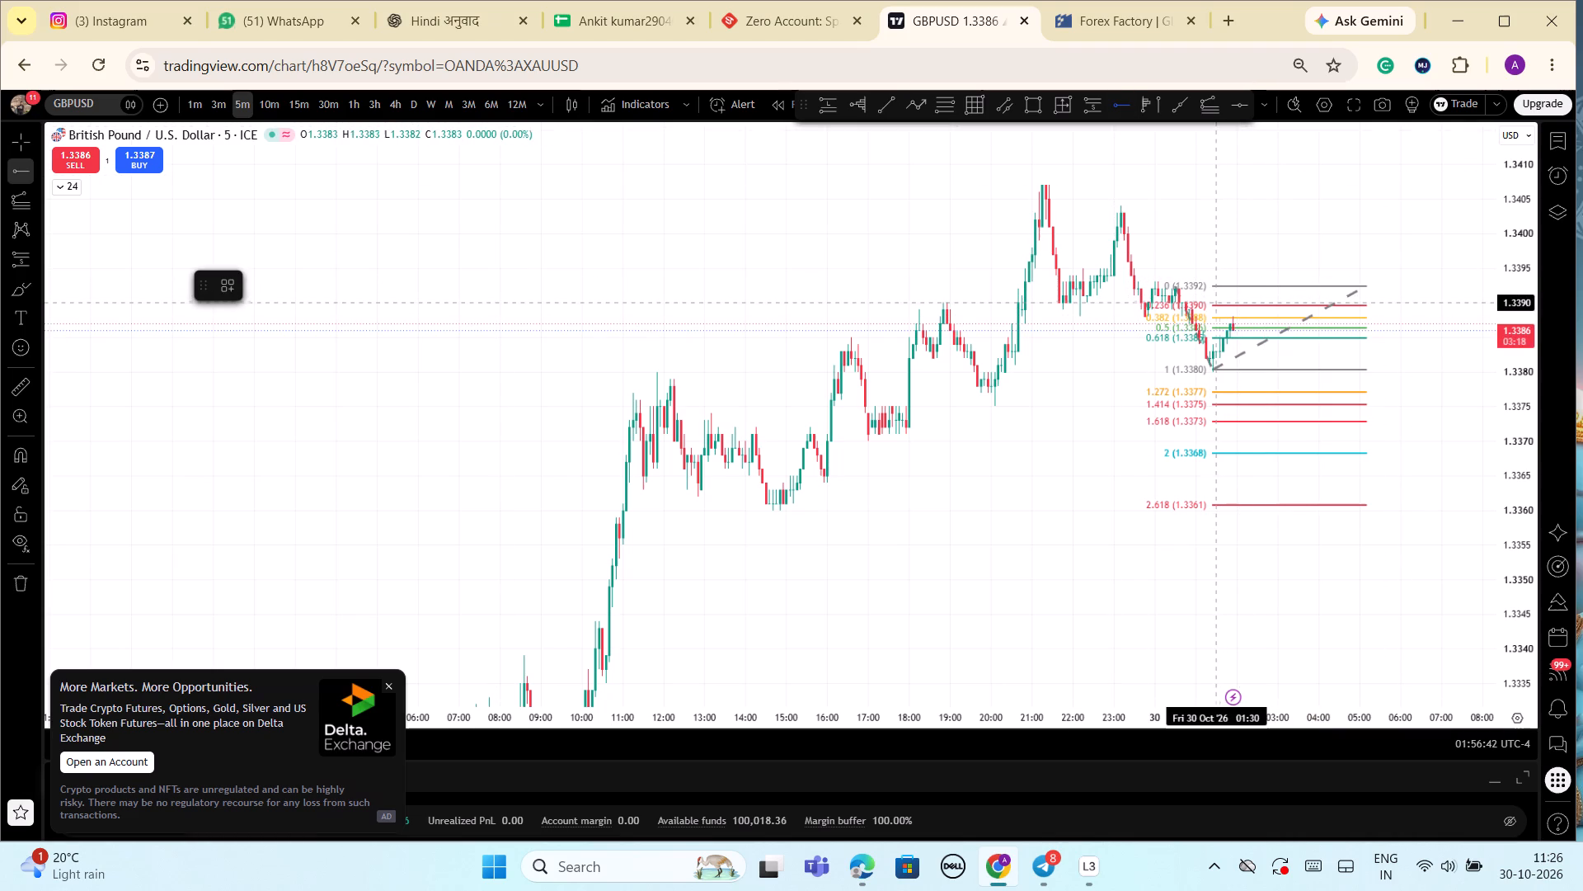
pyautogui.click(1217, 303)
pyautogui.click(1376, 259)
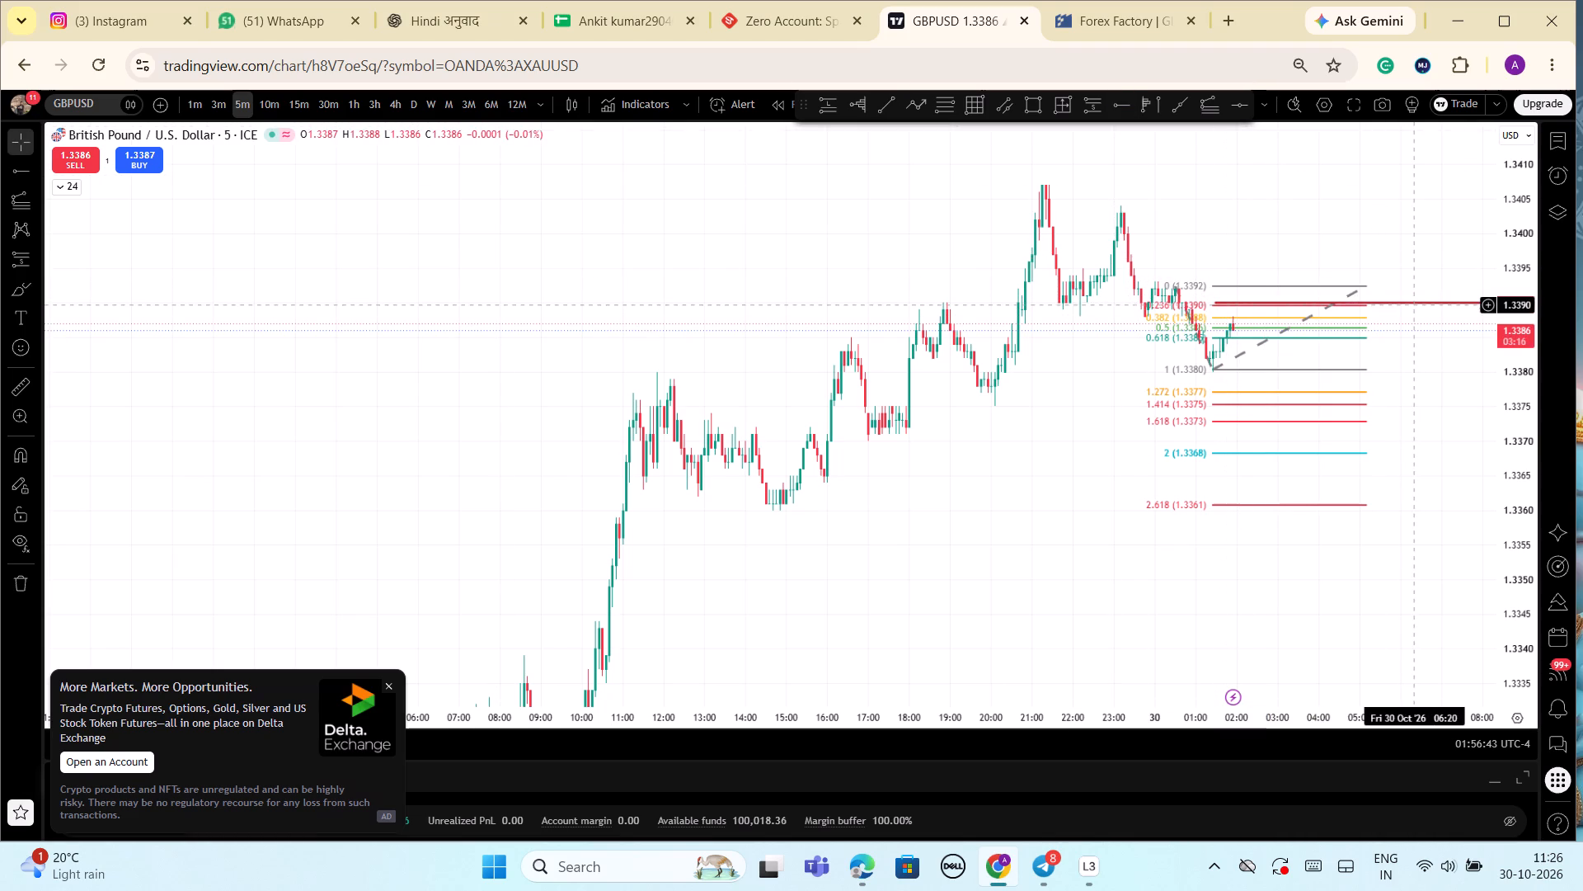
pyautogui.click(1414, 304)
pyautogui.click(1343, 233)
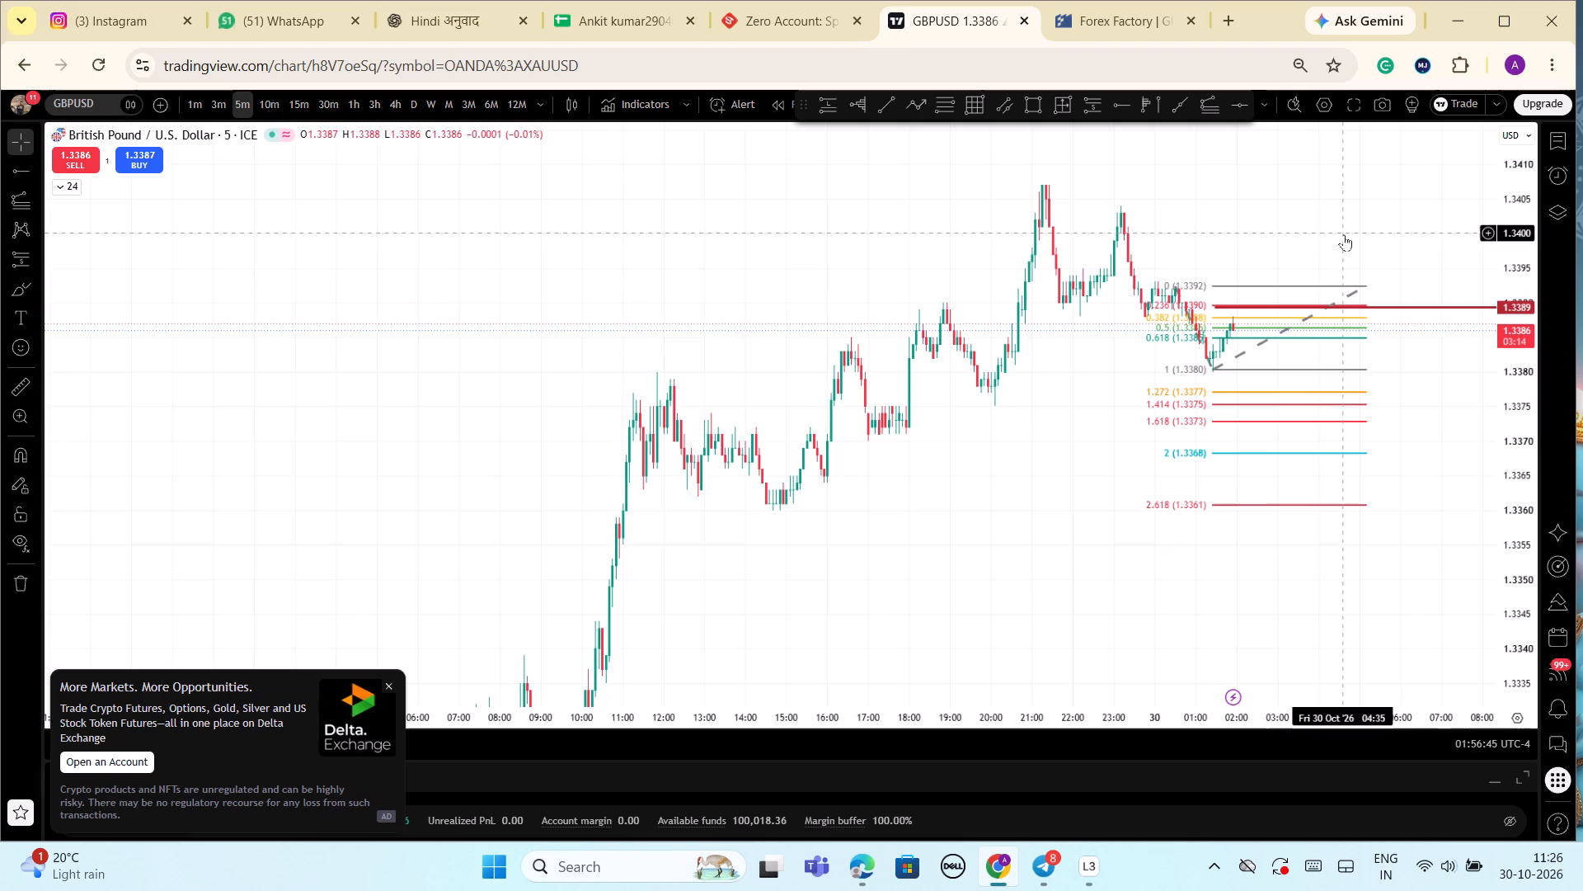
# Move the Fibonacci extension's first point to the 29 October 23:05 high near 1.3404 and its third point to about 1.3404.
pyautogui.click(1367, 286)
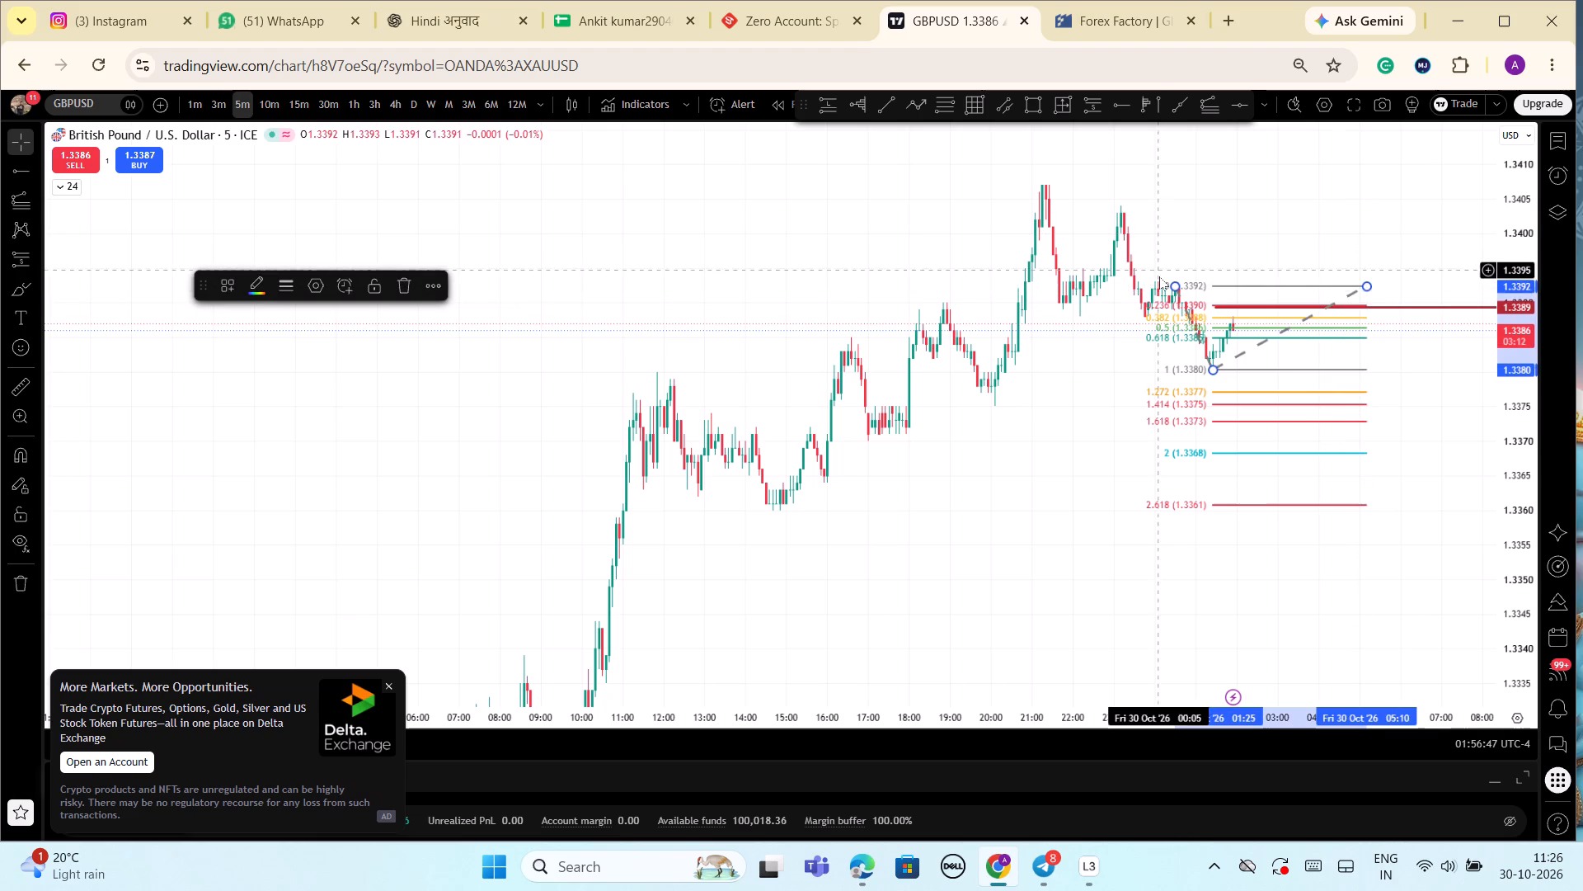
pyautogui.moveTo(1179, 286); pyautogui.dragTo(1115, 206)
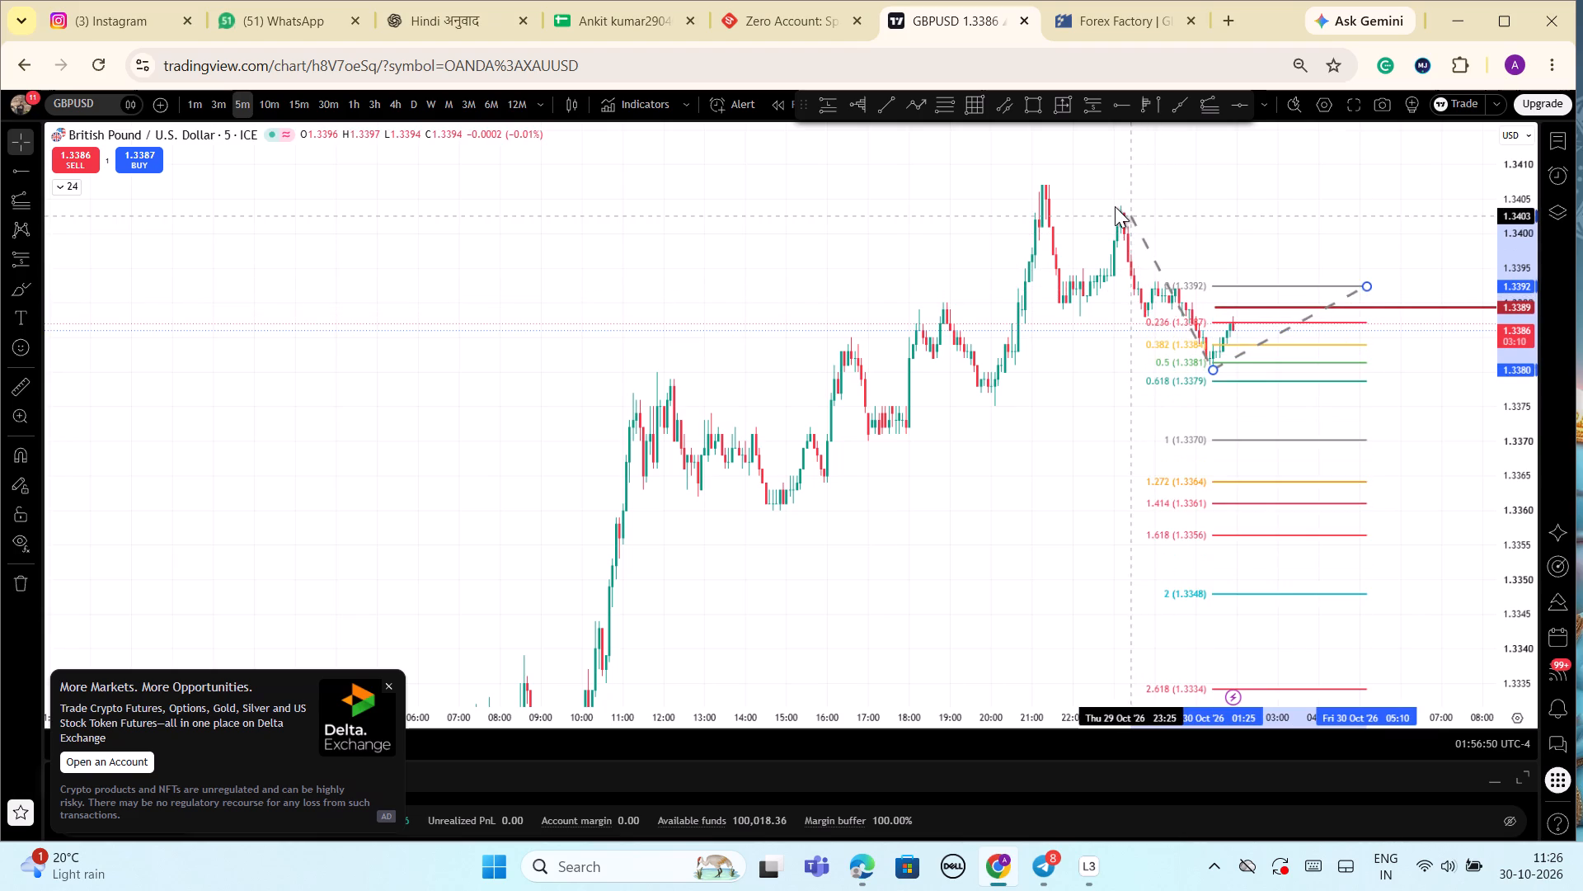
pyautogui.moveTo(1115, 206); pyautogui.dragTo(1117, 205)
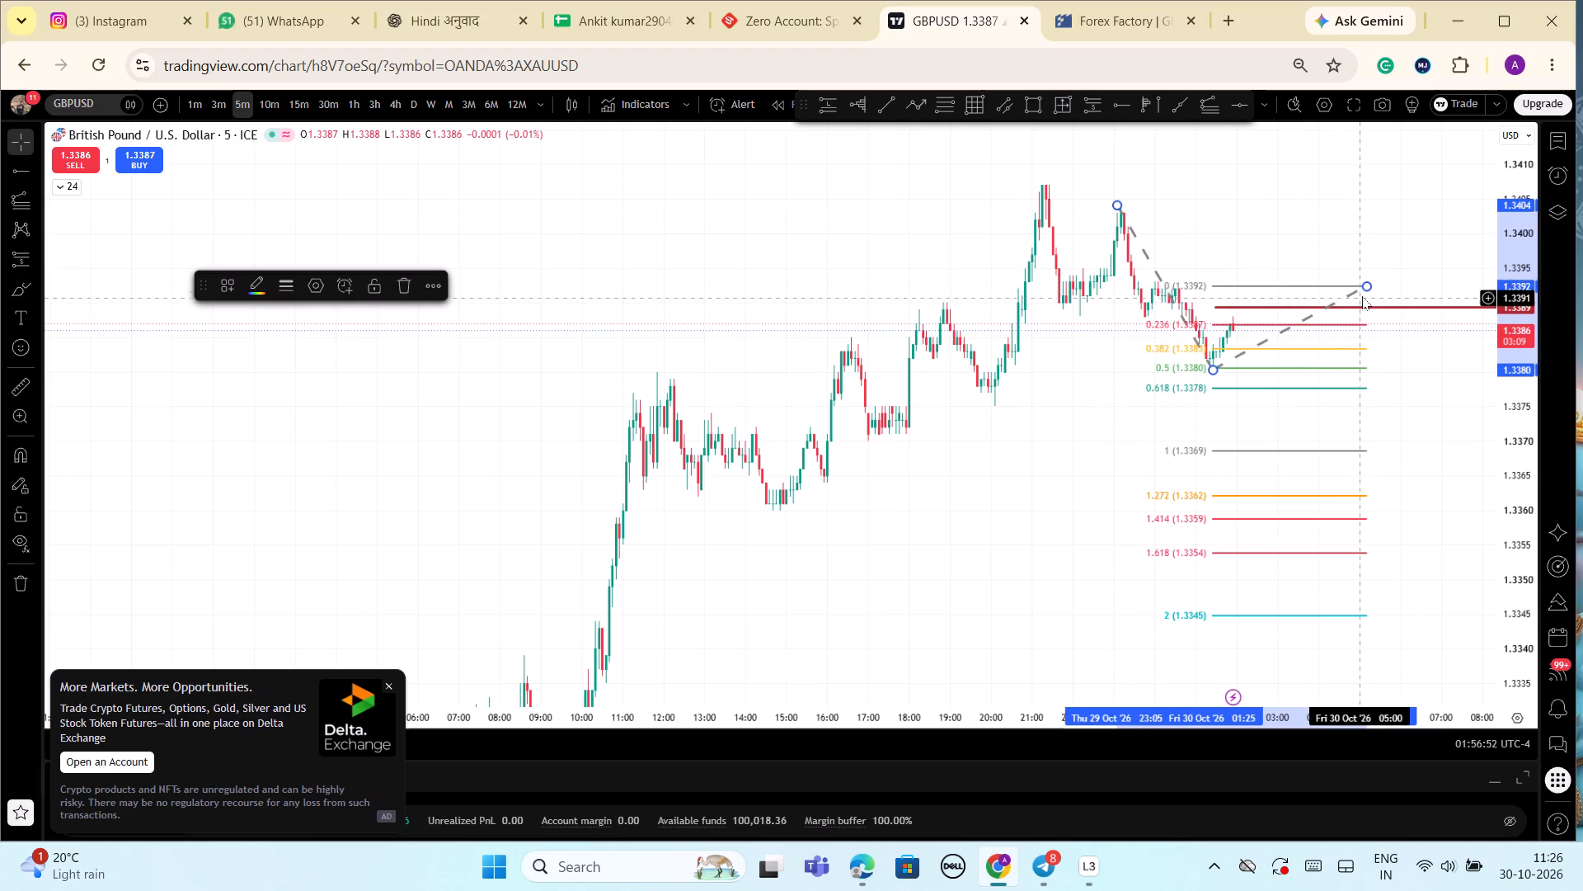
pyautogui.moveTo(1368, 287); pyautogui.dragTo(1369, 286)
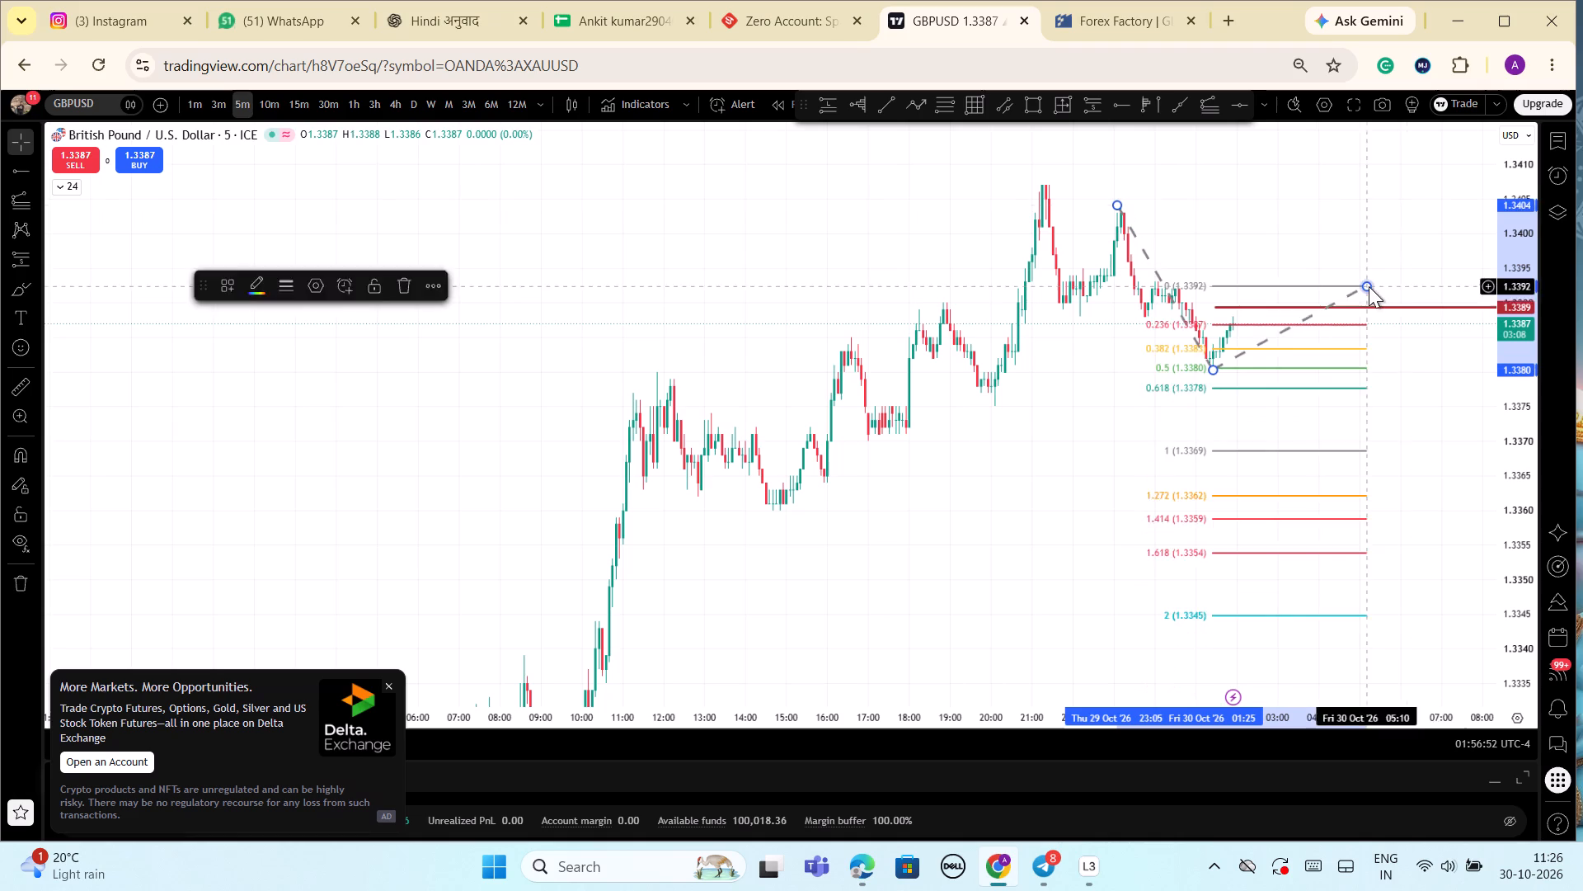
pyautogui.moveTo(1369, 286); pyautogui.dragTo(1406, 205)
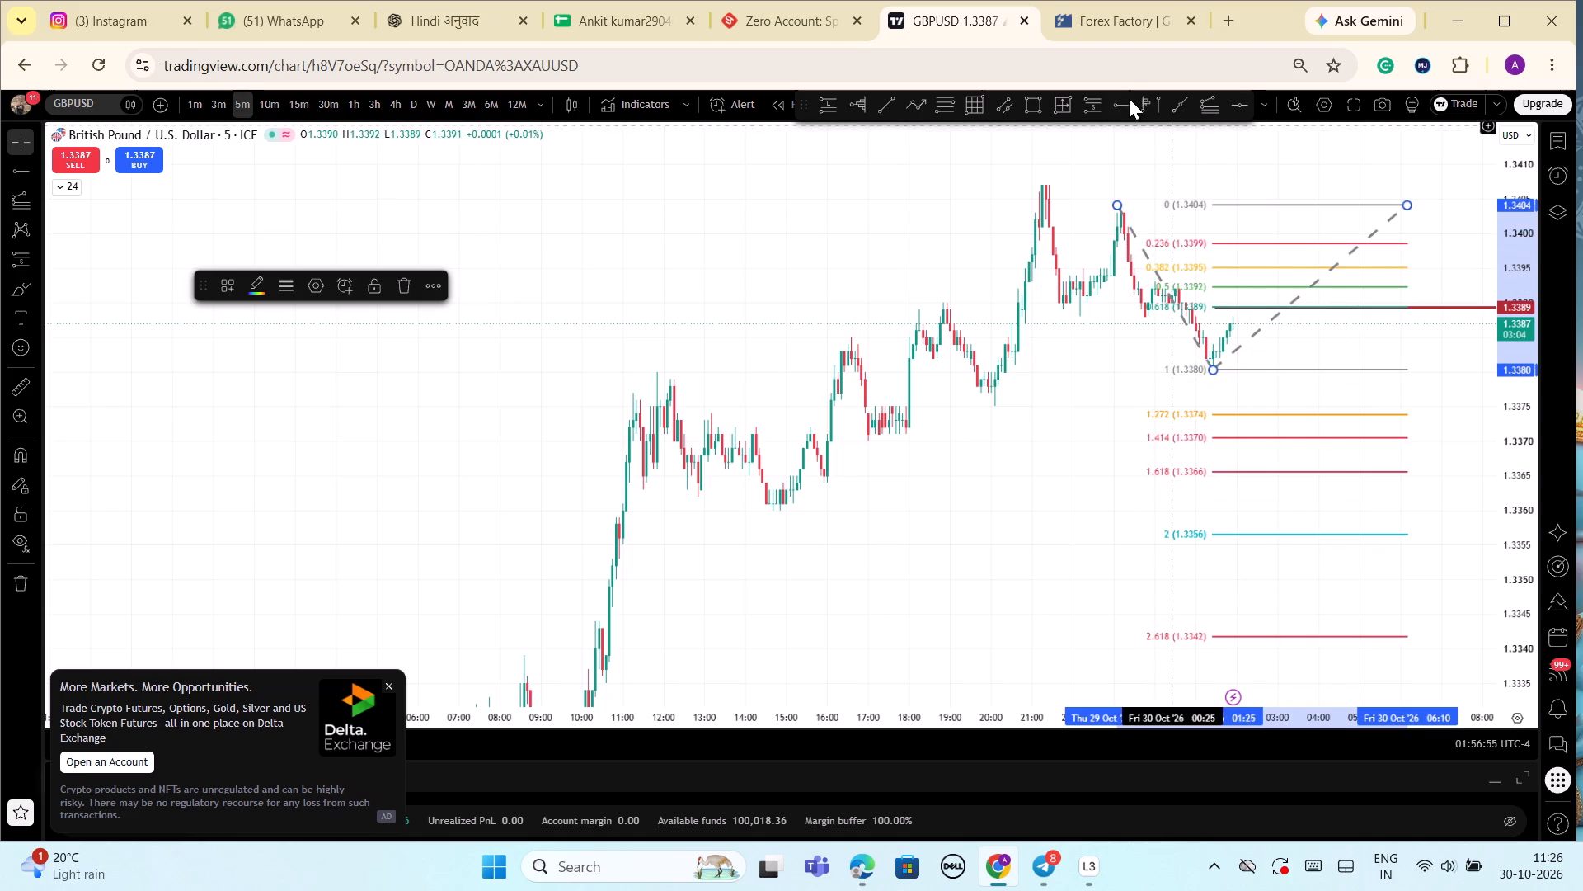
# Draw a second horizontal ray at about 1.3399, on the extension's 0.236 level.
pyautogui.click(1126, 108)
pyautogui.click(1217, 244)
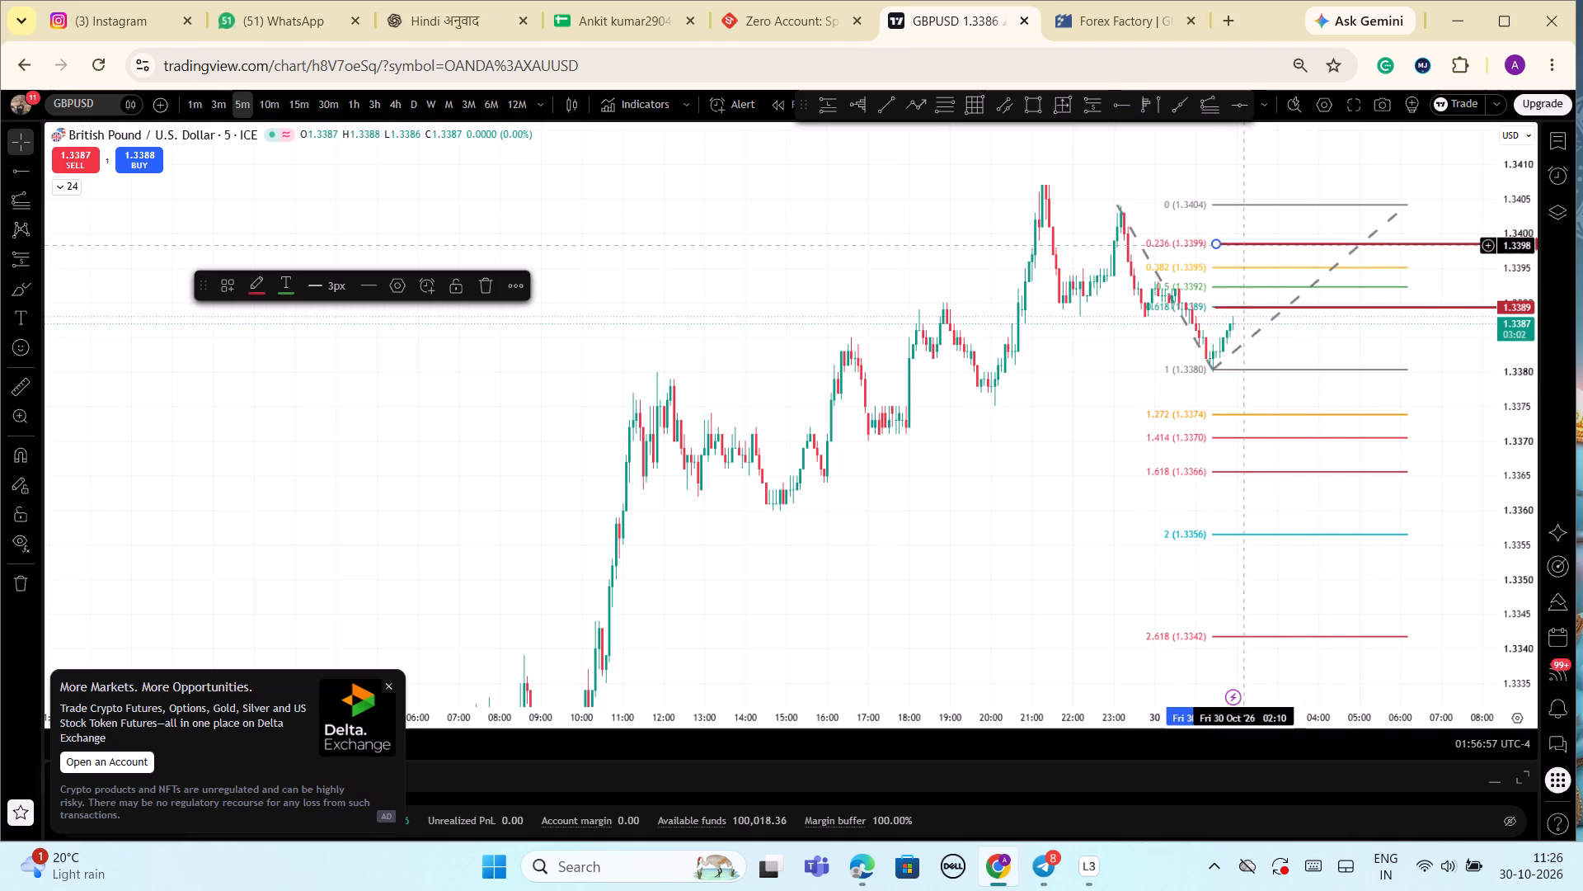
pyautogui.click(1137, 180)
# Delete the Fibonacci extension anchored at the 1.3404 high, keeping both horizontal rays.
pyautogui.click(1406, 208)
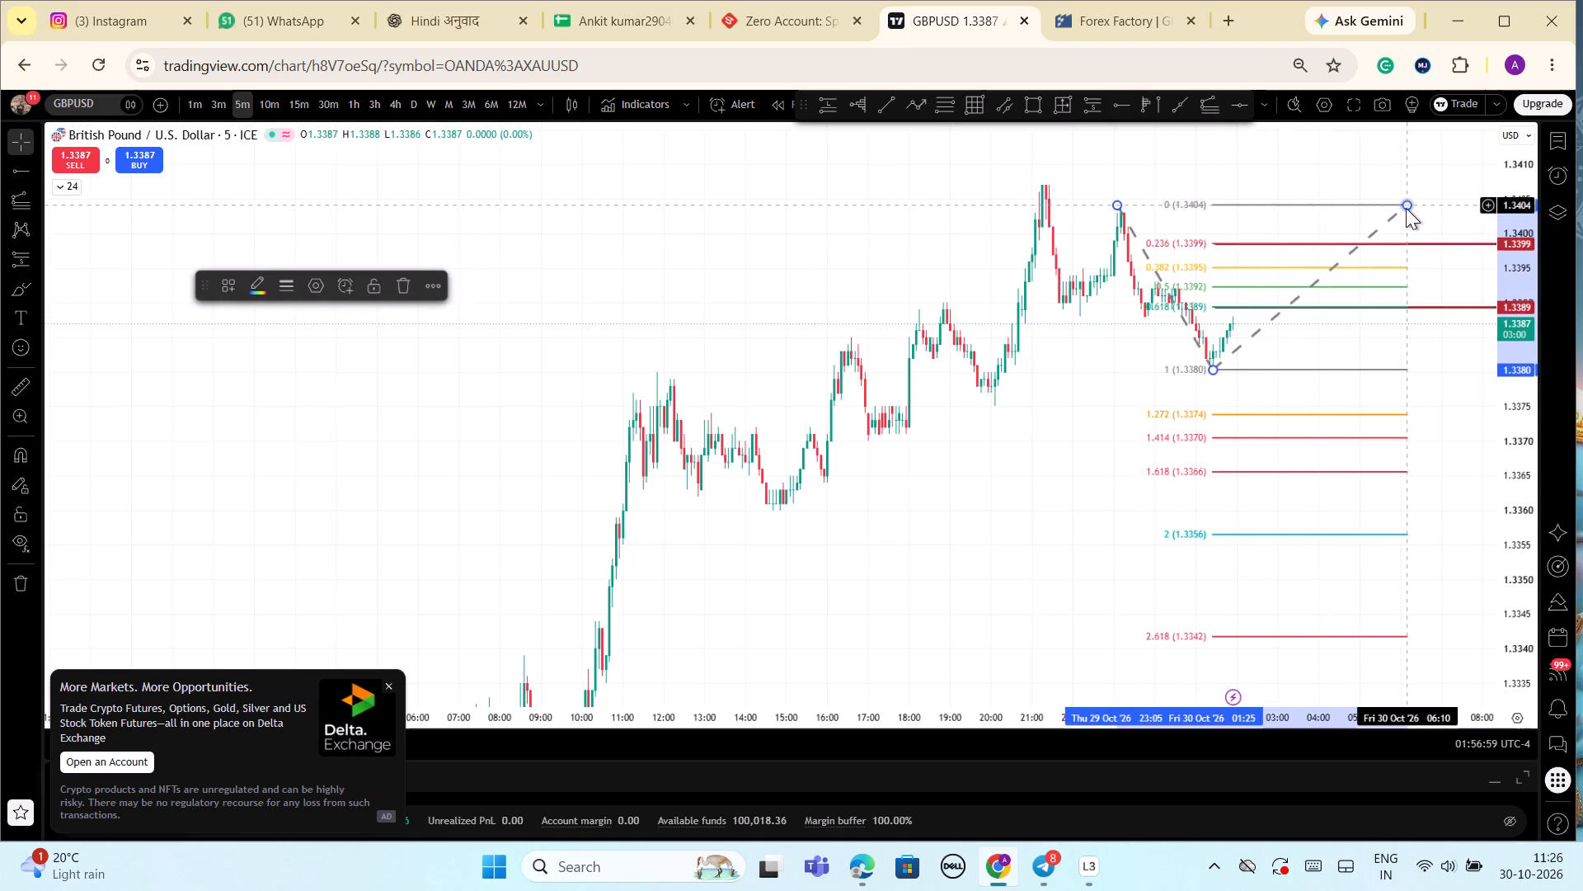
pyautogui.click(400, 287)
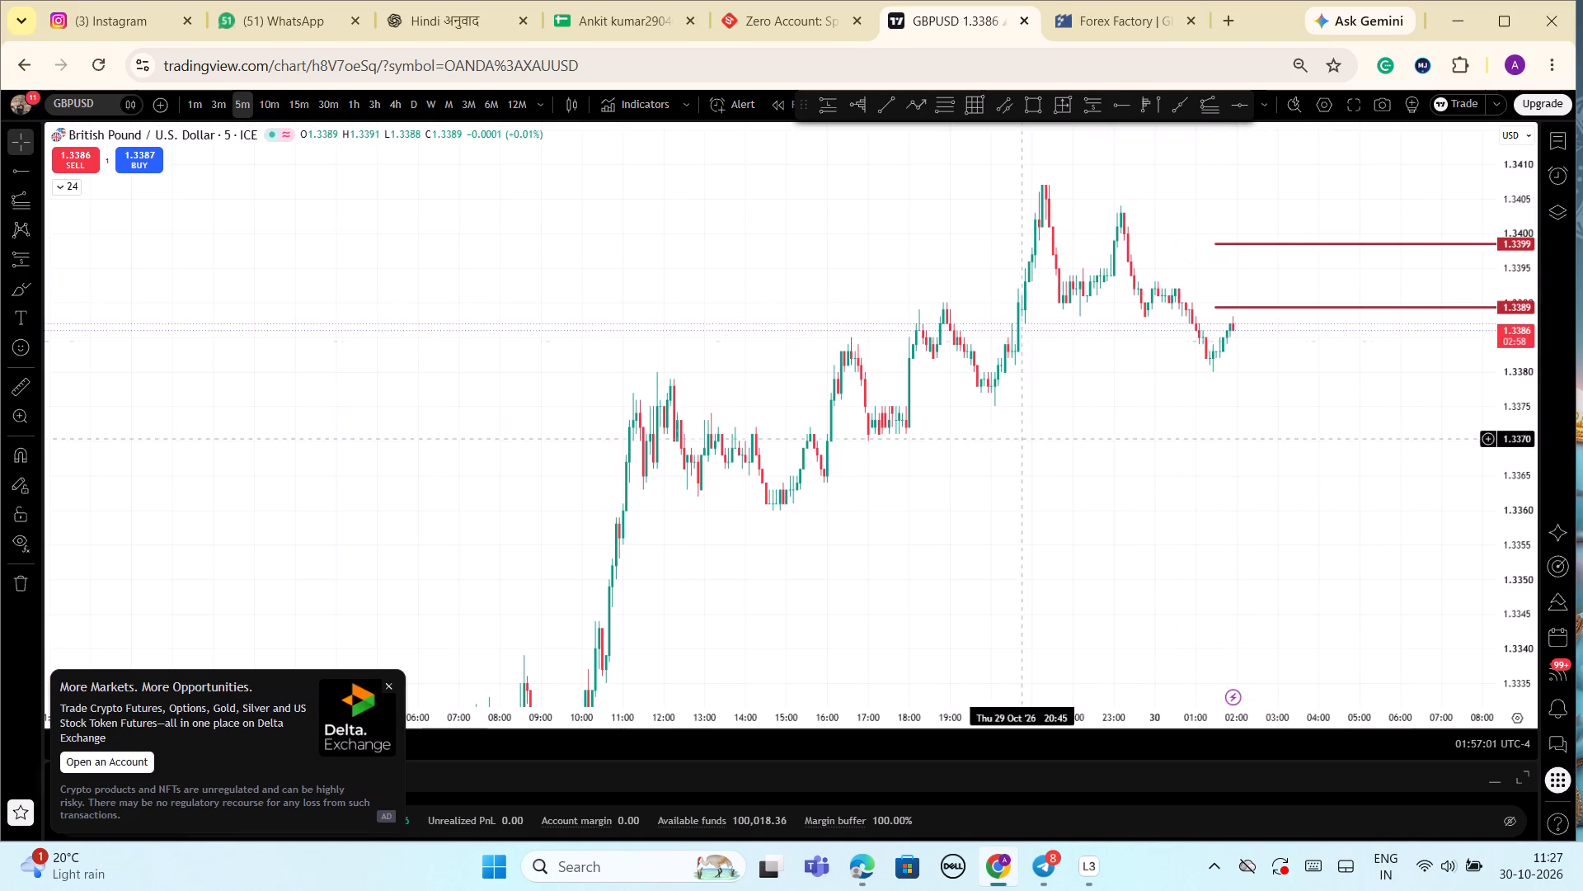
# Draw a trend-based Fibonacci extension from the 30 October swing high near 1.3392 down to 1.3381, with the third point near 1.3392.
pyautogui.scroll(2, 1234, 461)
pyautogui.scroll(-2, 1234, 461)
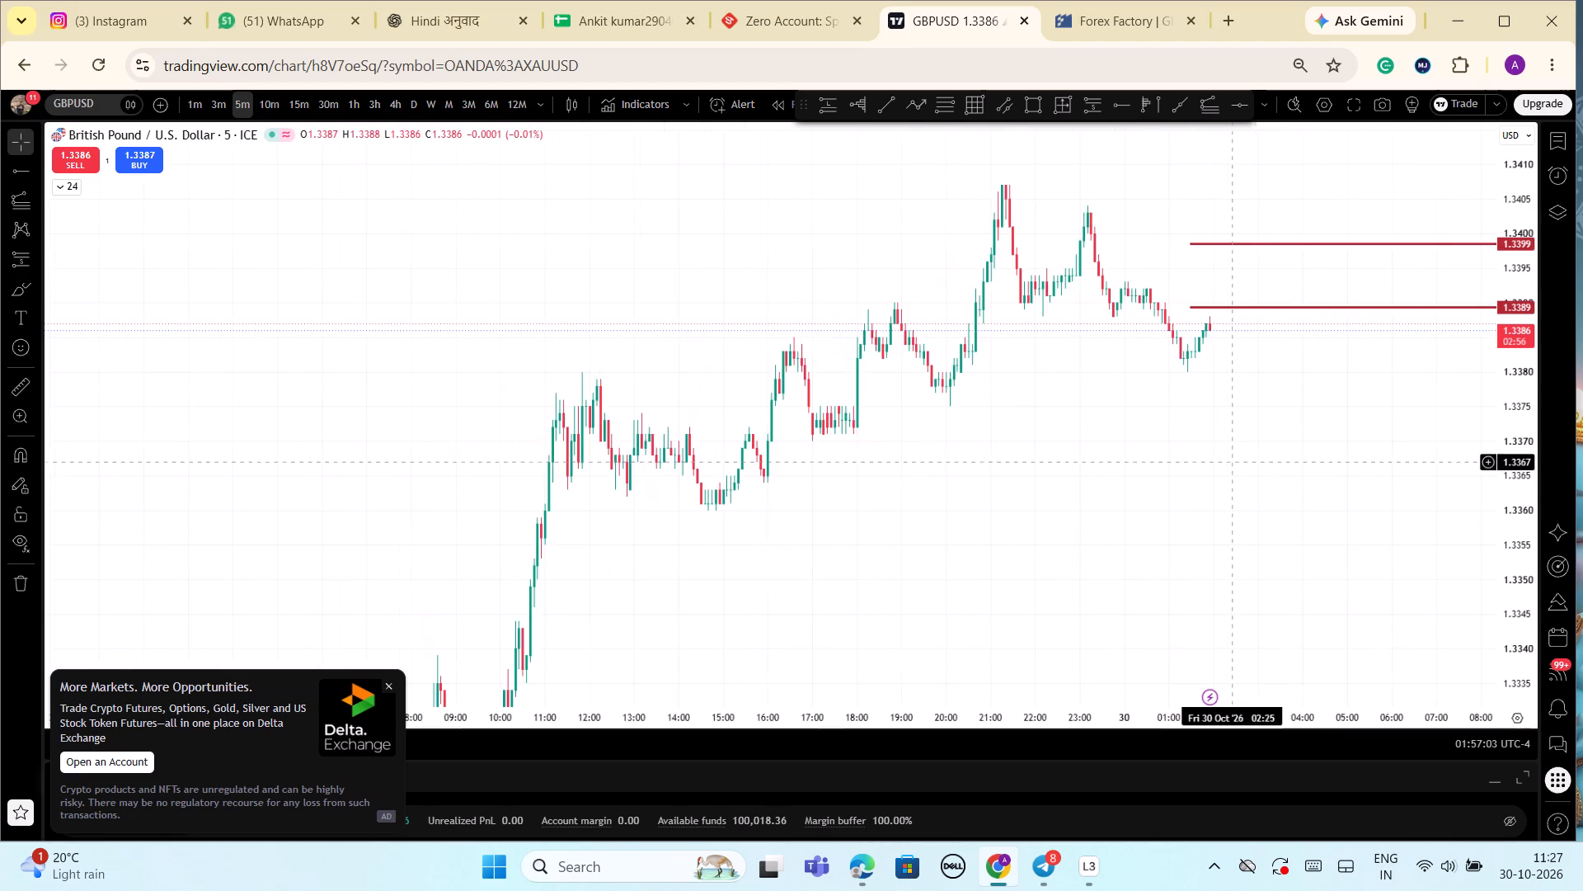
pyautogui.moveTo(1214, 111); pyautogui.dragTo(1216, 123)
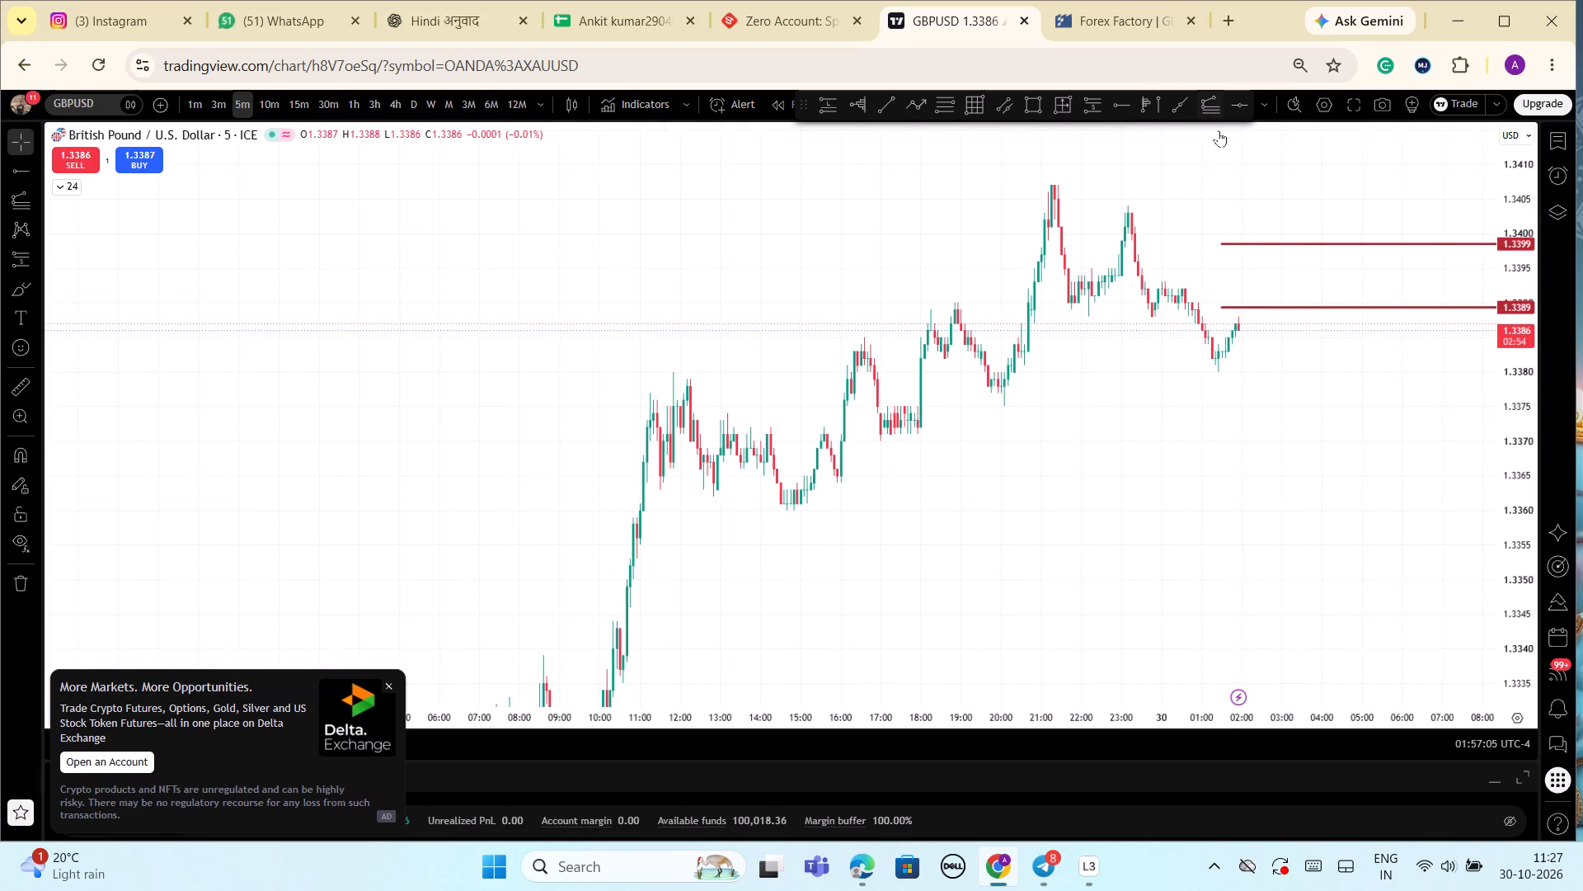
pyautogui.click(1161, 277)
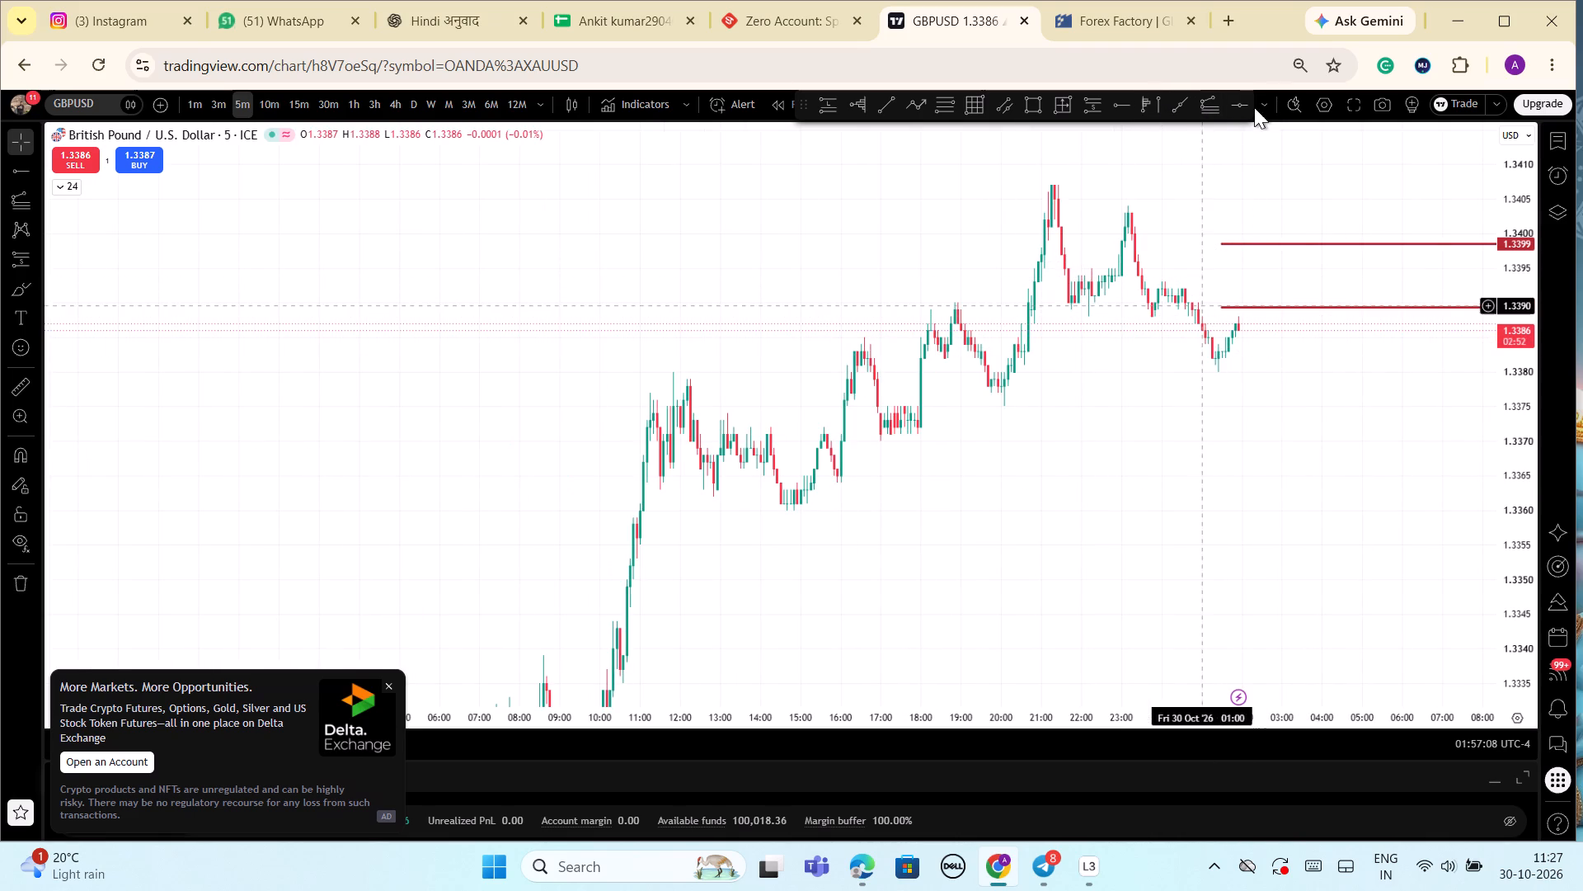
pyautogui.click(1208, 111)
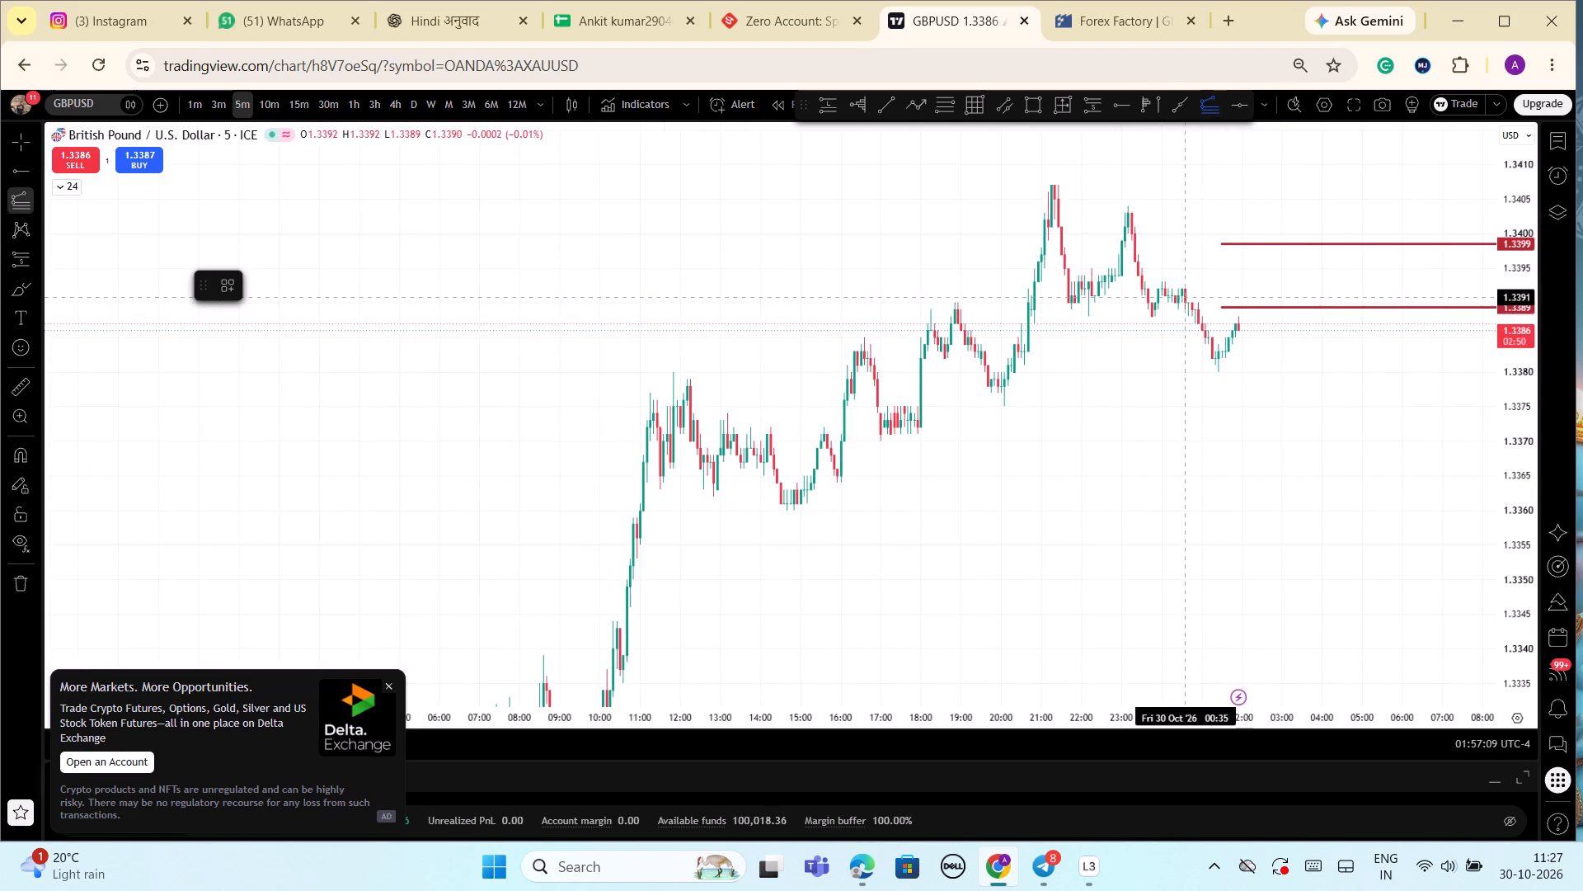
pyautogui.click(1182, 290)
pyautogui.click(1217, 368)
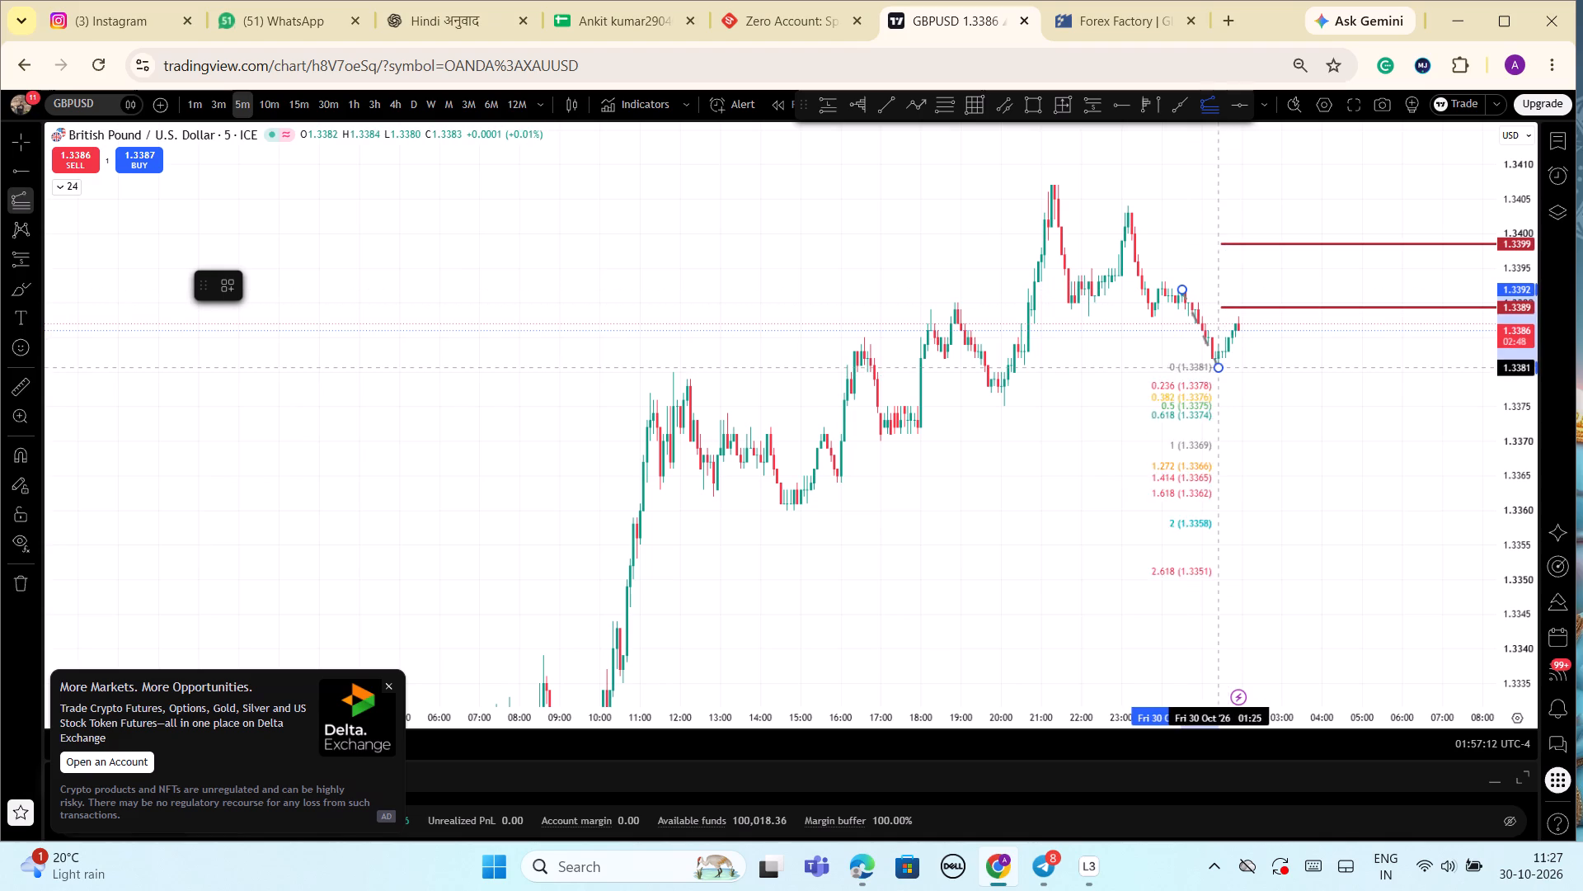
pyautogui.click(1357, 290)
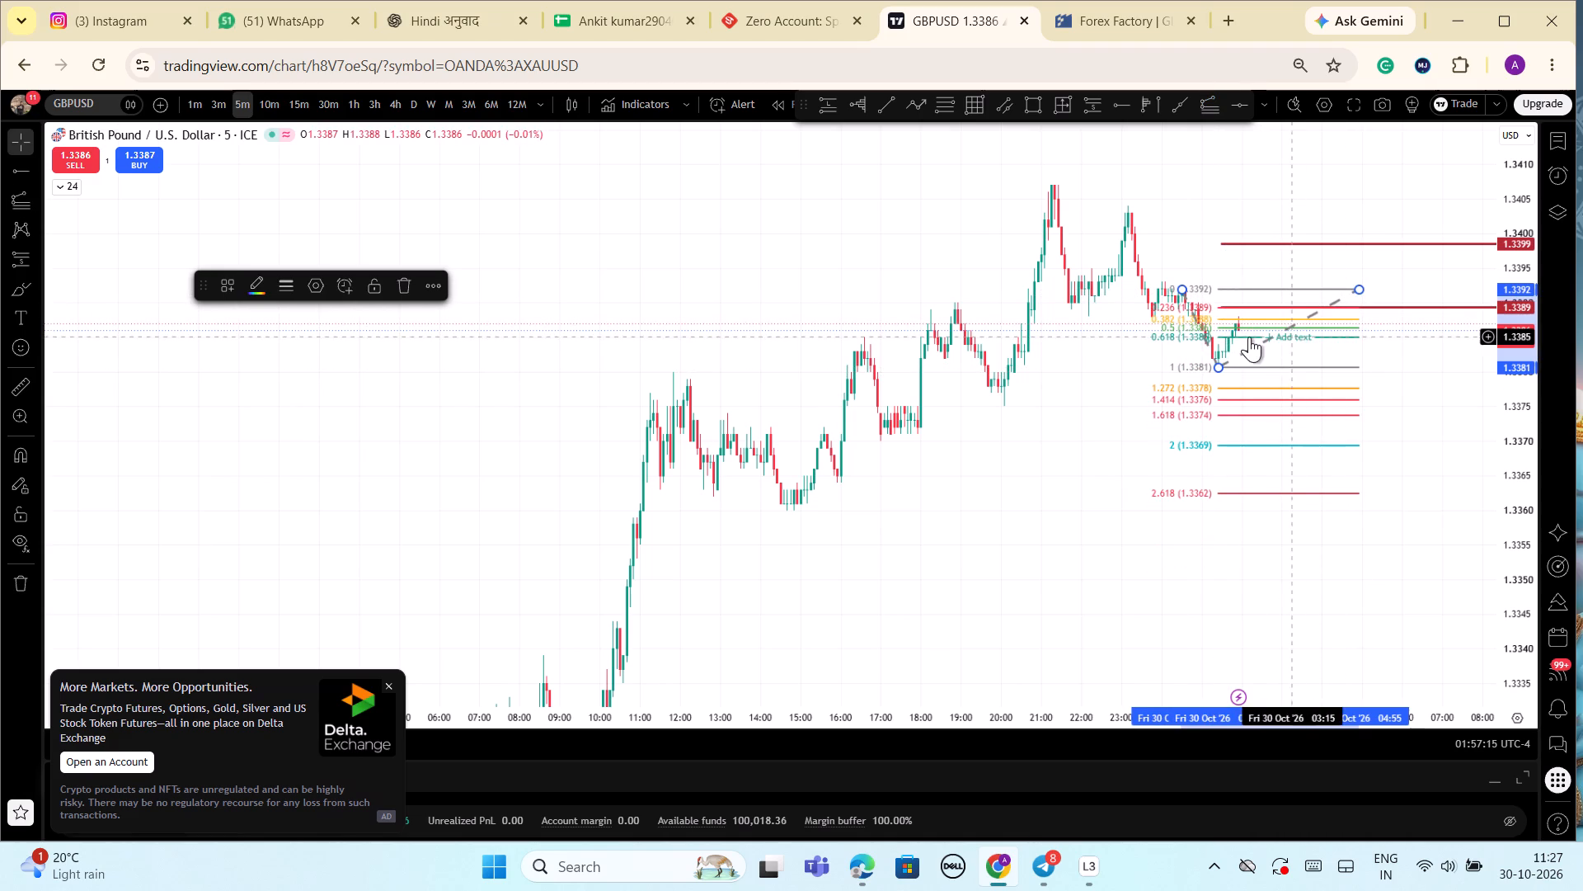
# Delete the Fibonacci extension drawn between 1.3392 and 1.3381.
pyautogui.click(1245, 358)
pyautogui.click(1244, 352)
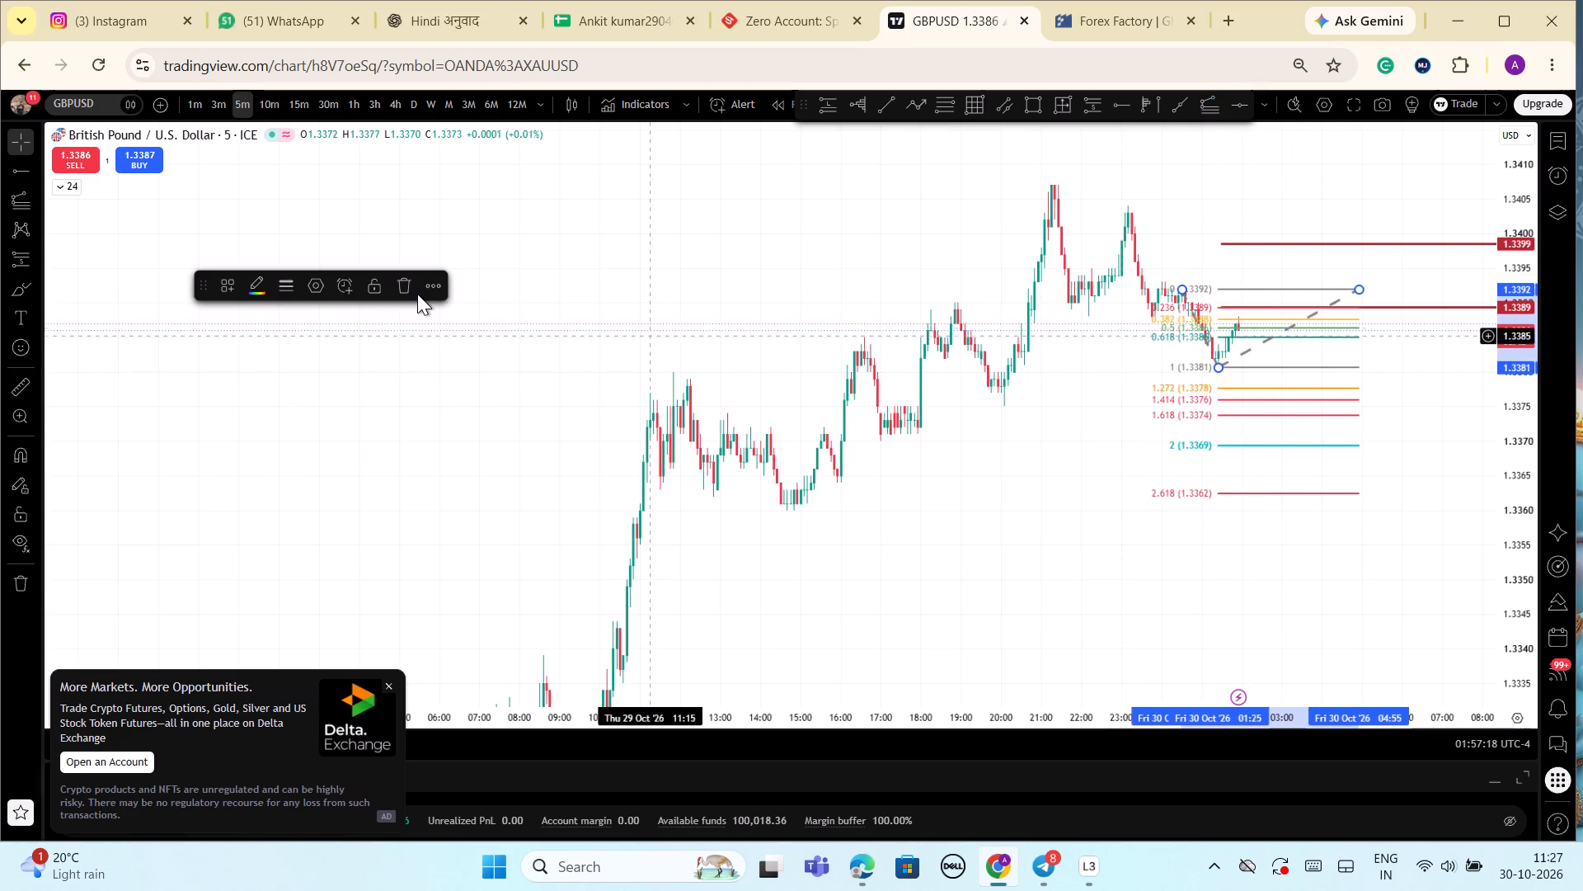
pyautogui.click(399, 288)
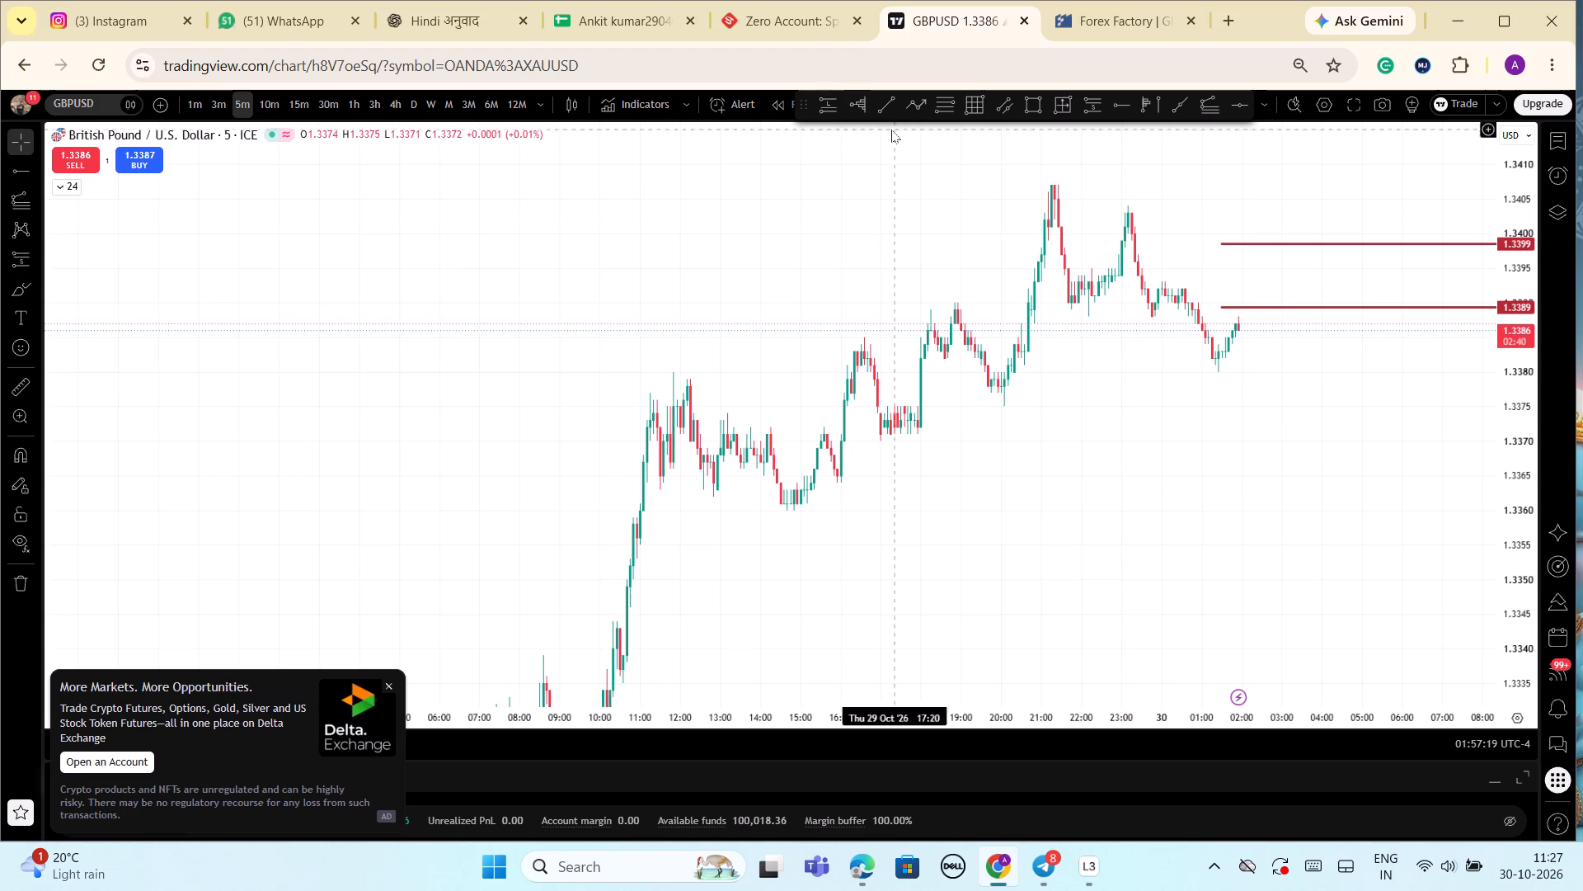
# Place a short position on the latest candle with entry at about 1.3386 and move its target to about 1.3368.
pyautogui.click(1098, 100)
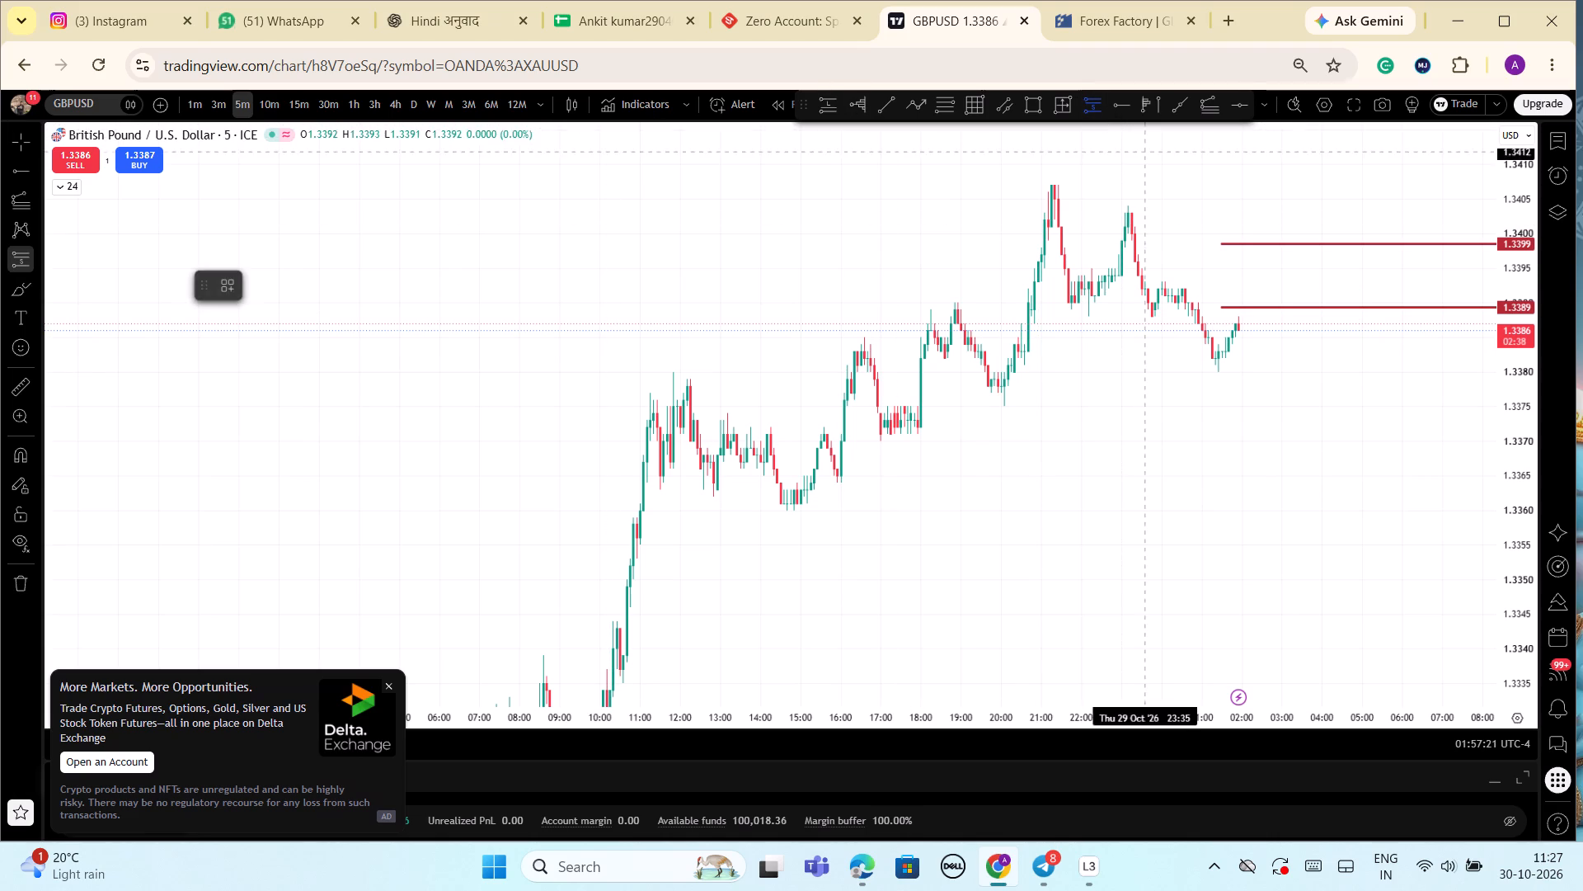
pyautogui.click(1239, 328)
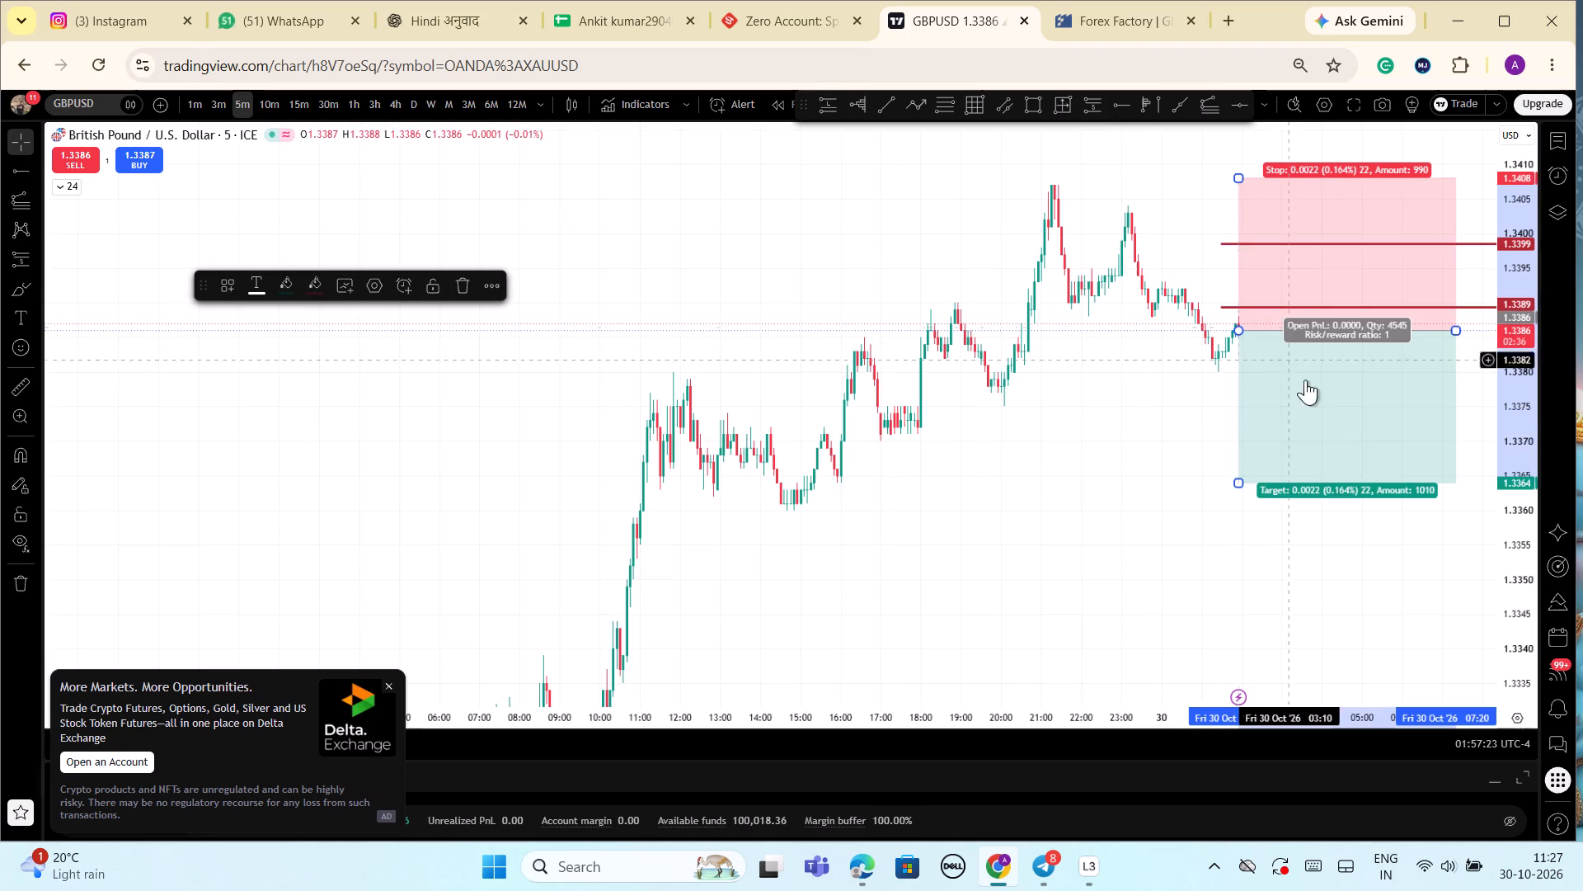
pyautogui.moveTo(1238, 478); pyautogui.dragTo(1238, 468)
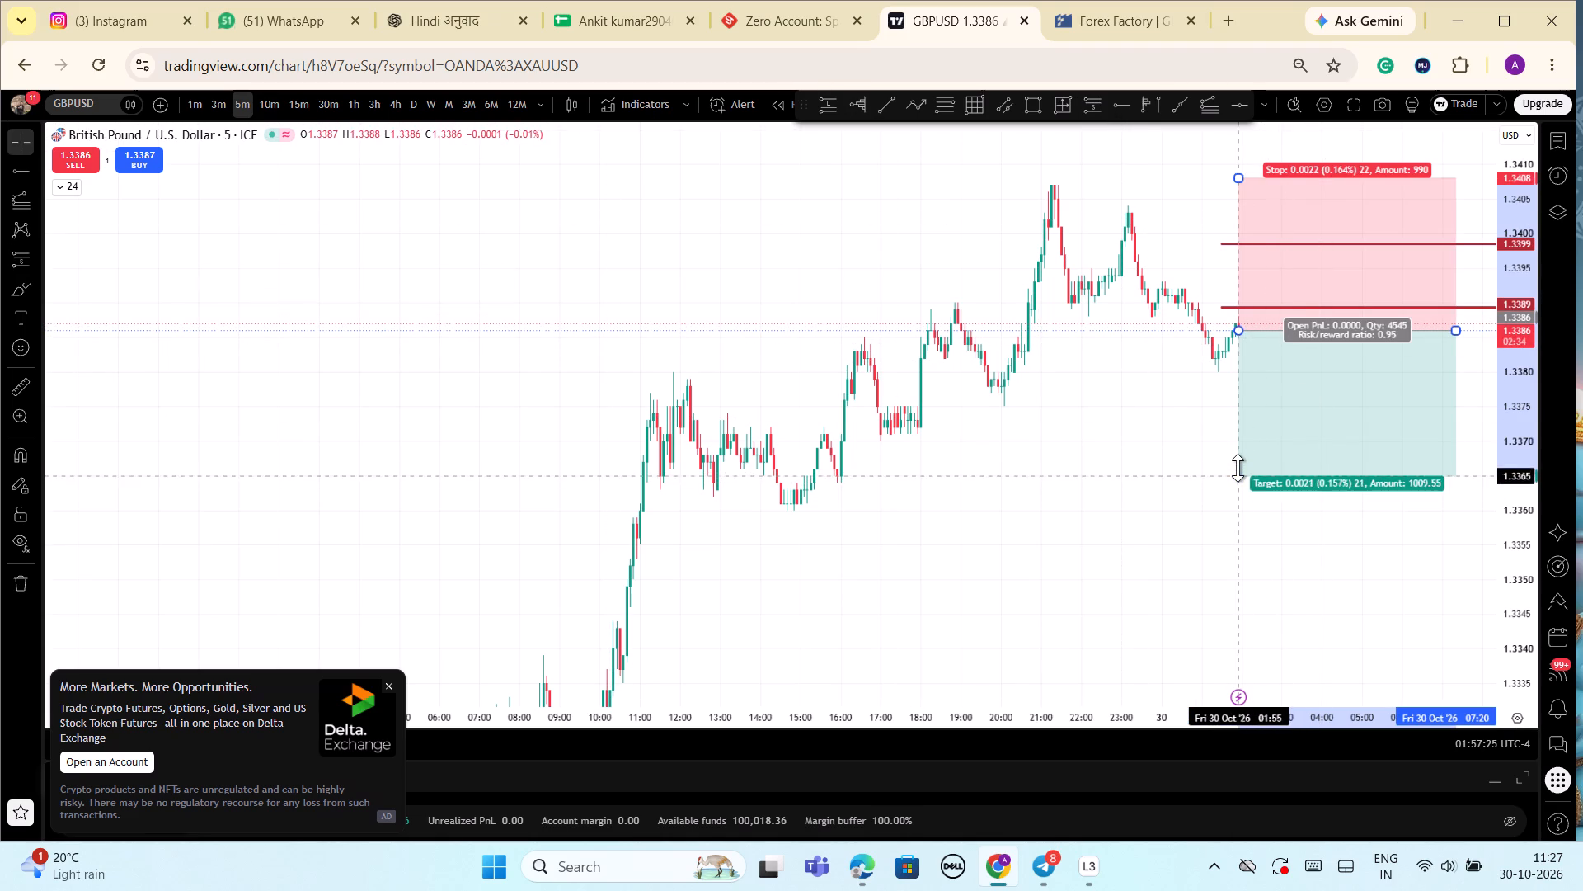
pyautogui.moveTo(1238, 468); pyautogui.dragTo(1273, 394)
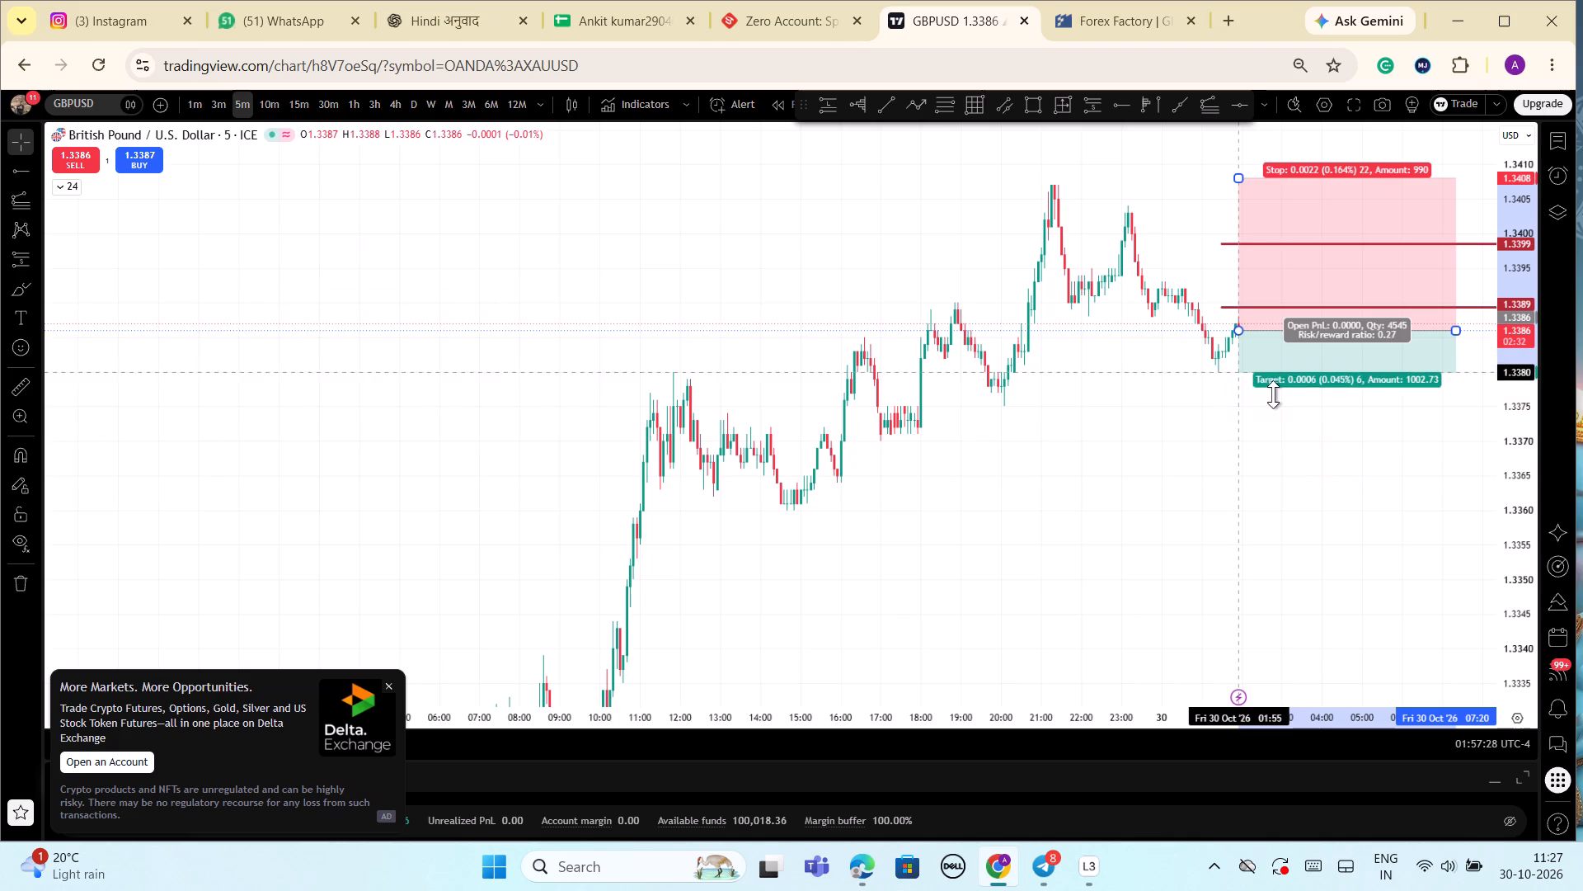
pyautogui.moveTo(1273, 394); pyautogui.dragTo(1271, 439)
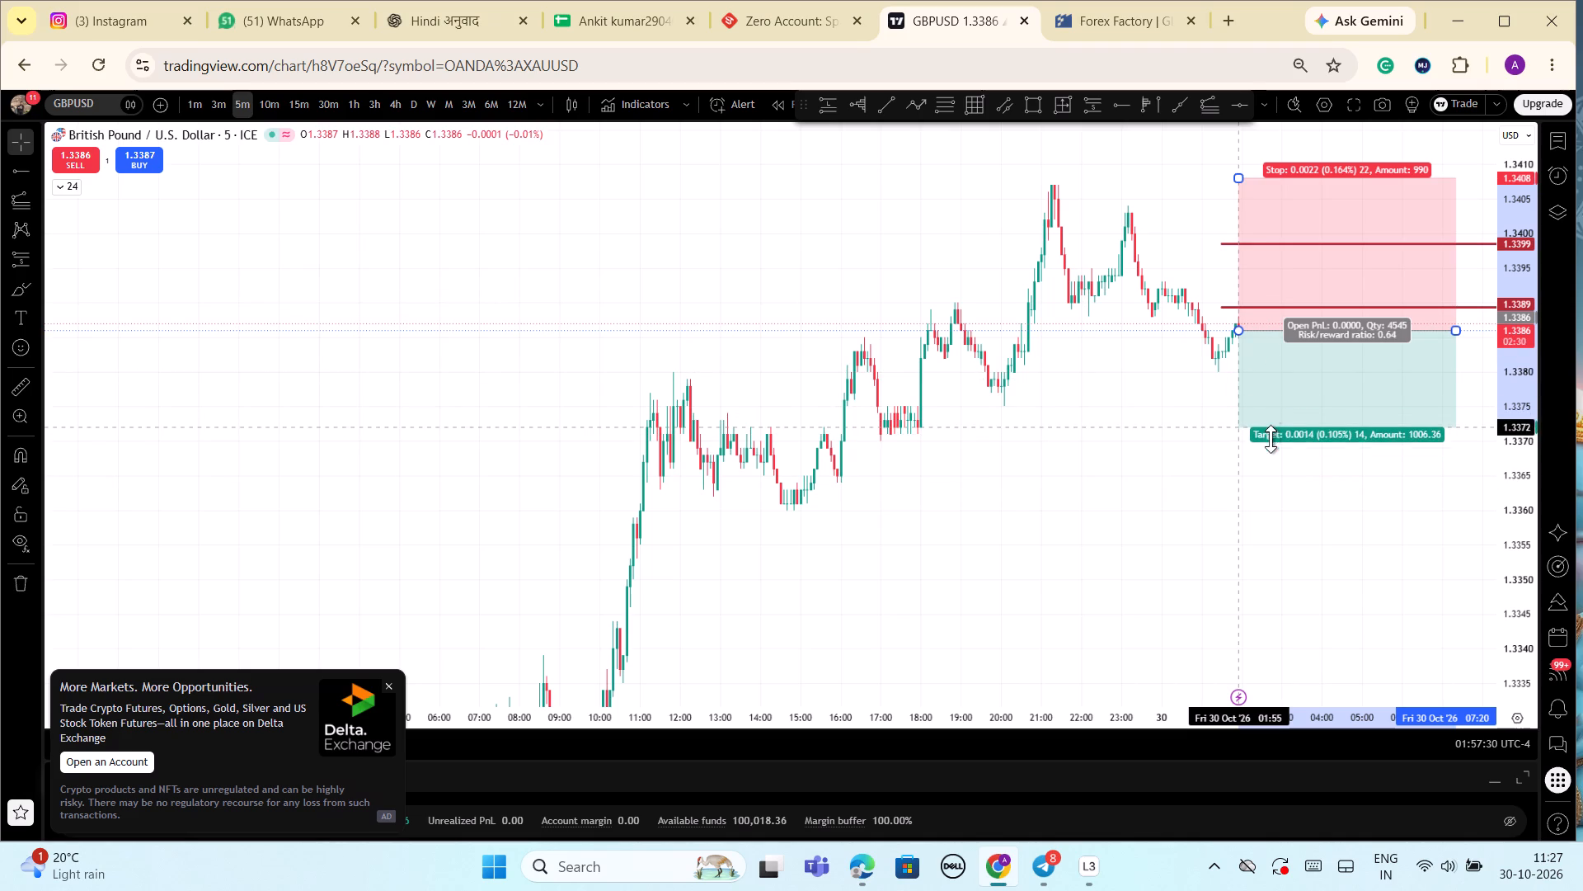
pyautogui.moveTo(1271, 439); pyautogui.dragTo(1264, 464)
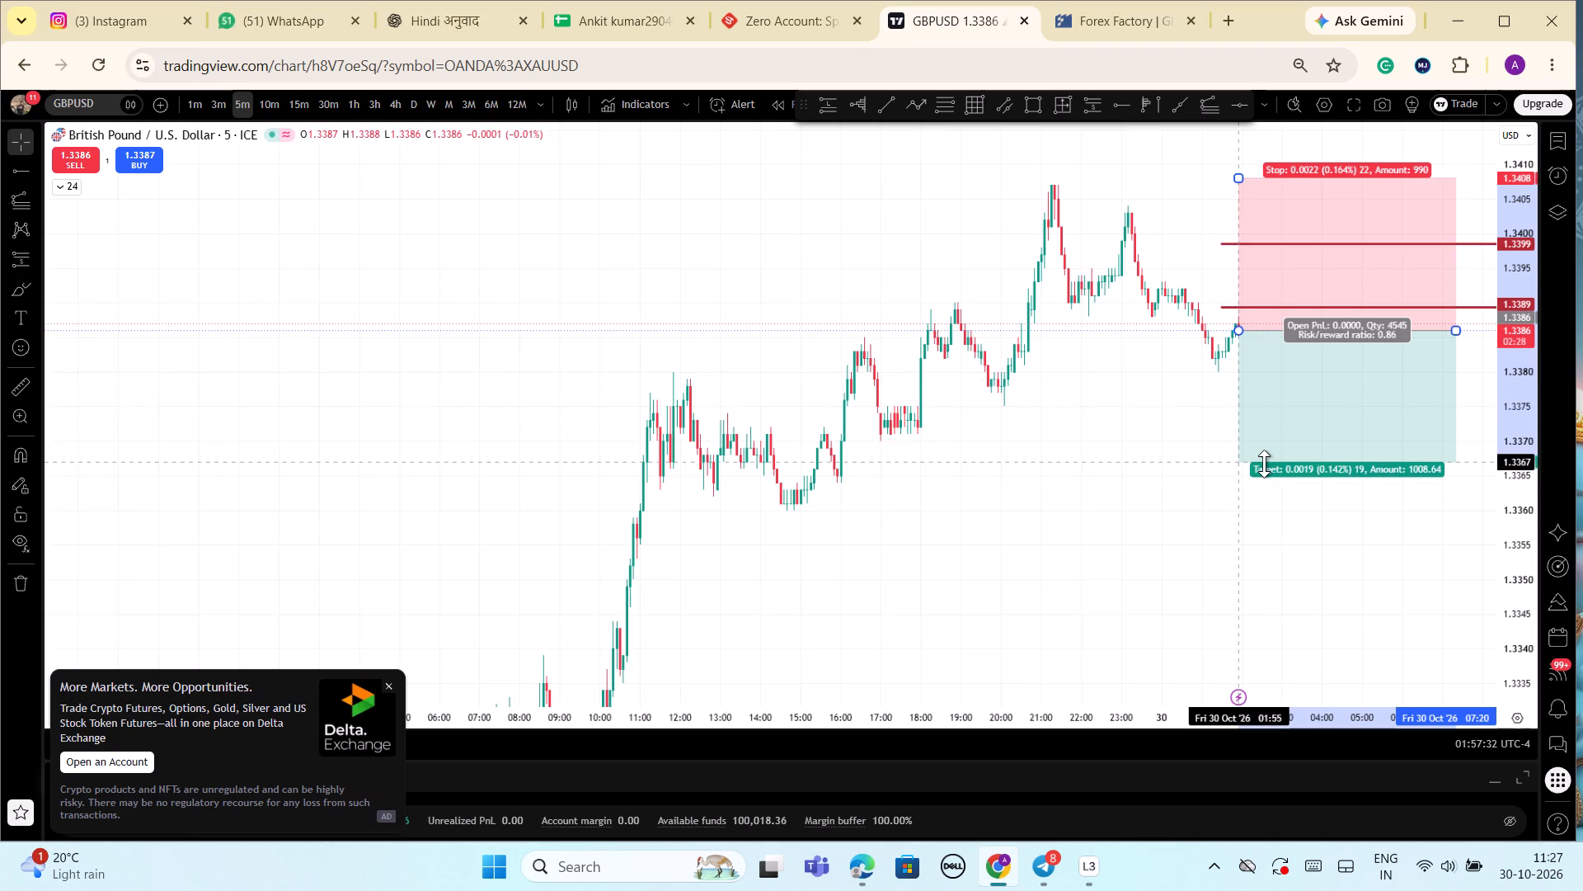
pyautogui.moveTo(1264, 464); pyautogui.dragTo(1265, 455)
pyautogui.click(1115, 470)
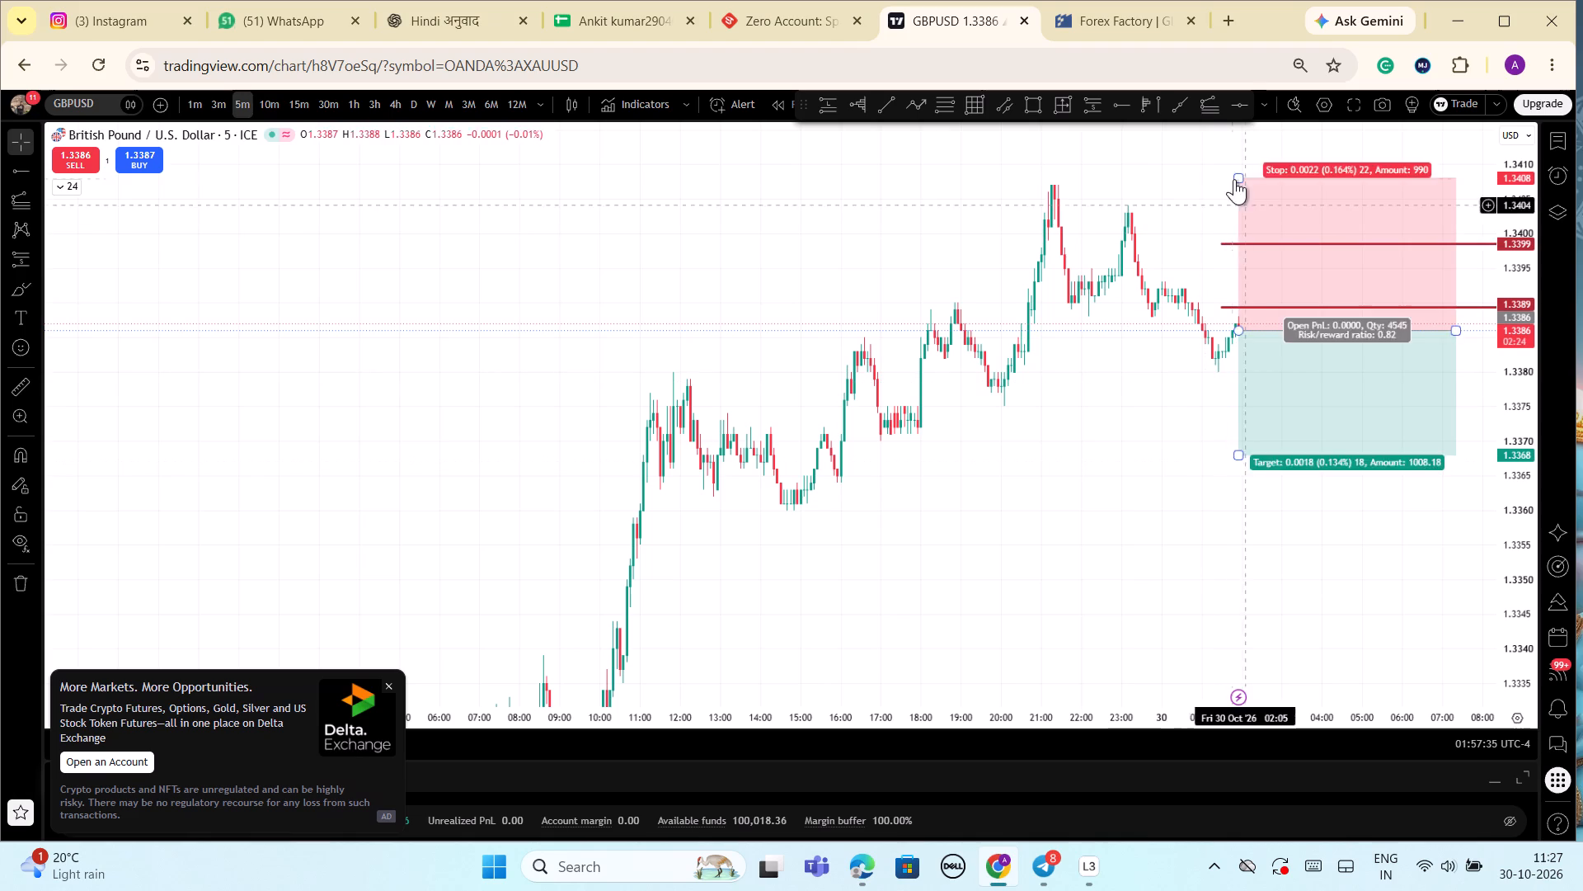
# Tighten the short position's stop to about 1.3390, just above the lower horizontal ray.
pyautogui.moveTo(1237, 180); pyautogui.dragTo(1228, 296)
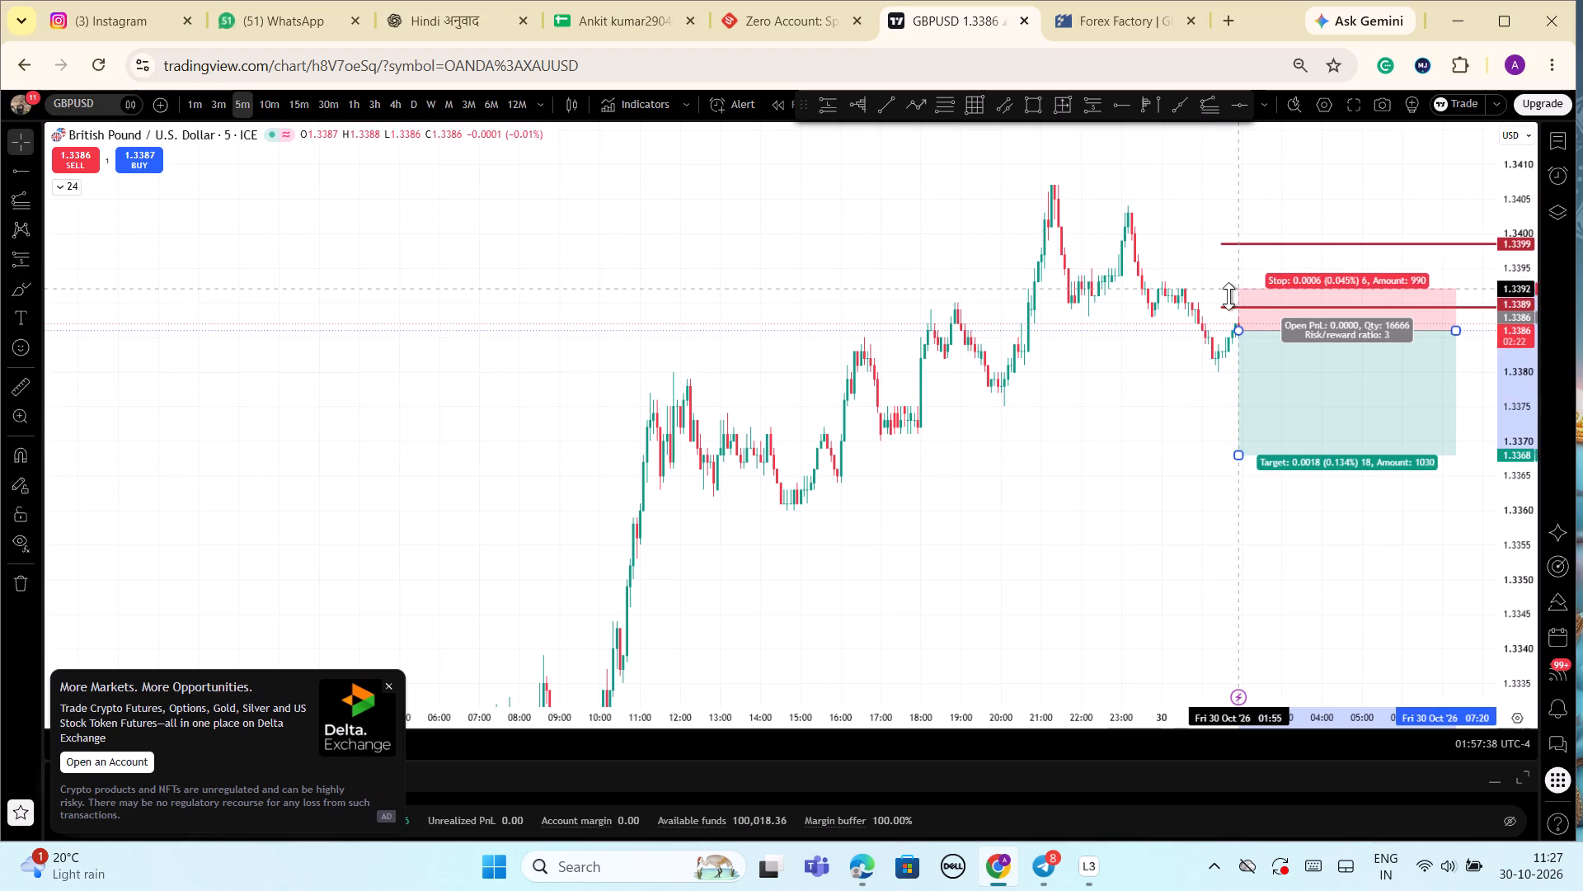
pyautogui.moveTo(1228, 296); pyautogui.dragTo(1230, 300)
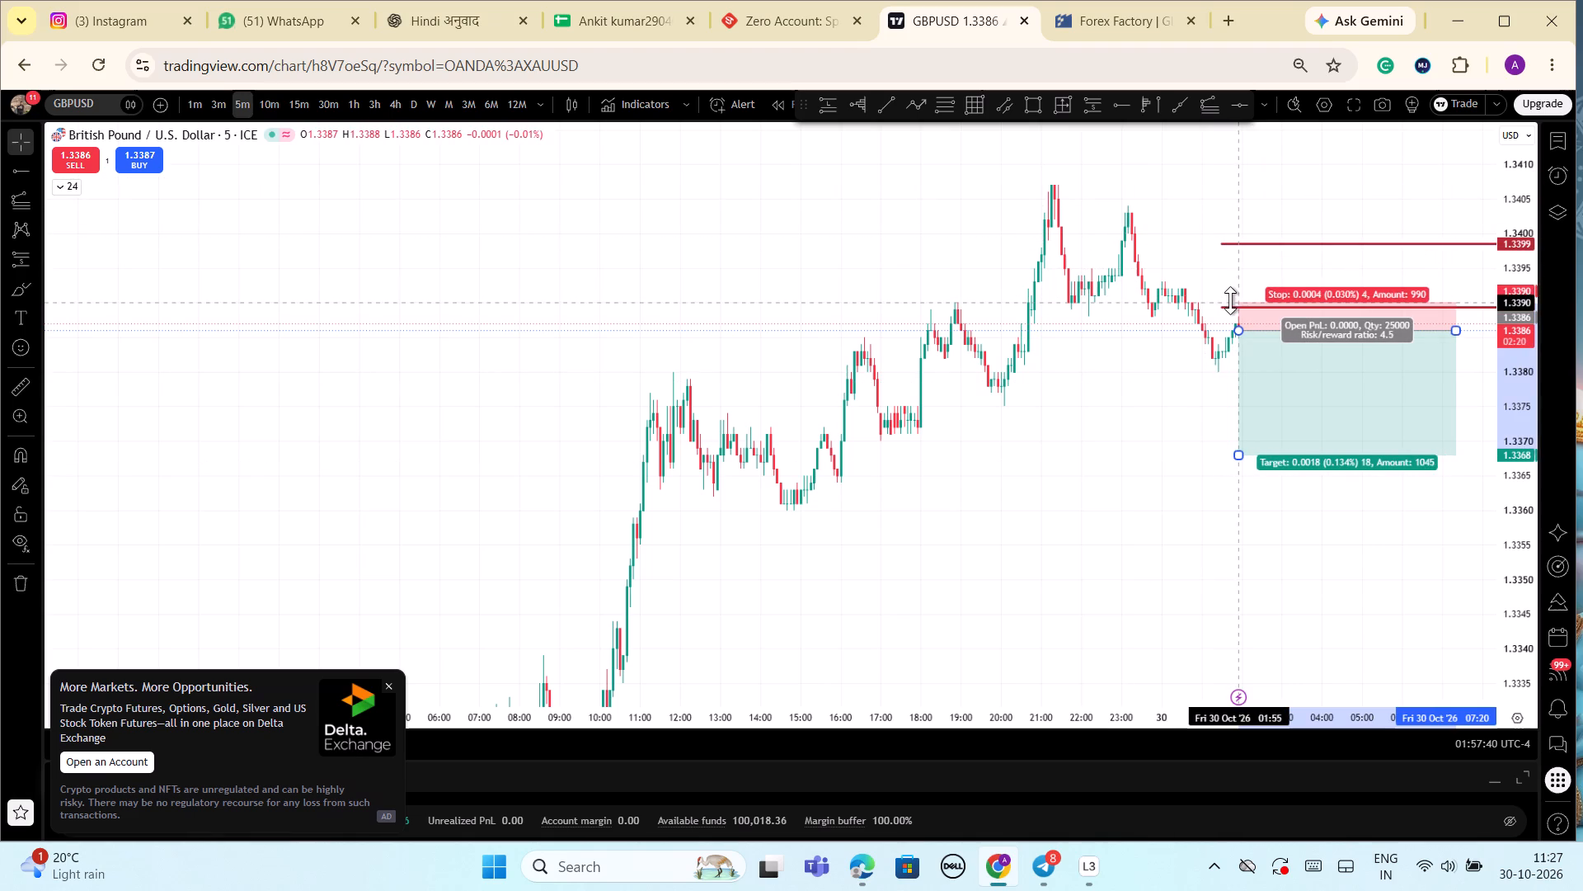
pyautogui.moveTo(1230, 300); pyautogui.dragTo(1229, 300)
pyautogui.click(1186, 264)
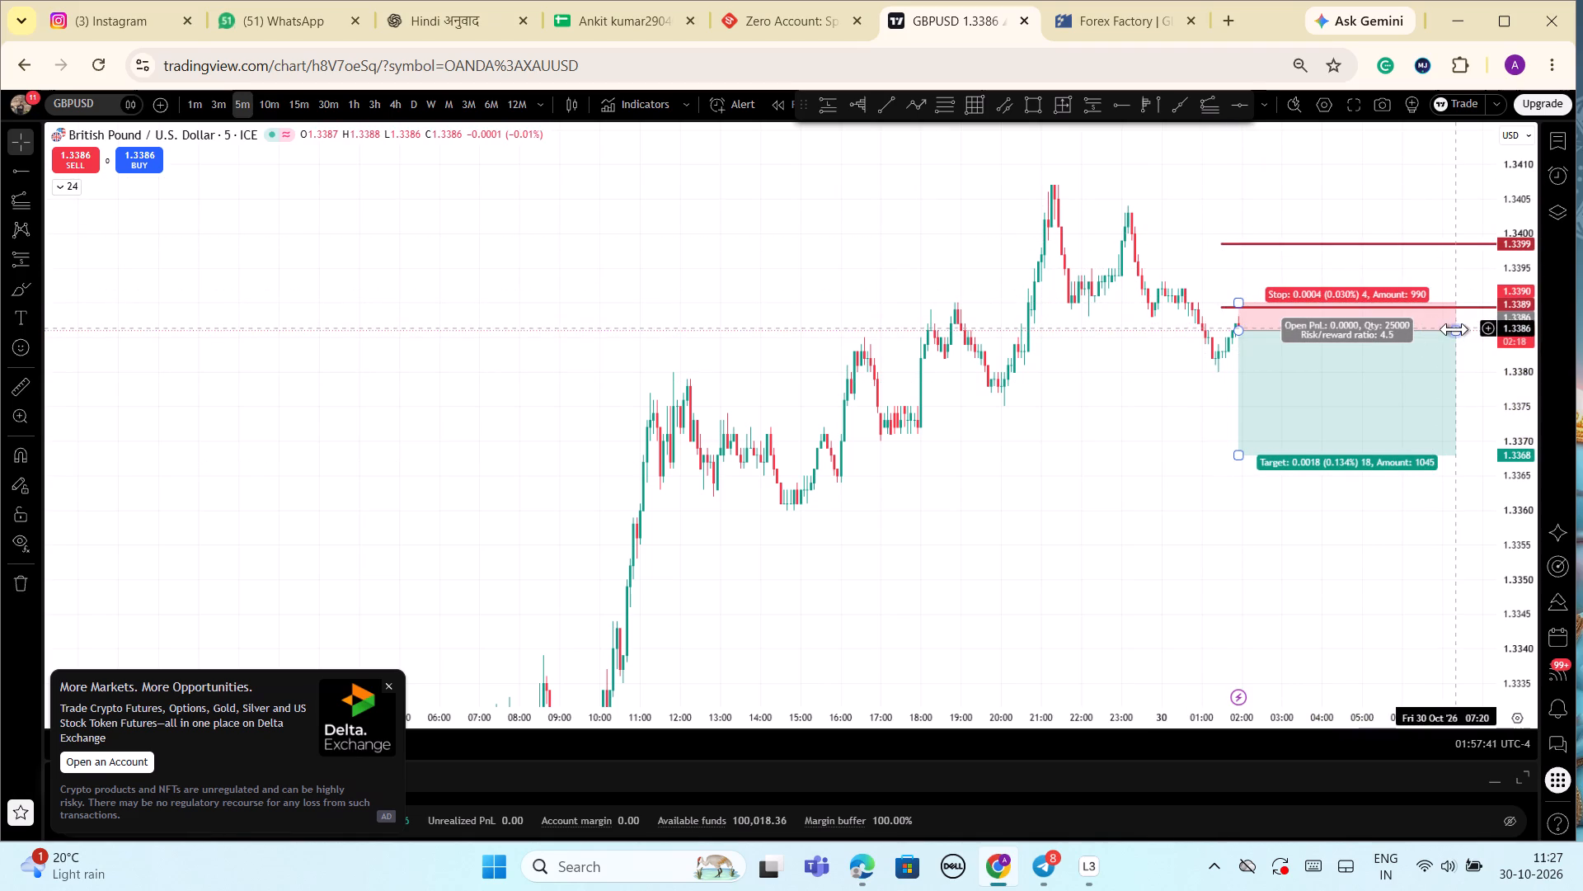
# Shorten the short position's time span so it ends at about 04:25 on 30 October.
pyautogui.moveTo(1454, 329); pyautogui.dragTo(1340, 323)
# Switch the GBPUSD chart to the 1-minute timeframe and examine the candles around the short entry.
pyautogui.scroll(3, 1130, 399)
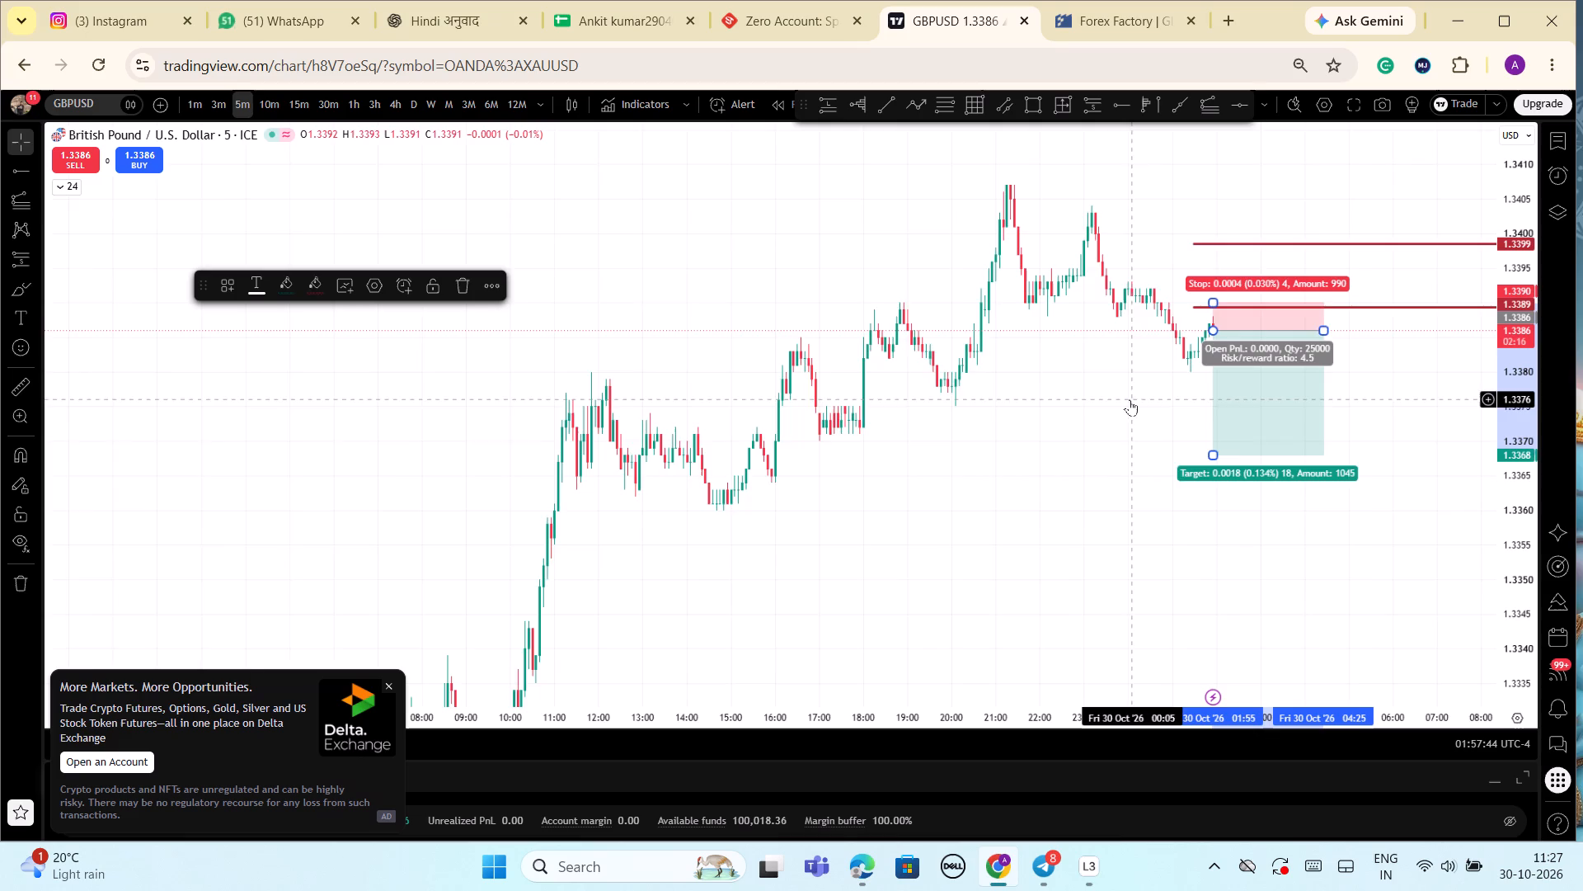
pyautogui.moveTo(1521, 582); pyautogui.dragTo(1479, 392)
pyautogui.scroll(7, 1306, 394)
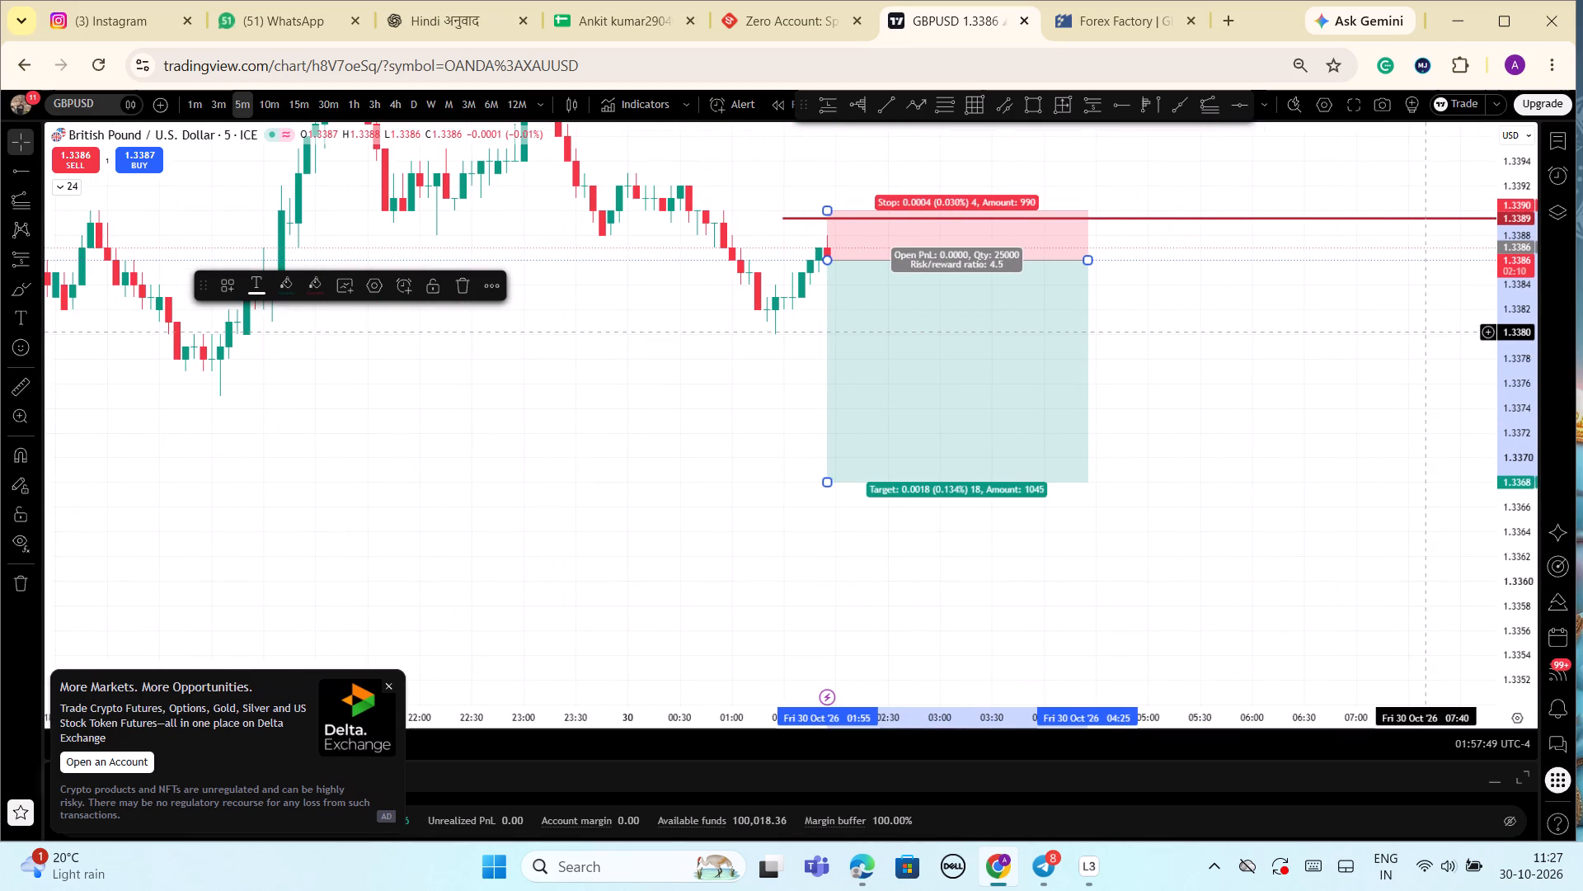
pyautogui.click(190, 99)
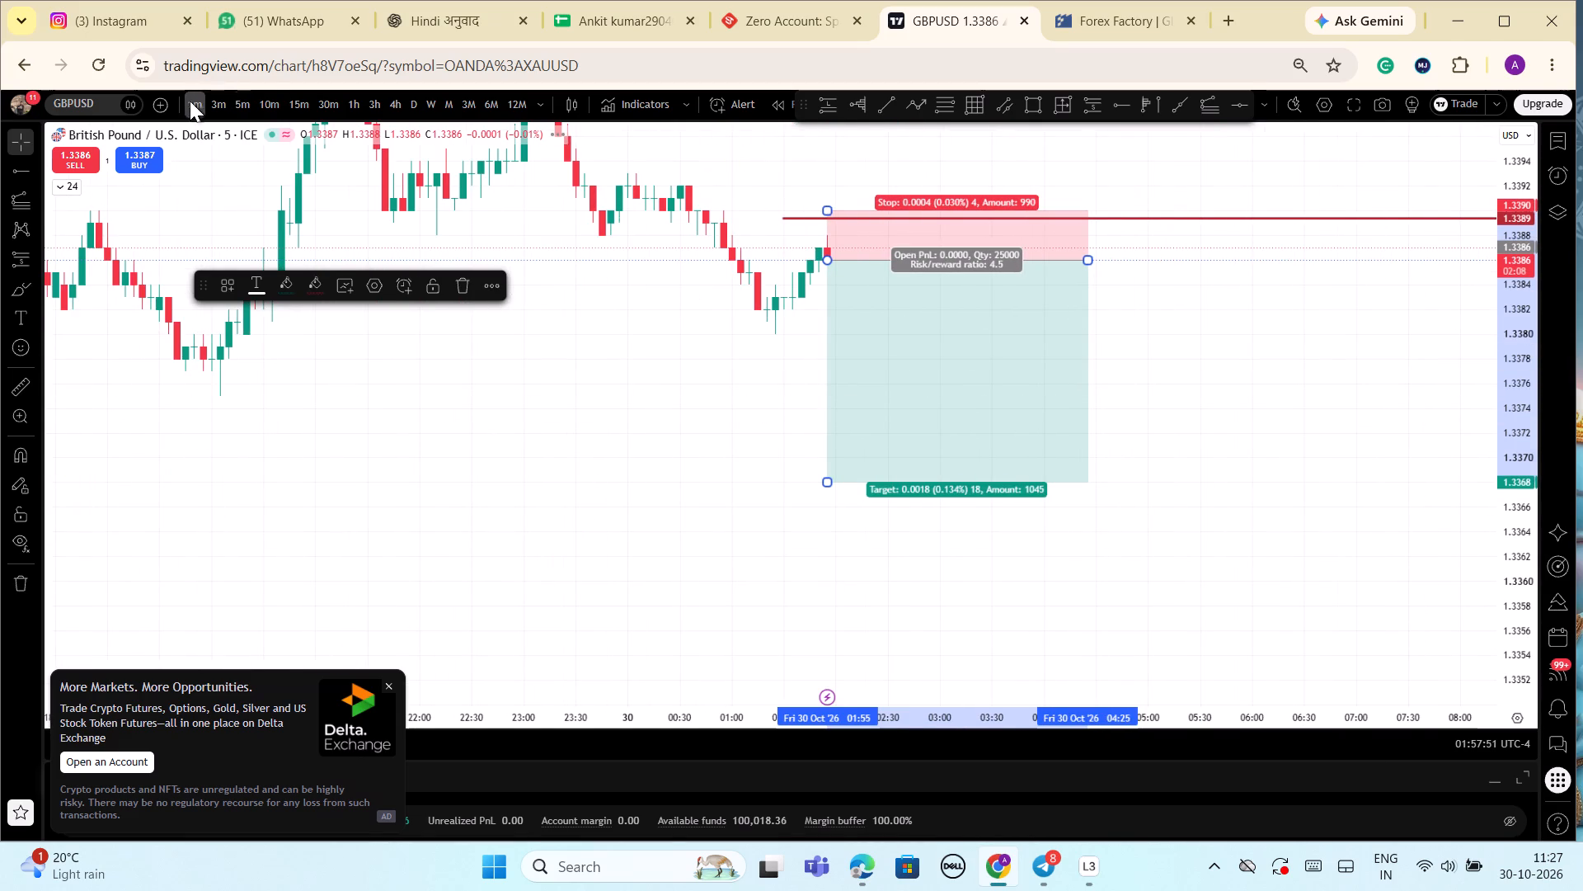
pyautogui.scroll(-3, 1228, 547)
pyautogui.scroll(-4, 1315, 517)
pyautogui.scroll(5, 1354, 563)
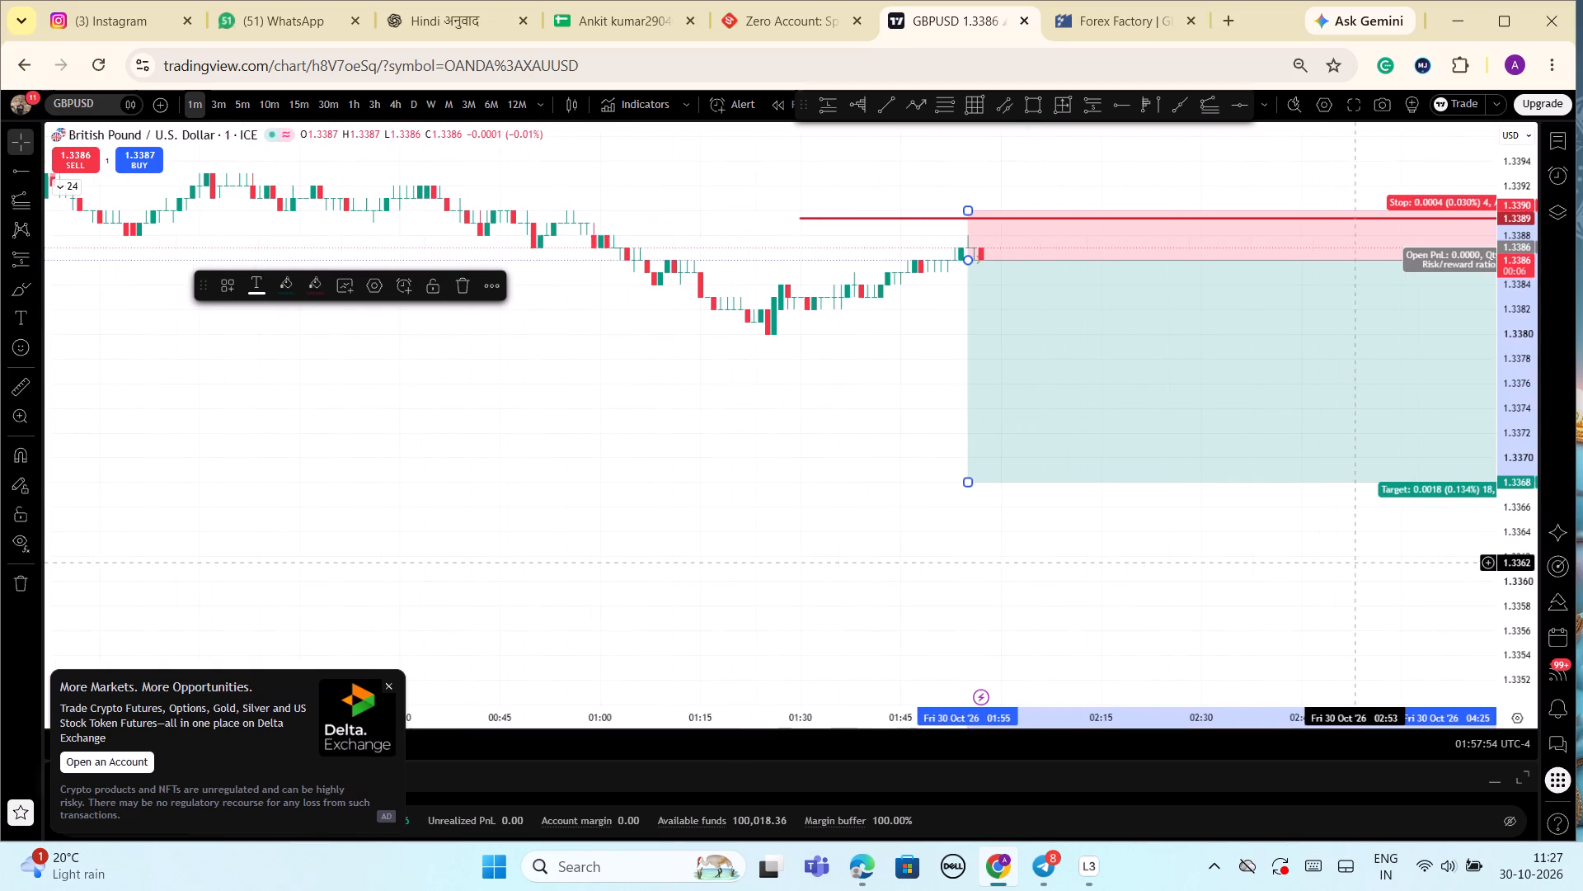
# Browse the popular instruments in the symbol search and filter them to Forex.
pyautogui.click(92, 103)
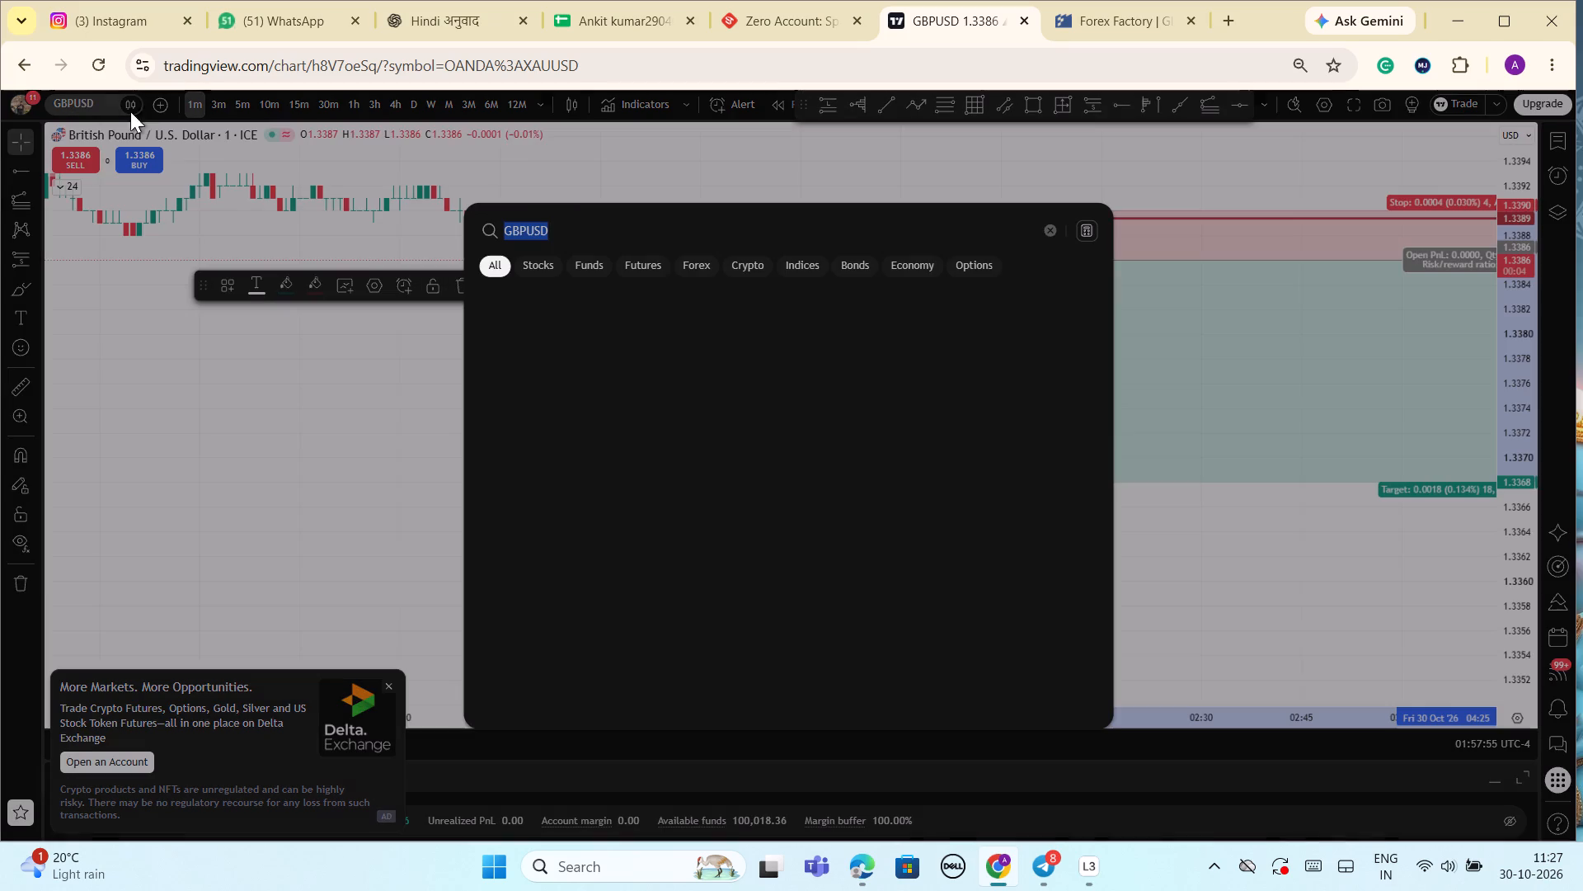
pyautogui.click(1045, 228)
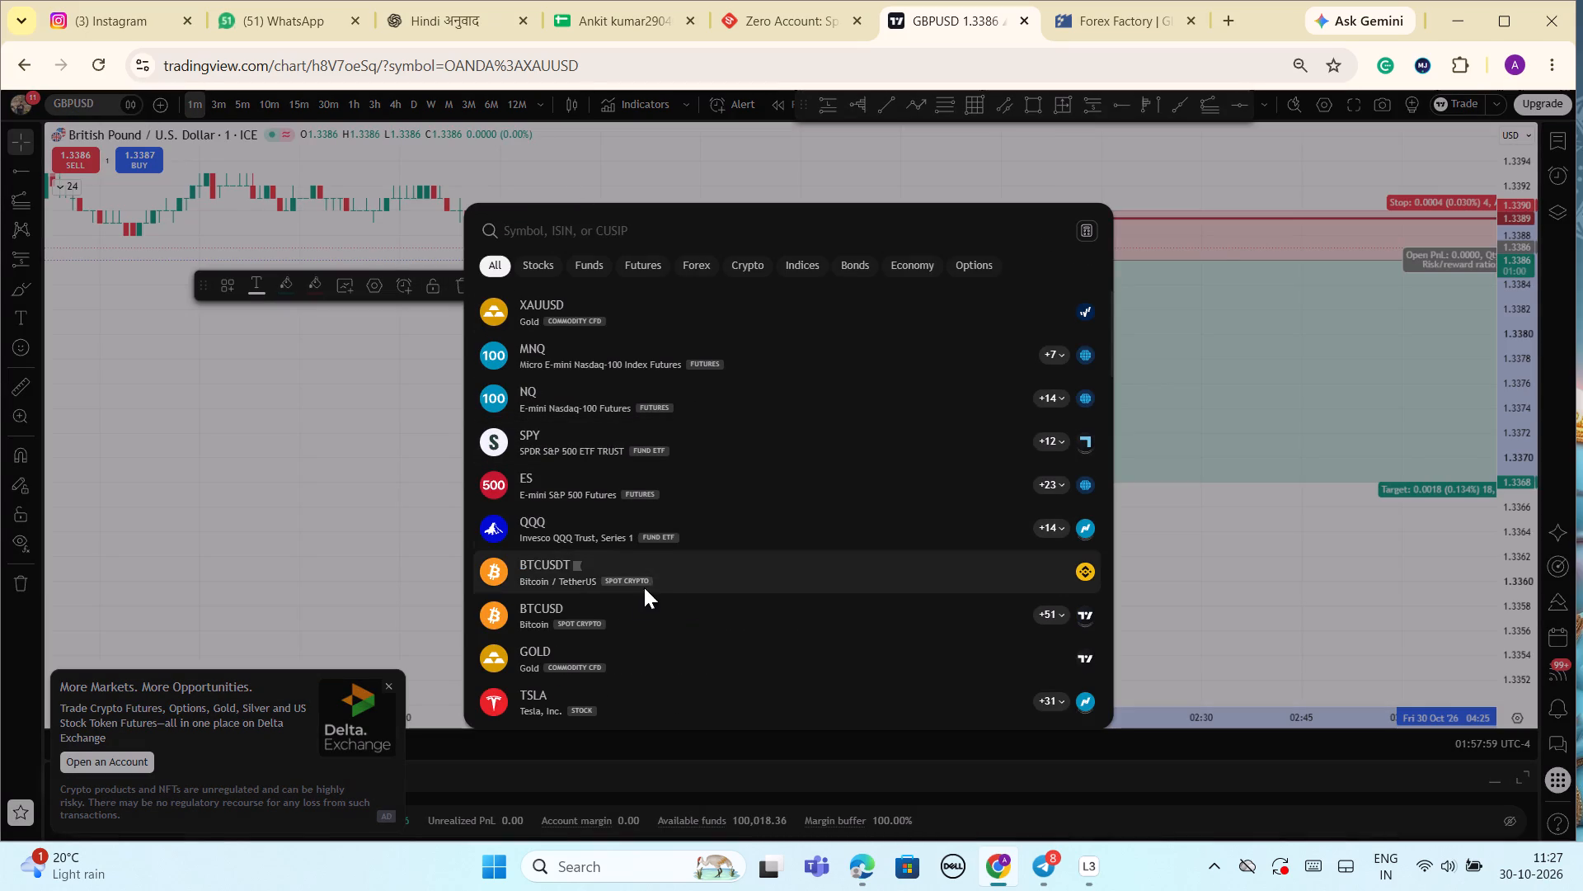
pyautogui.scroll(-2, 623, 609)
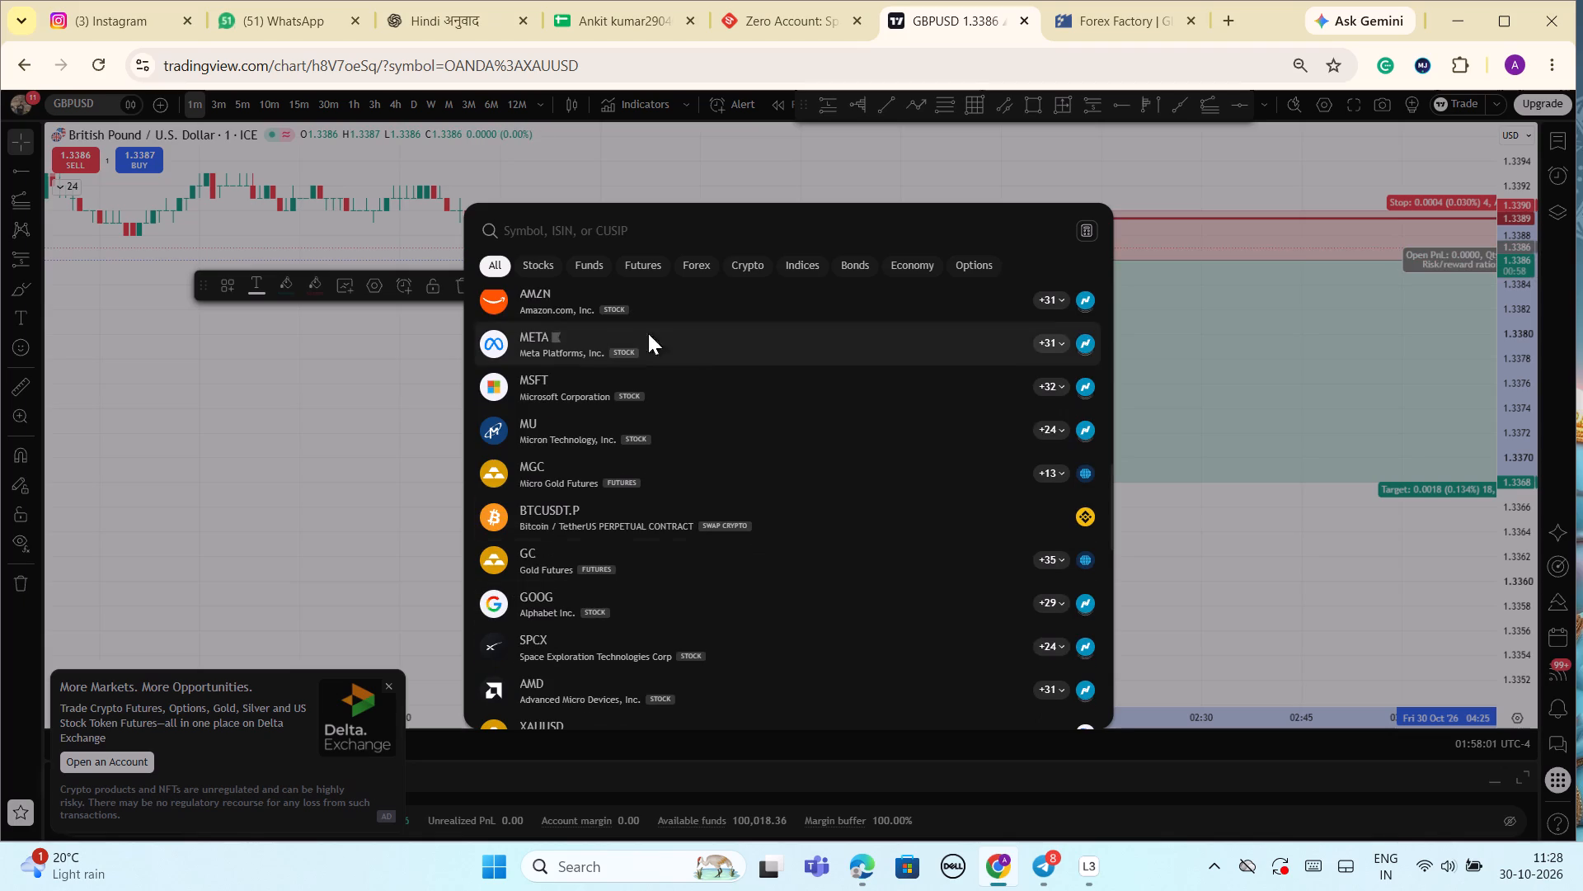
pyautogui.click(688, 266)
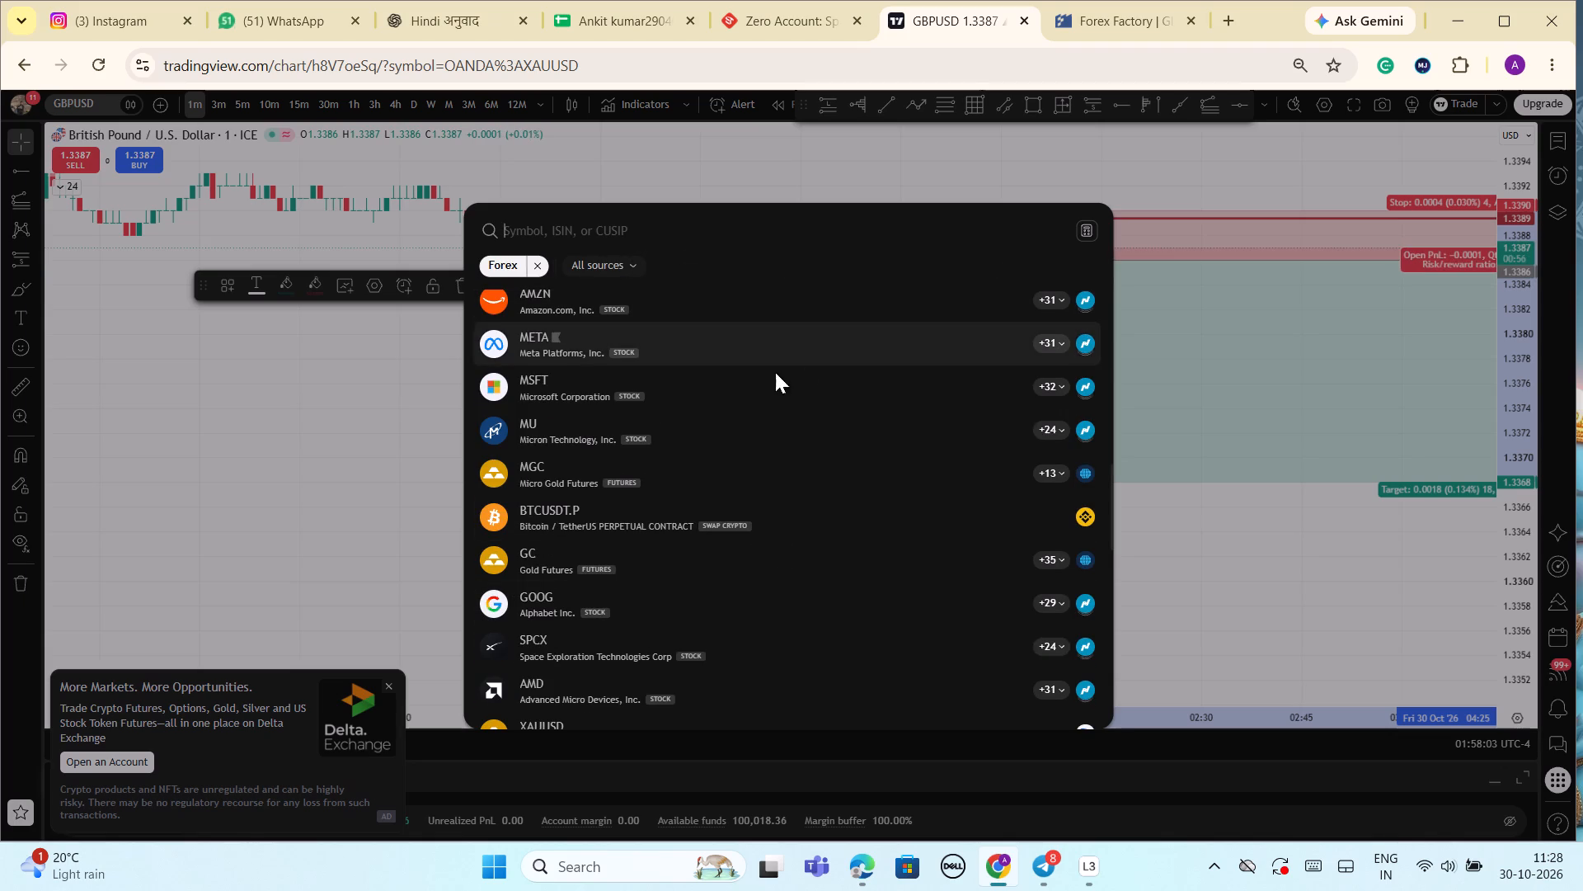
pyautogui.click(646, 349)
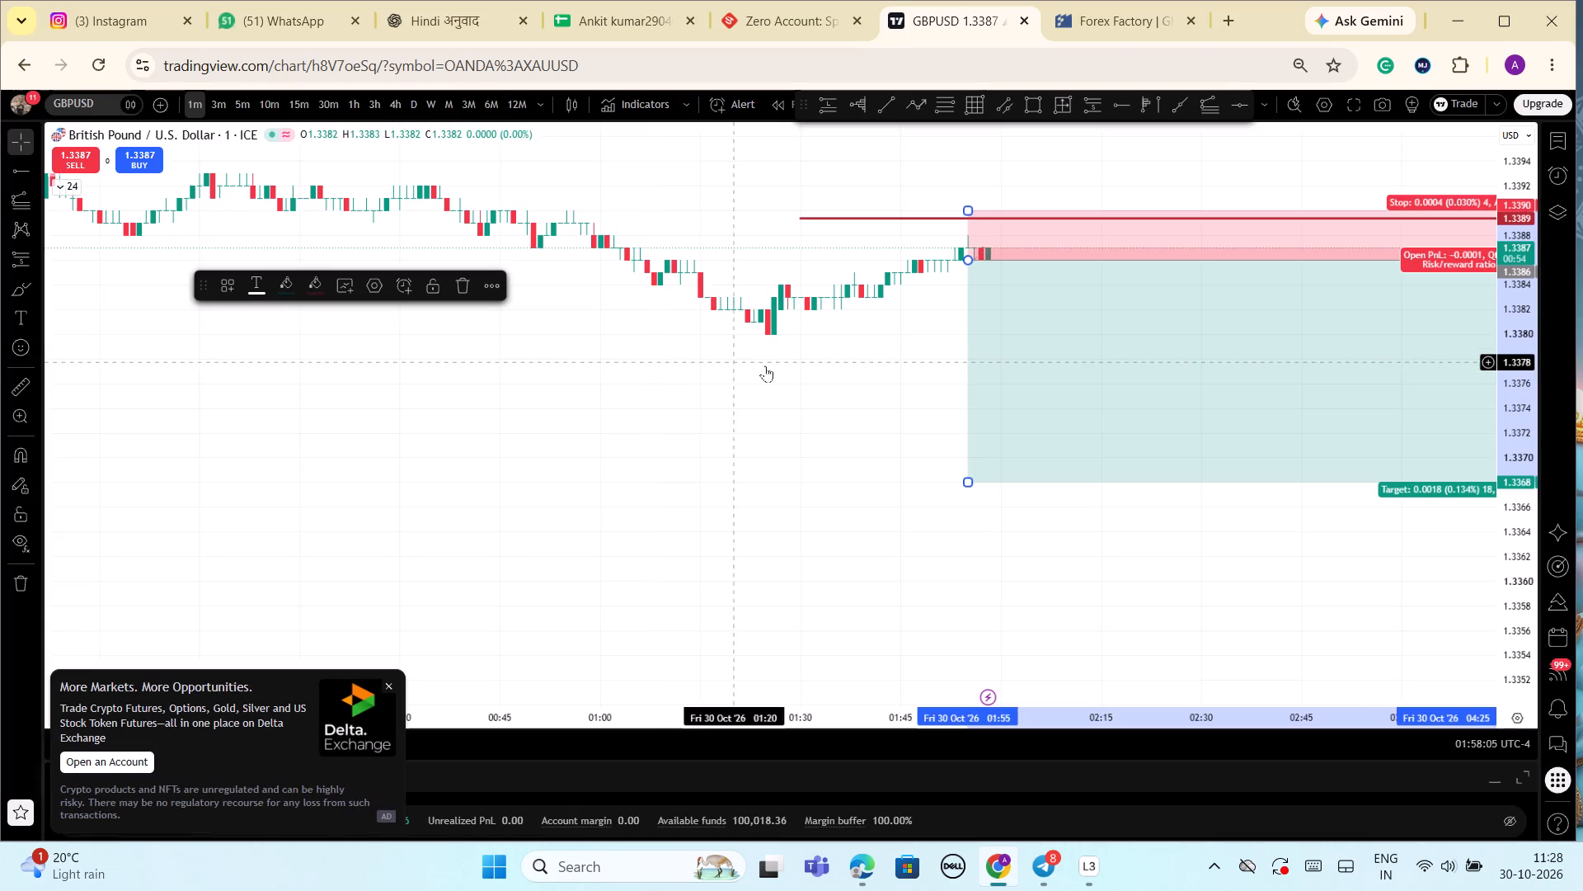
# Examine the 1-minute GBPUSD price action around the short position's entry and stop.
pyautogui.scroll(-3, 844, 415)
pyautogui.moveTo(783, 409); pyautogui.dragTo(739, 431)
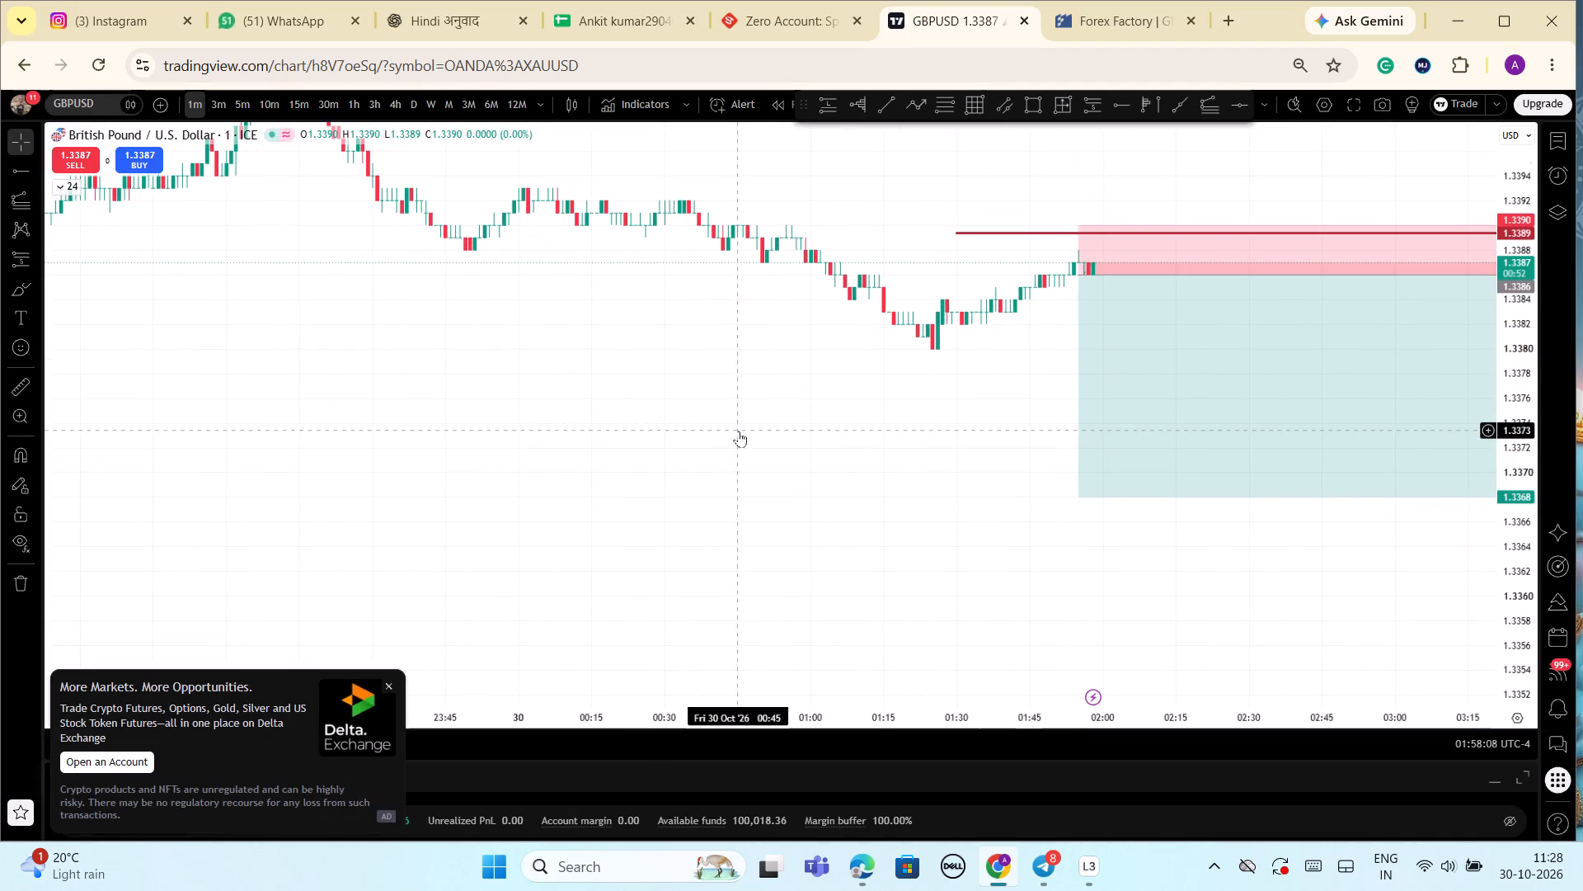
pyautogui.moveTo(1492, 610); pyautogui.dragTo(1563, 314)
pyautogui.moveTo(1100, 216); pyautogui.dragTo(1104, 195)
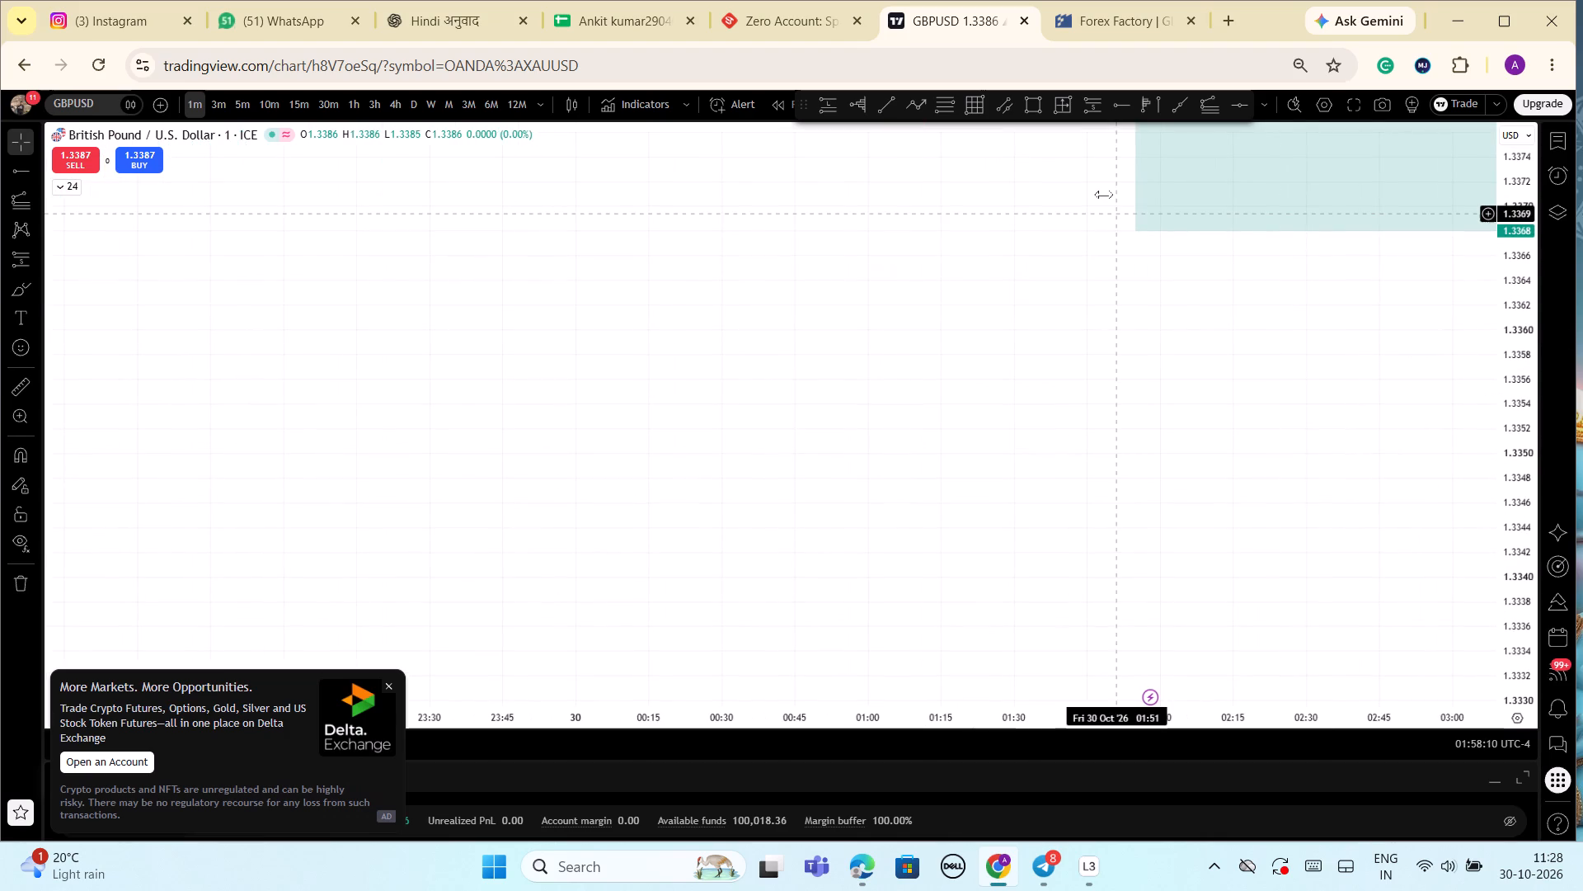
pyautogui.moveTo(1104, 195); pyautogui.dragTo(970, 639)
pyautogui.moveTo(1518, 640); pyautogui.dragTo(1544, 130)
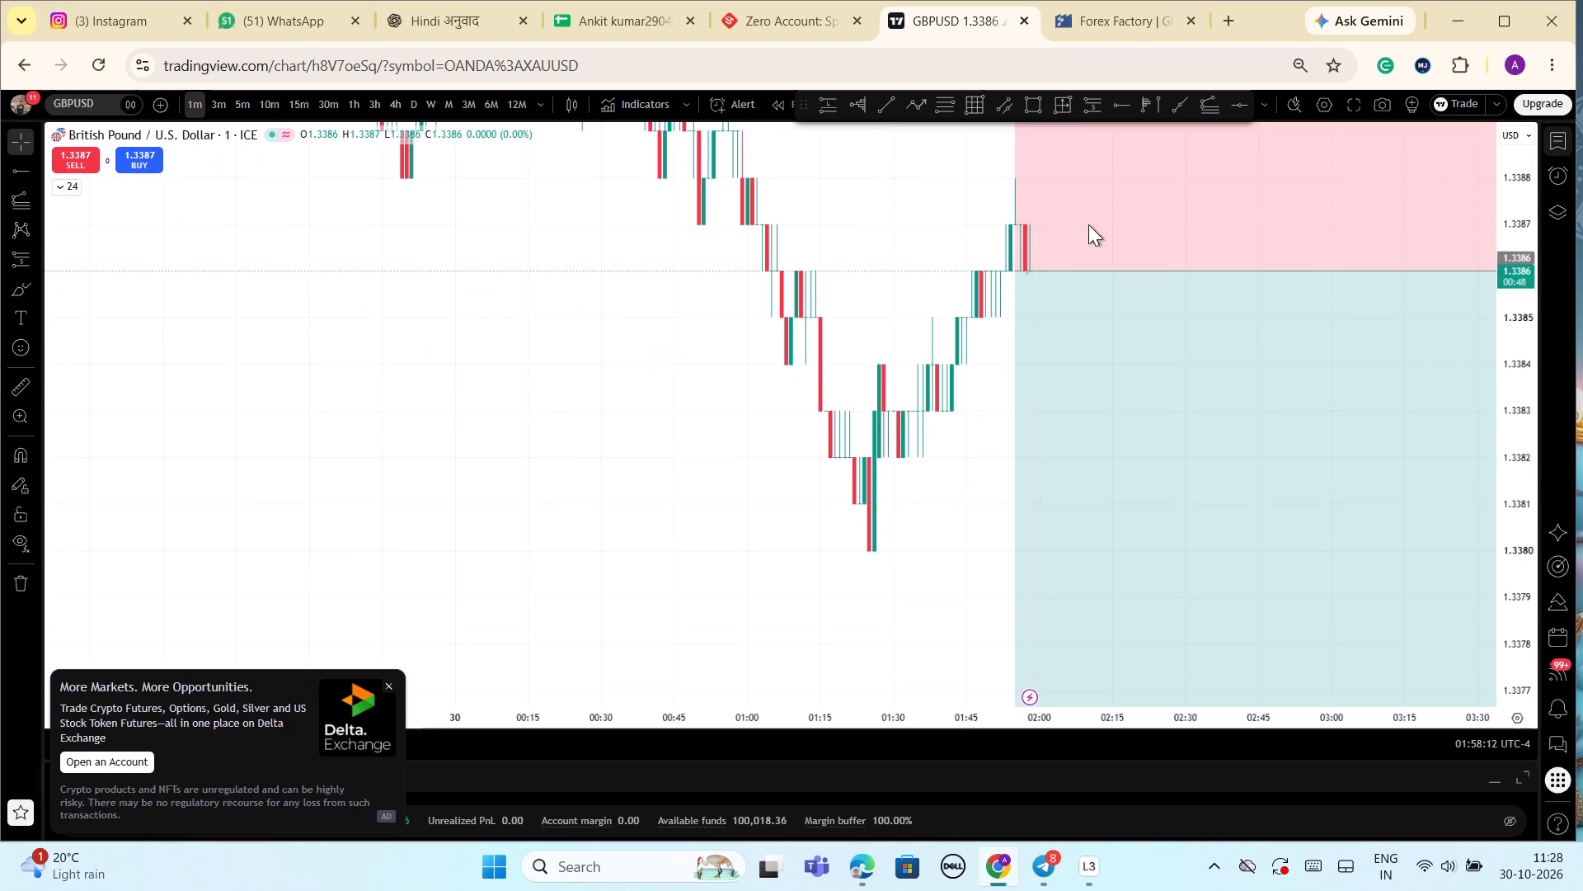
pyautogui.scroll(6, 1003, 245)
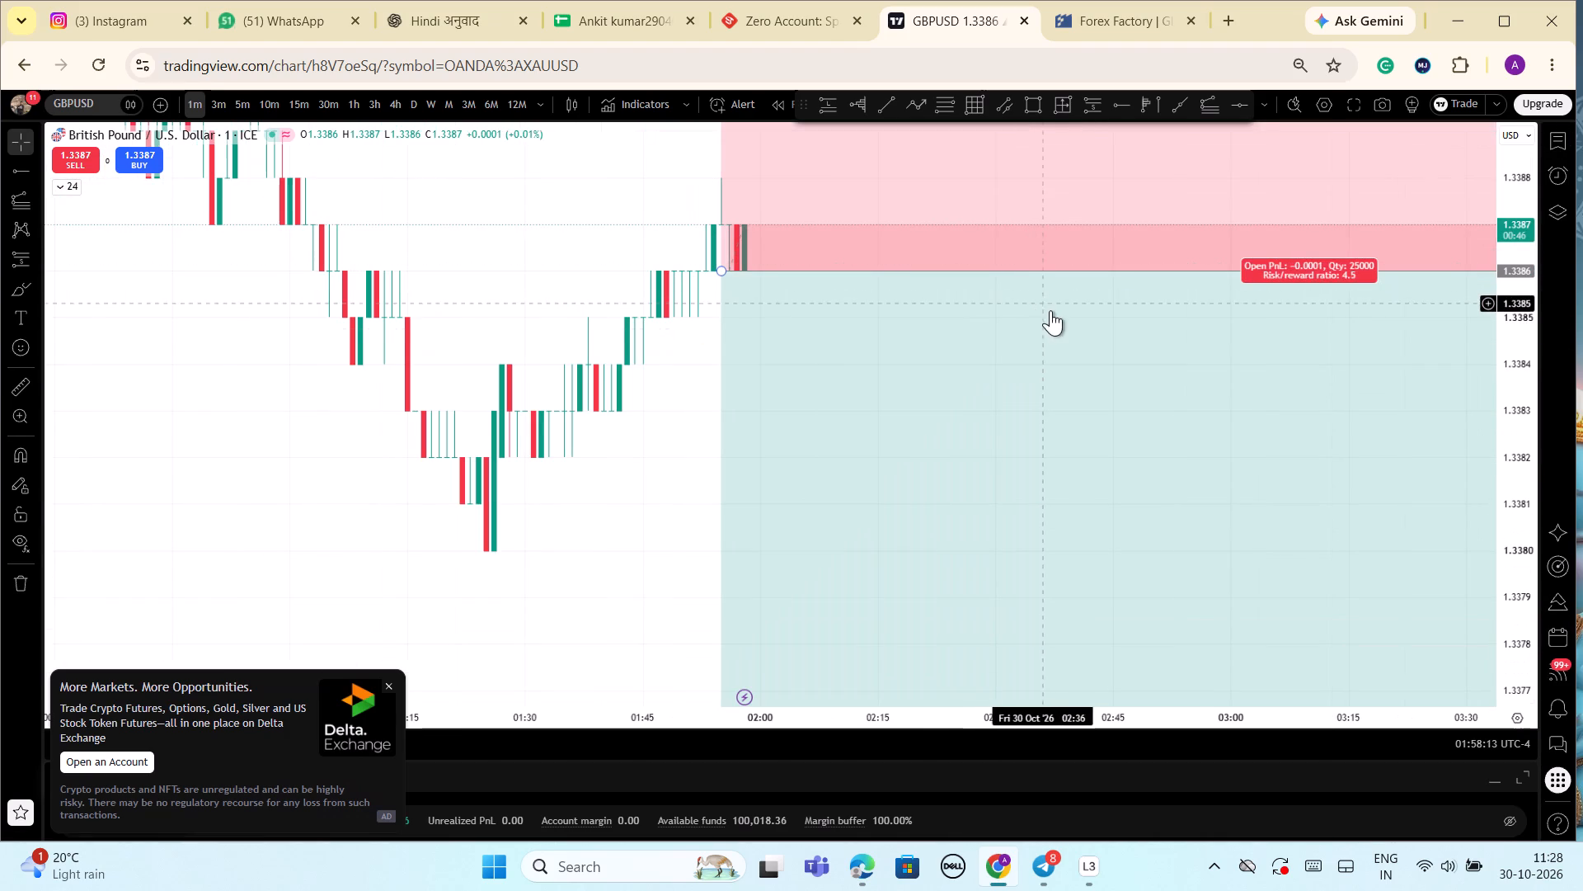
pyautogui.scroll(-1, 1061, 366)
pyautogui.moveTo(1505, 368); pyautogui.dragTo(1510, 391)
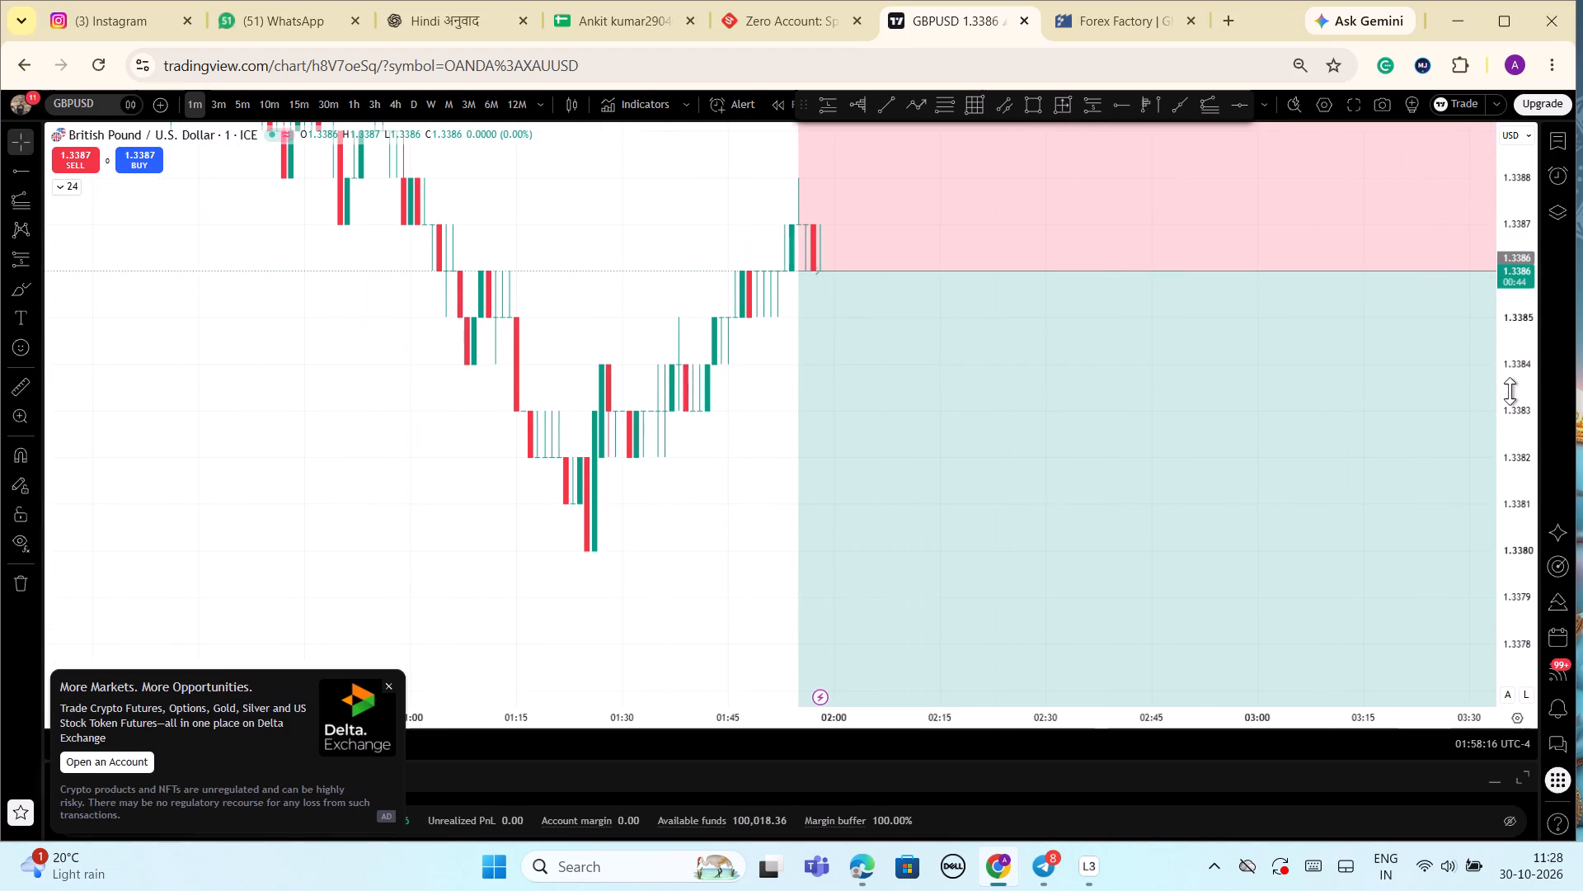
pyautogui.moveTo(1510, 391); pyautogui.dragTo(1489, 527)
# Return the chart to the 5-minute timeframe and review the short setup against both horizontal rays and earlier swings.
pyautogui.click(242, 103)
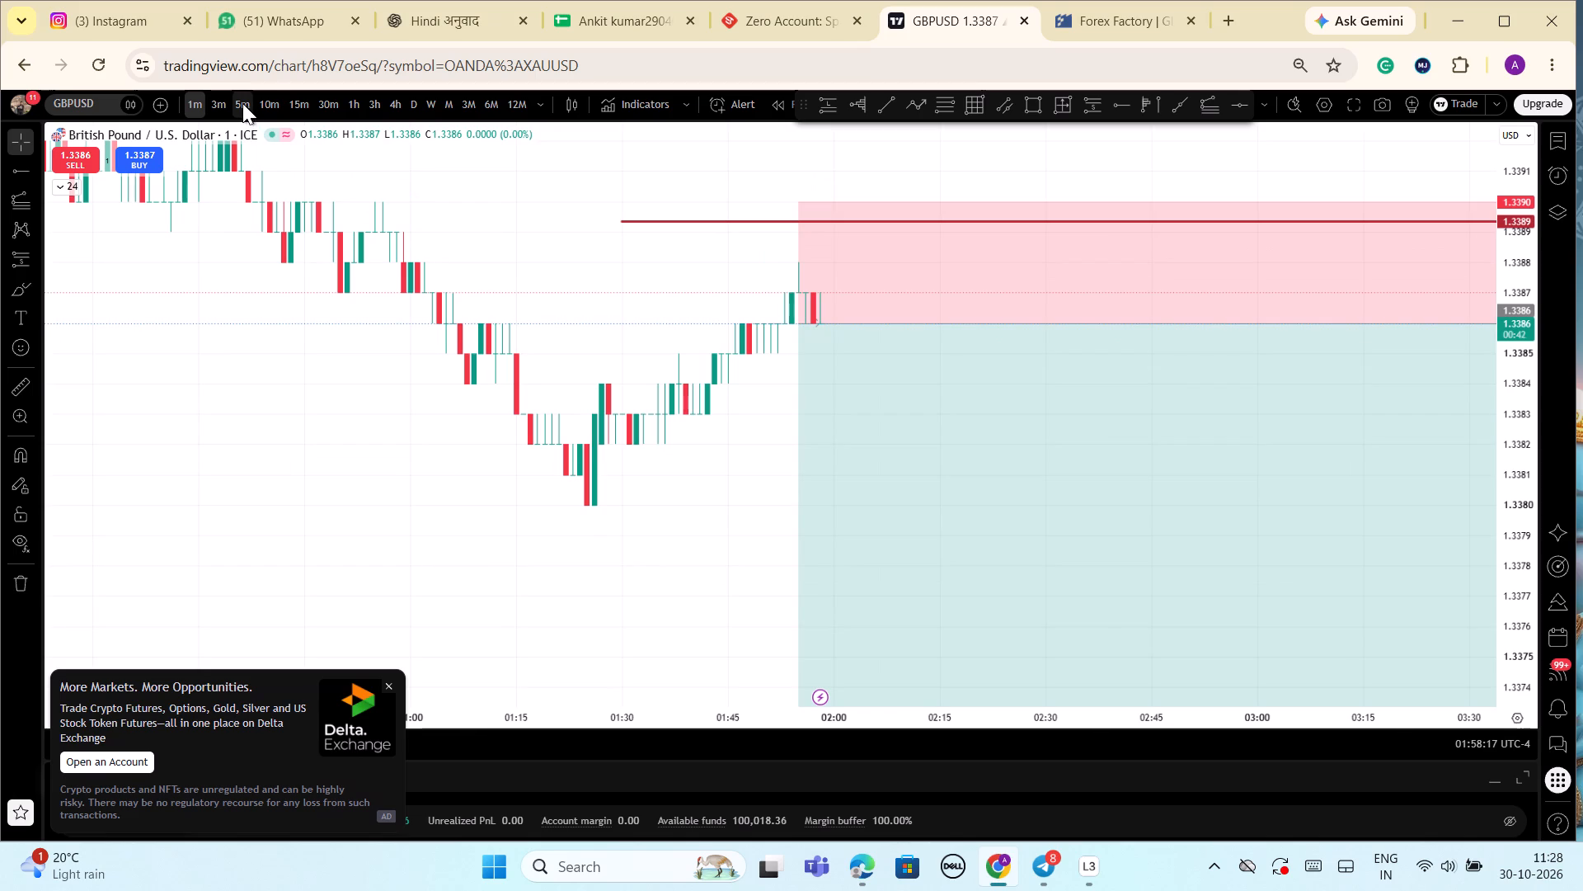
pyautogui.scroll(-3, 1340, 394)
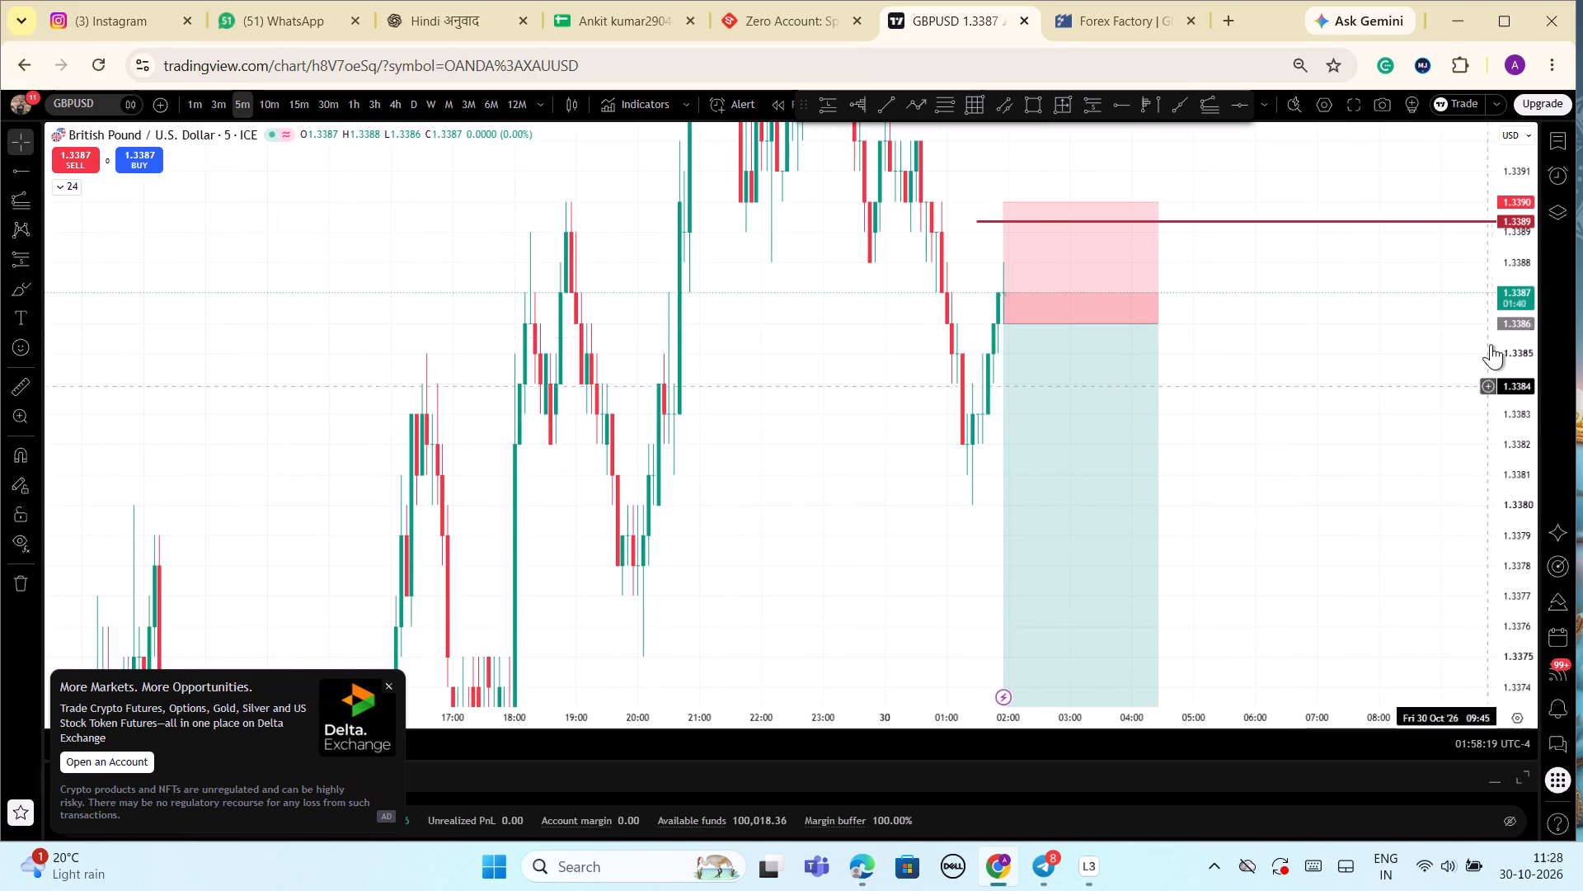
pyautogui.moveTo(1504, 314); pyautogui.dragTo(1488, 563)
pyautogui.scroll(2, 877, 439)
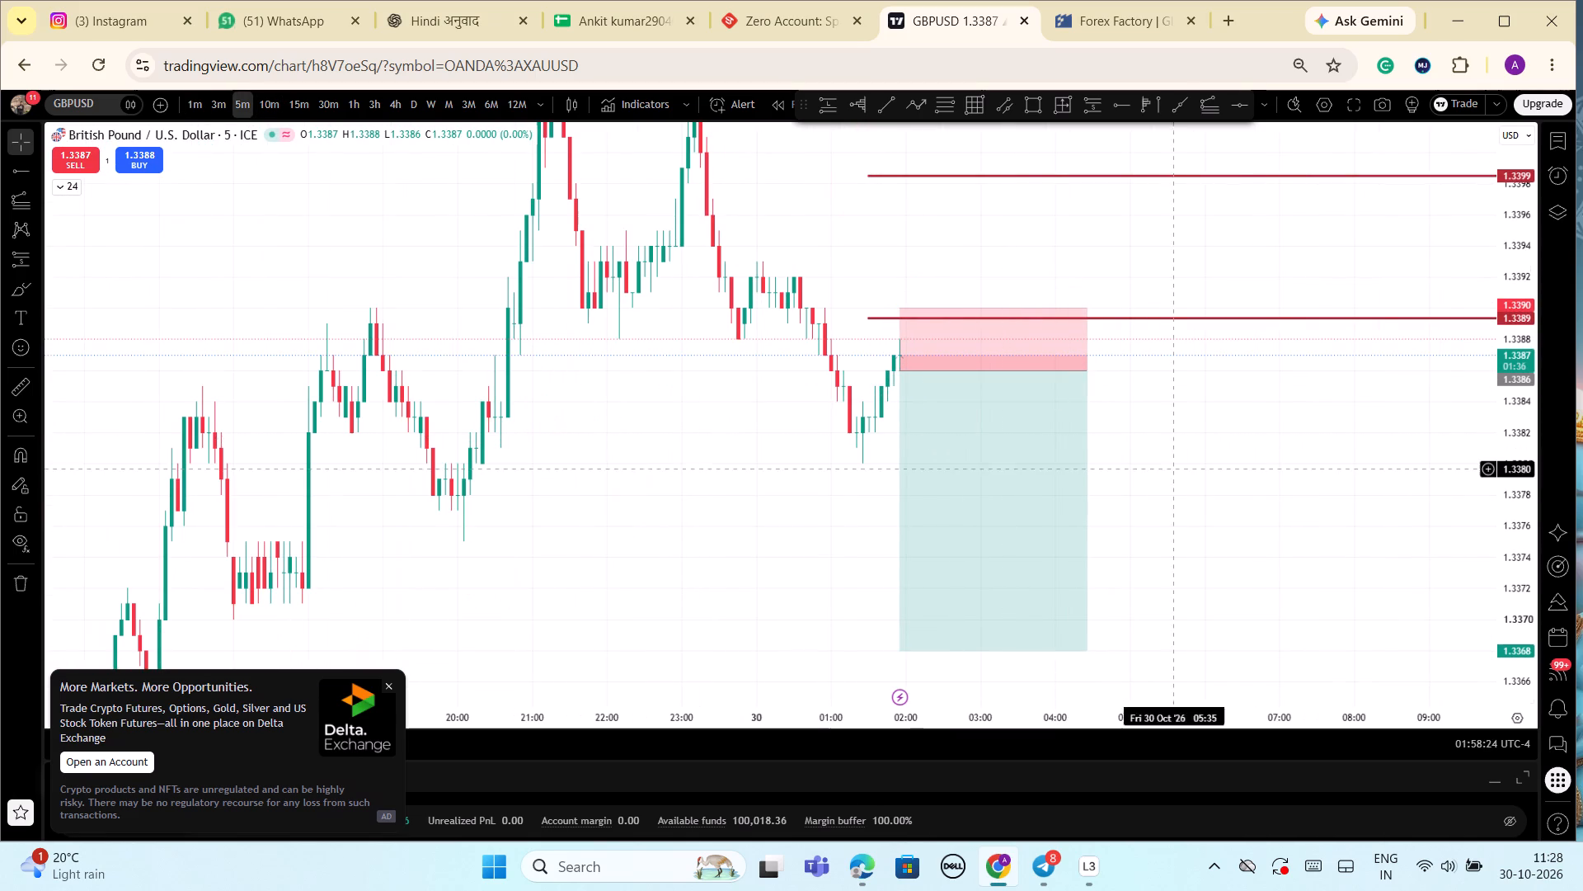
pyautogui.scroll(4, 1467, 517)
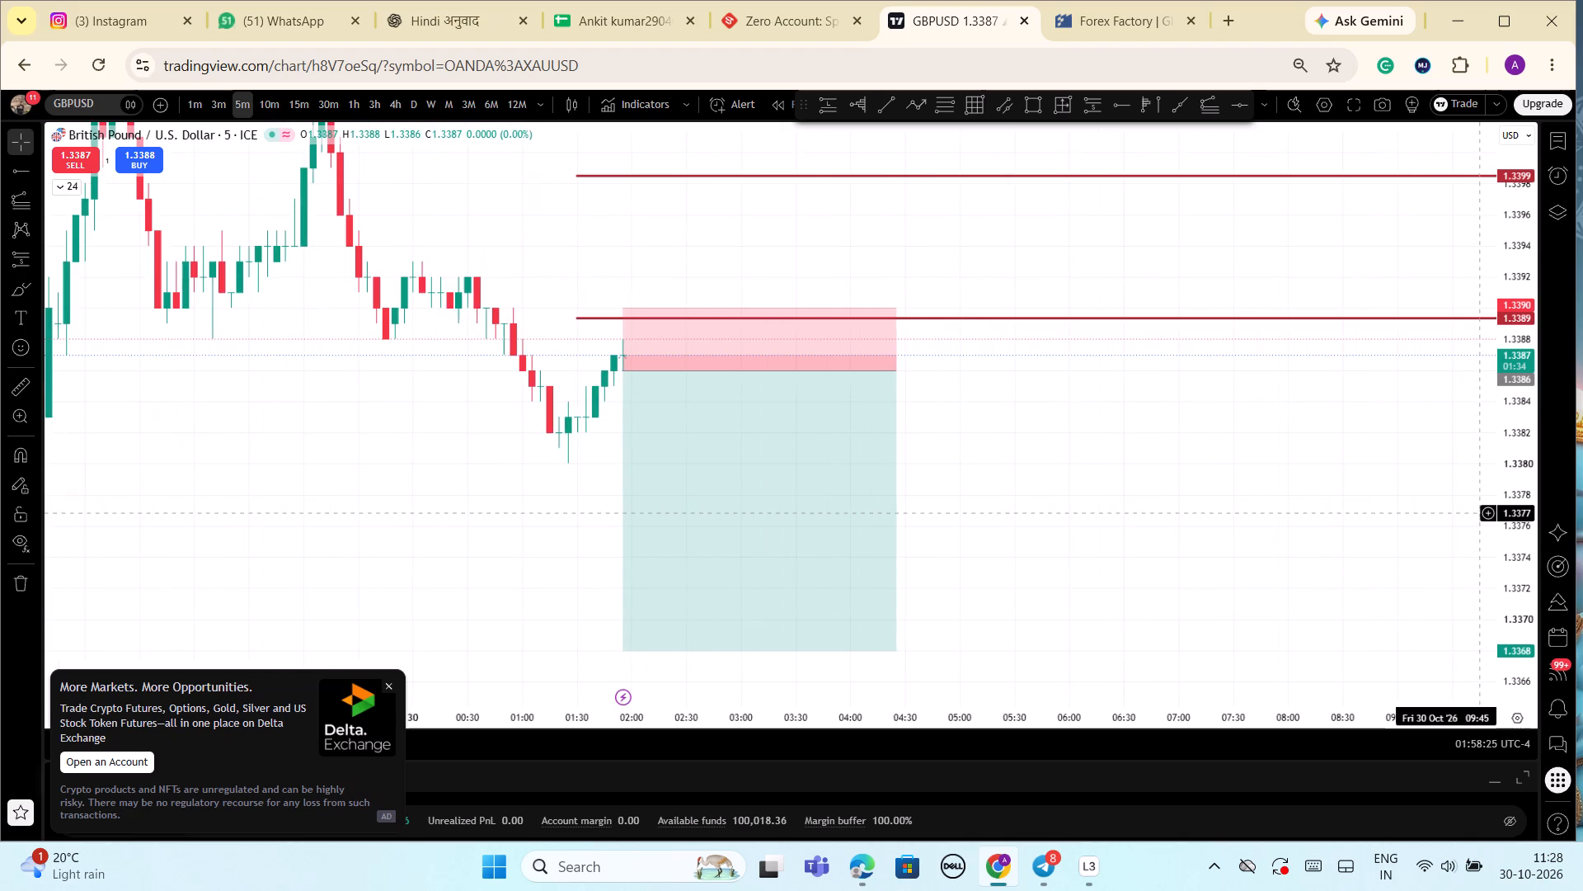
pyautogui.scroll(-6, 1477, 511)
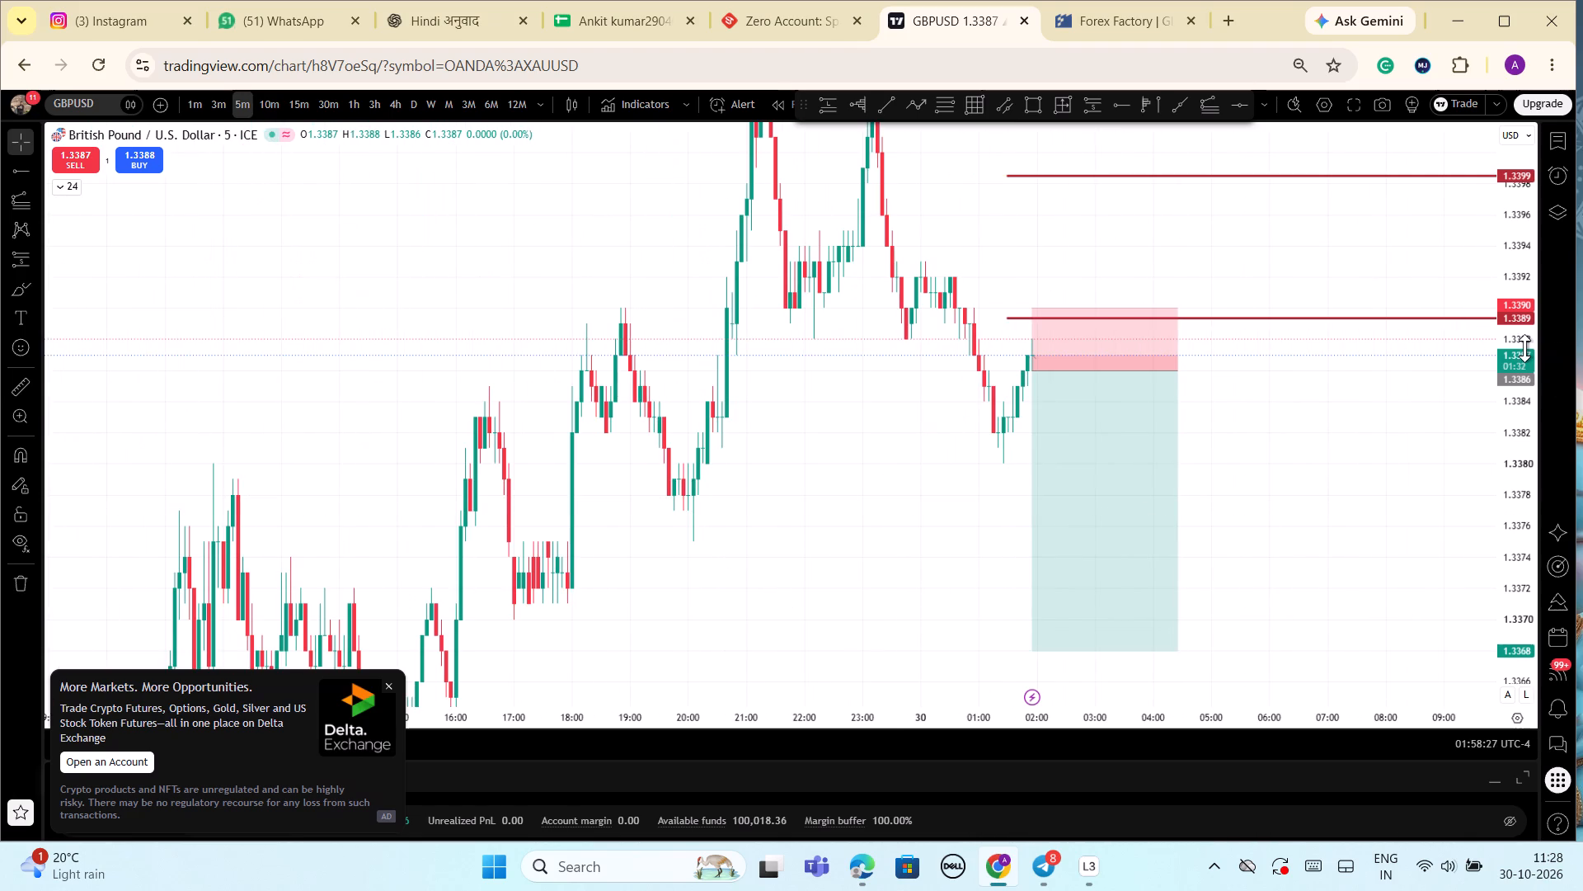
pyautogui.moveTo(1506, 351); pyautogui.dragTo(1463, 637)
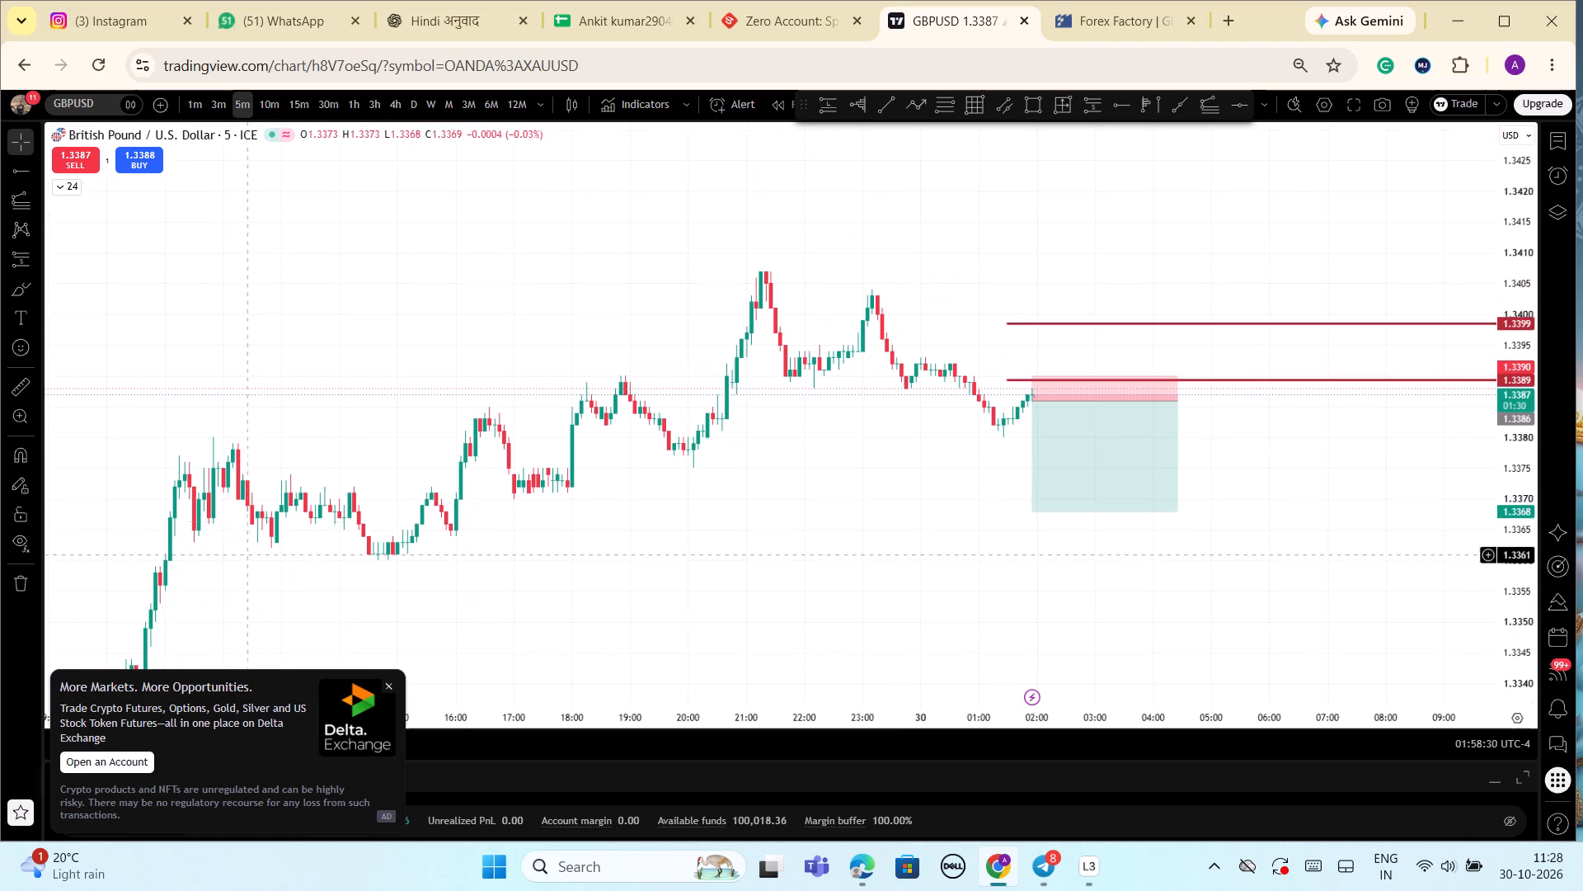
# Draw a rising trend line under the swing lows from 29 October 14:50 near 1.3360 to 30 October 00:55 near 1.3395.
pyautogui.click(880, 110)
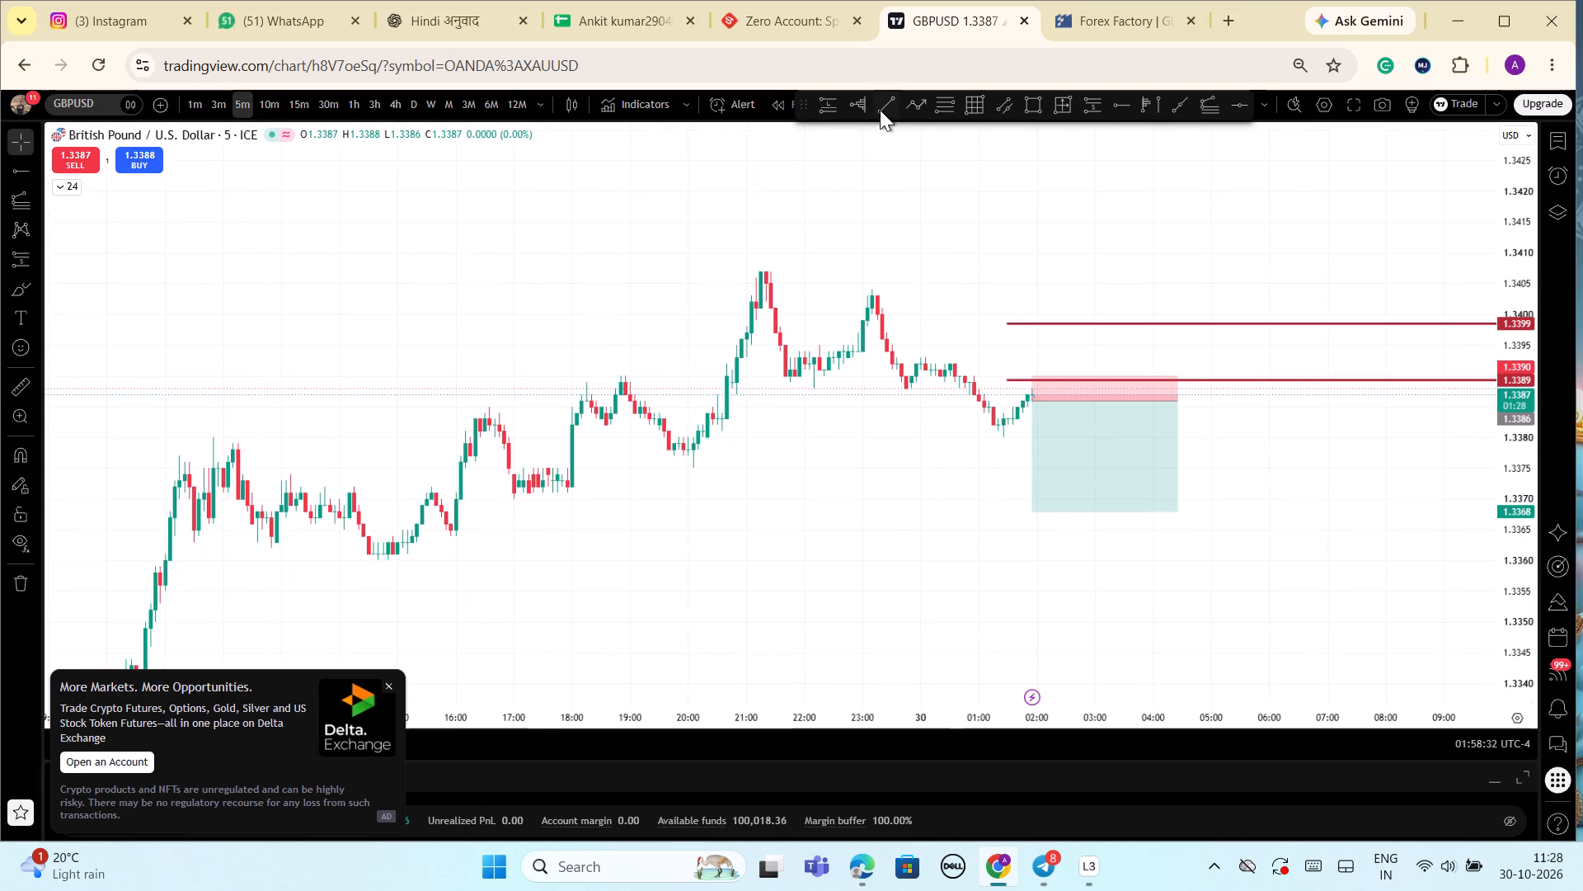
pyautogui.click(388, 558)
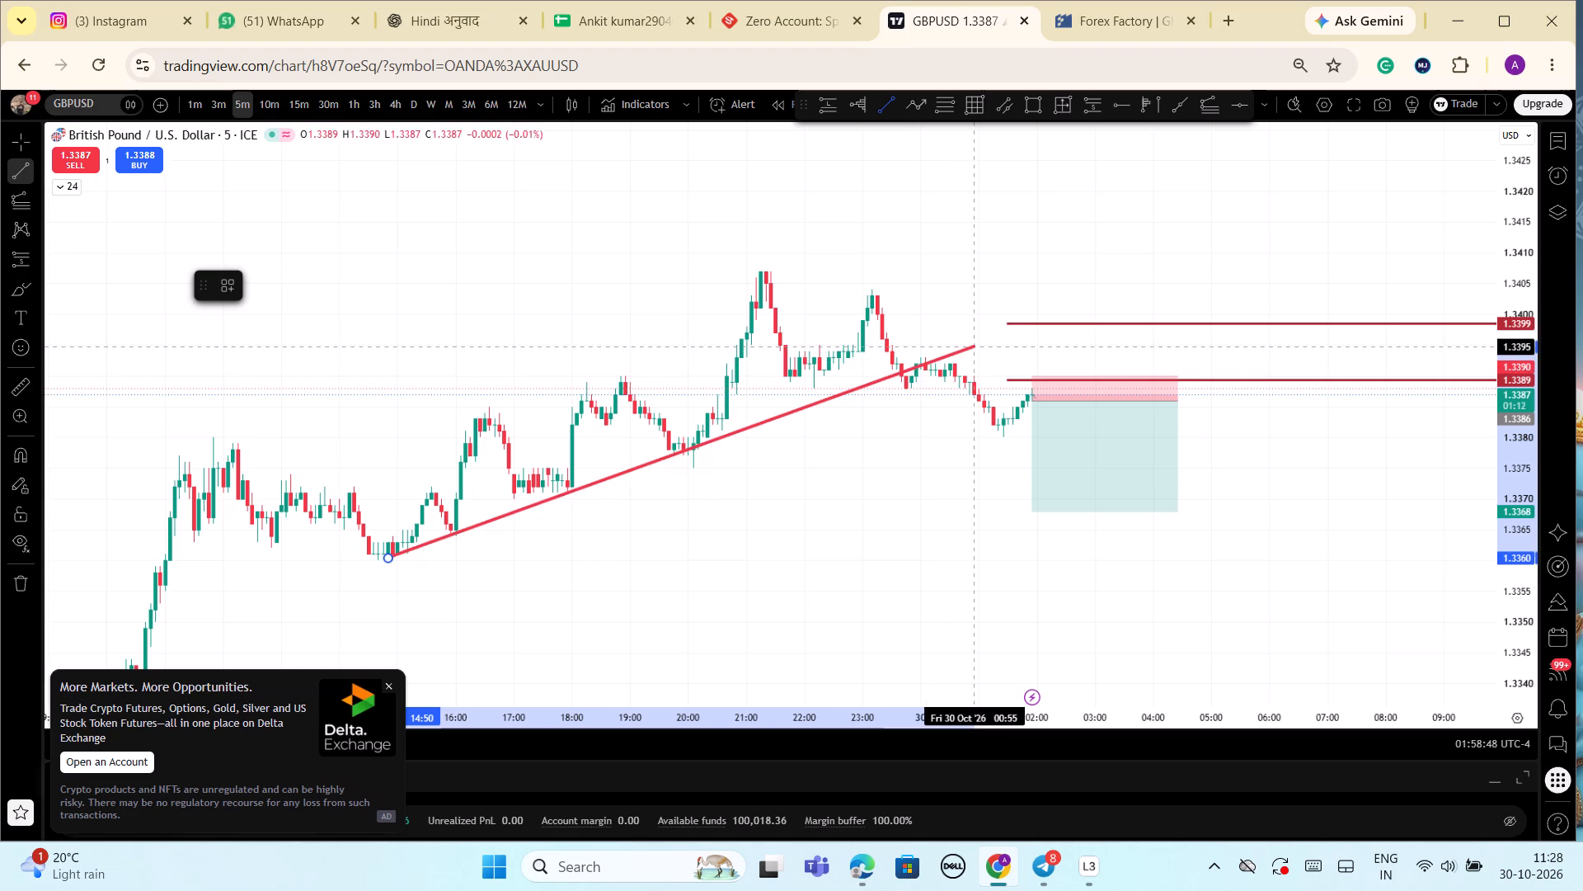
pyautogui.click(975, 346)
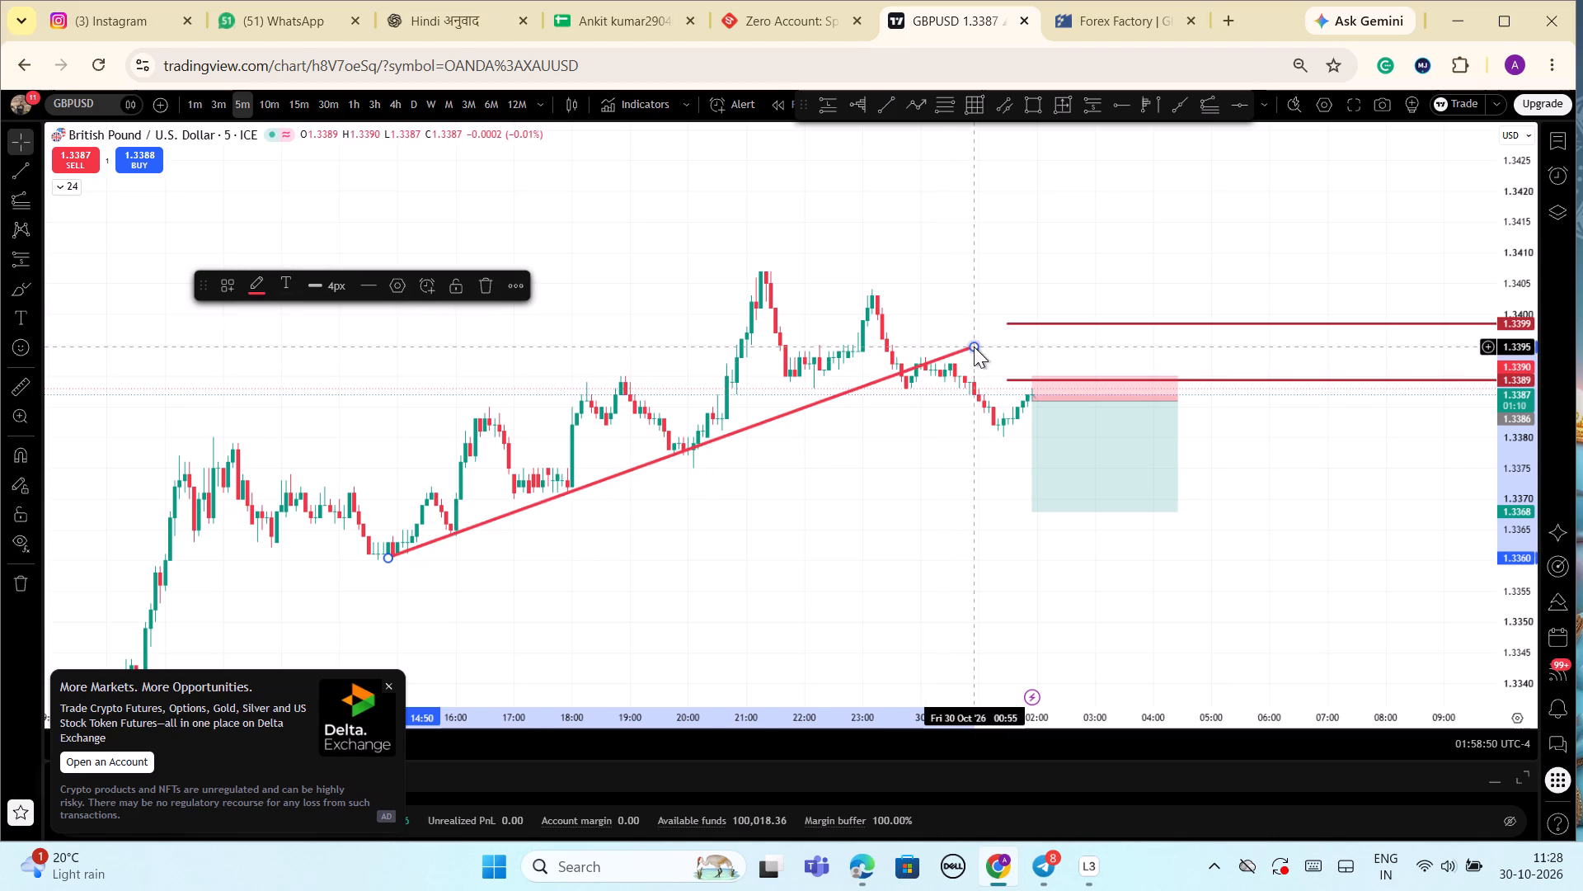
pyautogui.click(948, 303)
pyautogui.moveTo(1512, 615); pyautogui.dragTo(1540, 503)
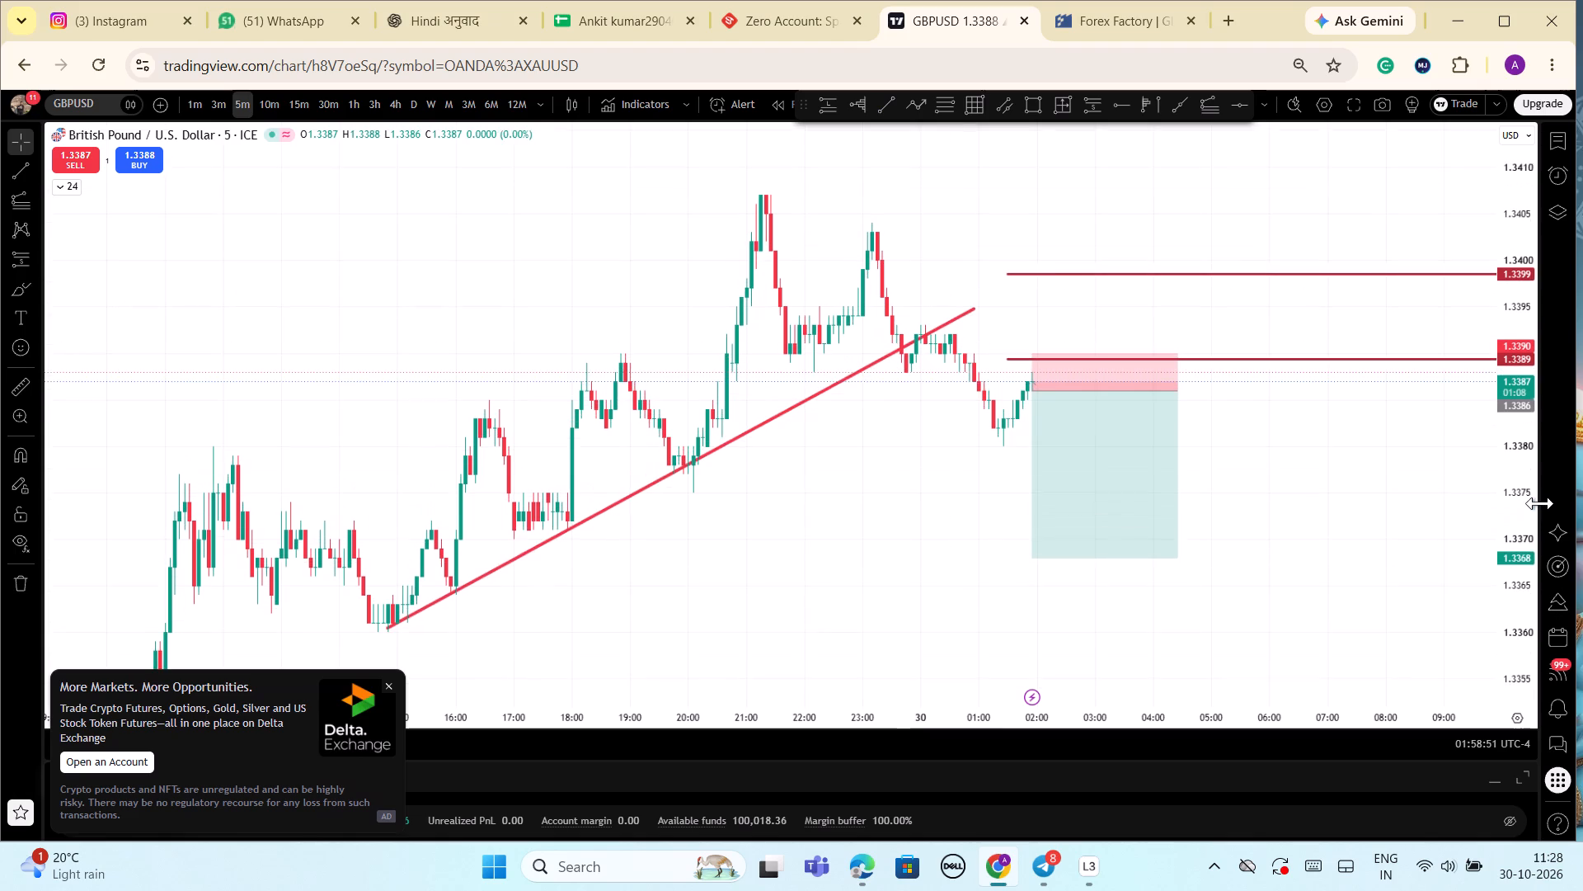
pyautogui.moveTo(1540, 503); pyautogui.dragTo(1540, 502)
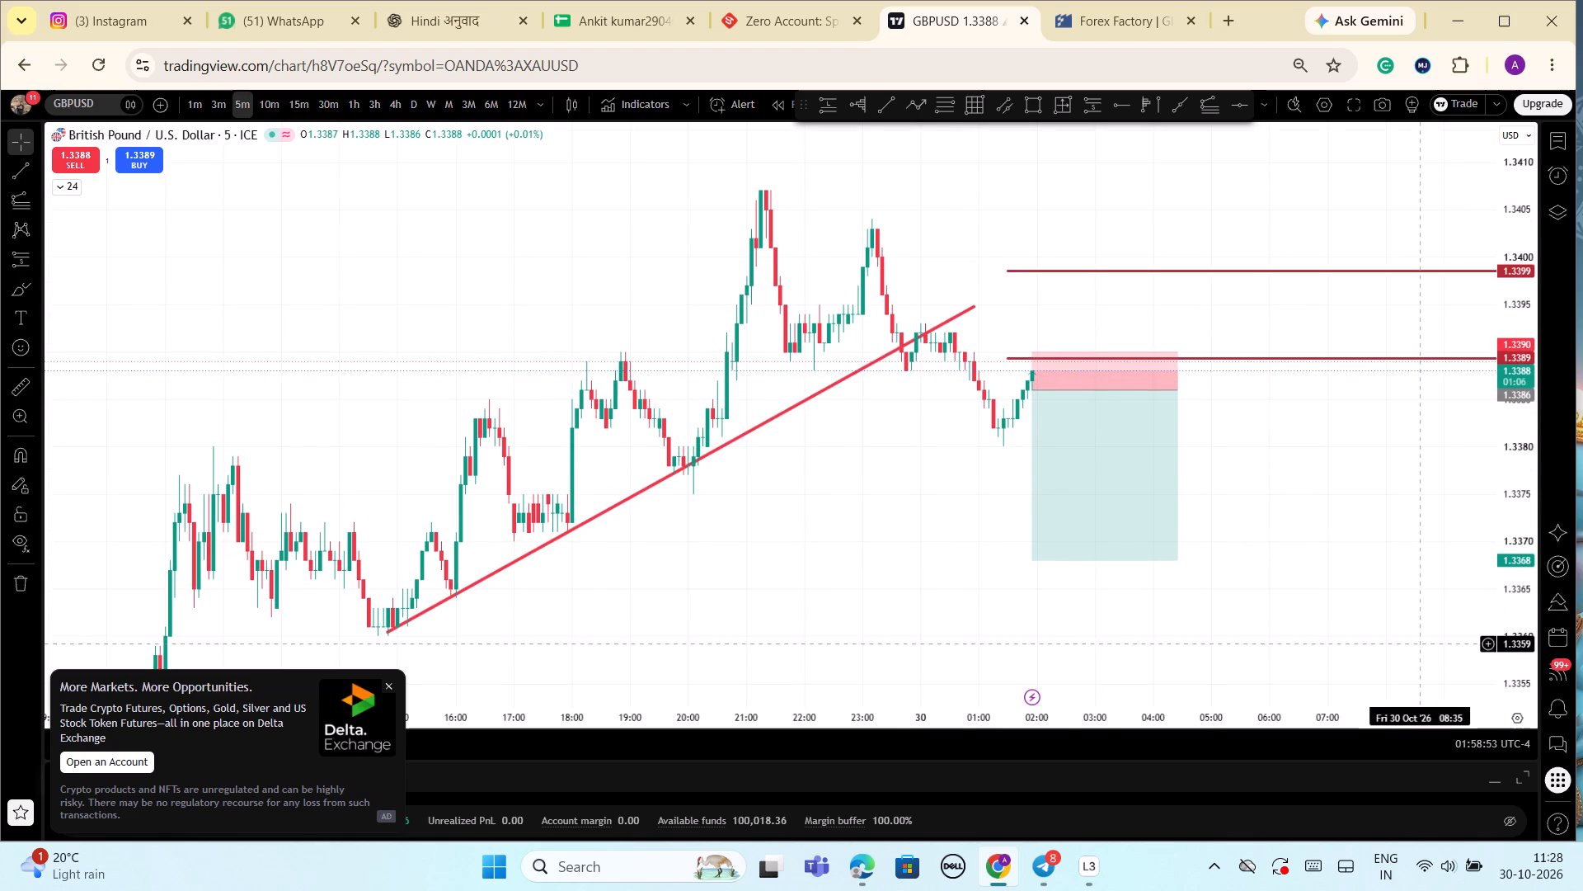
# Move the GBPUSD short position up so its entry is at about 1.3389, its stop at 1.3393 and its target at 1.3371.
pyautogui.moveTo(1061, 469); pyautogui.dragTo(1055, 431)
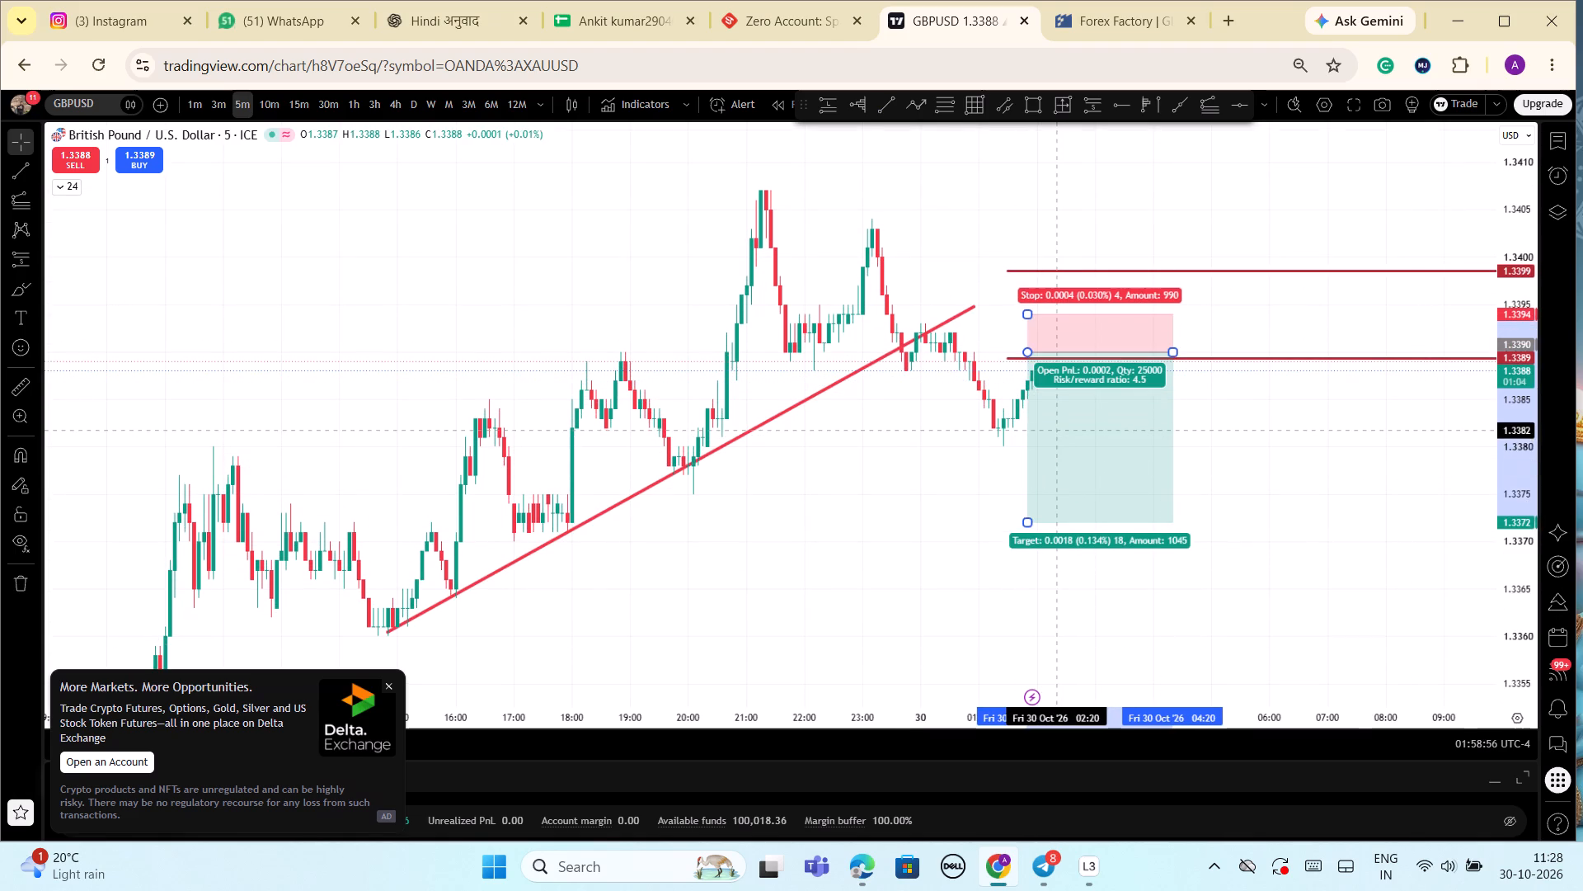
pyautogui.moveTo(1055, 431); pyautogui.dragTo(1055, 434)
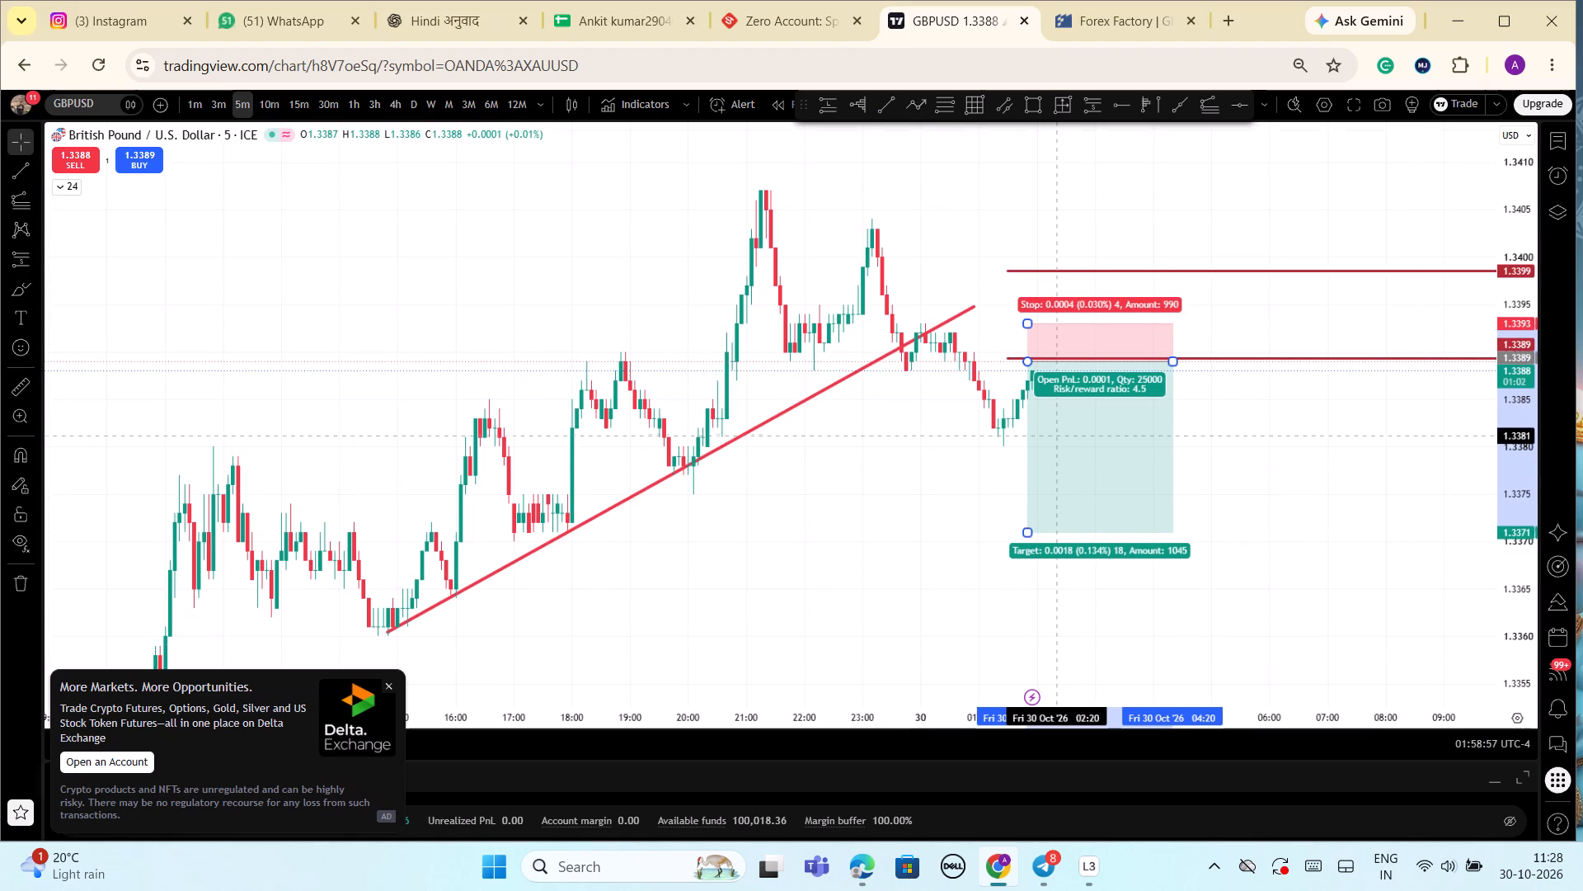
pyautogui.moveTo(1055, 434); pyautogui.dragTo(1055, 435)
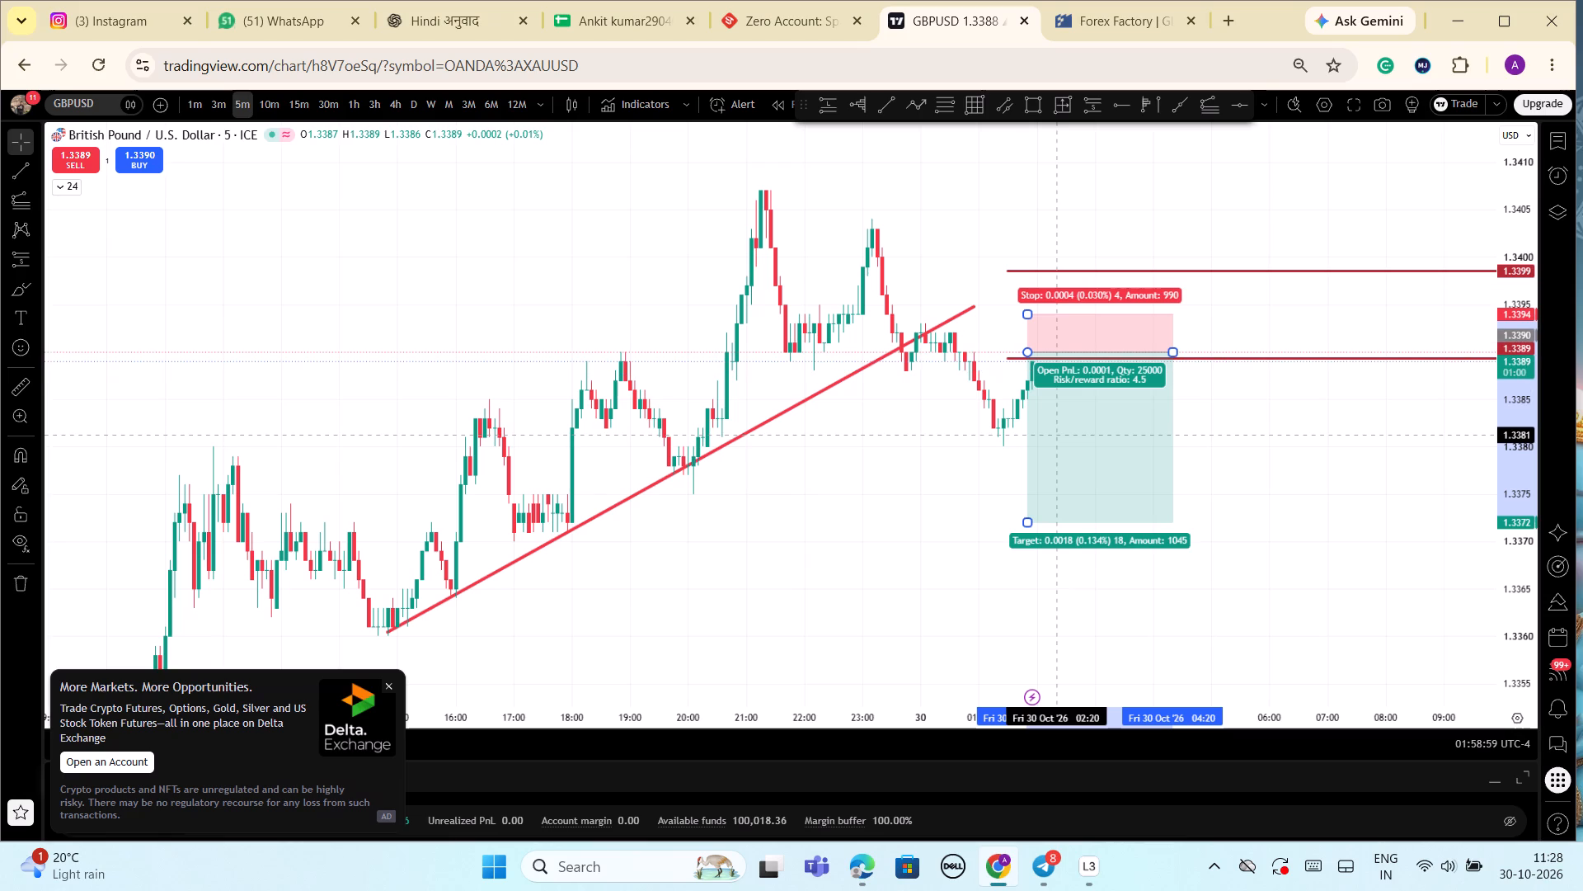
pyautogui.moveTo(1055, 435); pyautogui.dragTo(1053, 436)
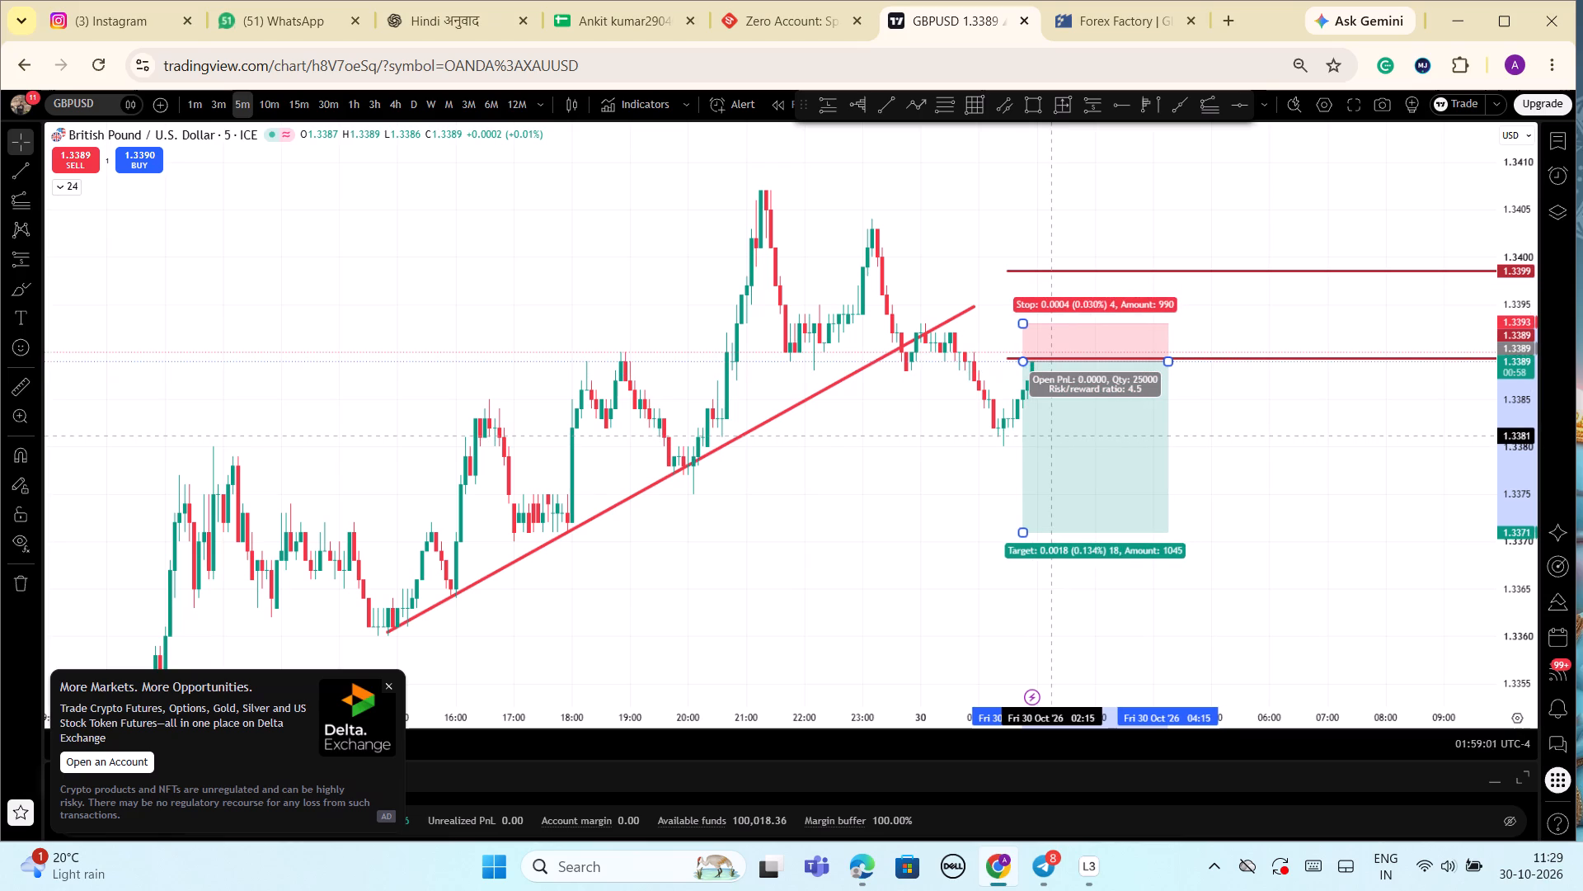
pyautogui.moveTo(1053, 436); pyautogui.dragTo(1052, 436)
pyautogui.click(1238, 471)
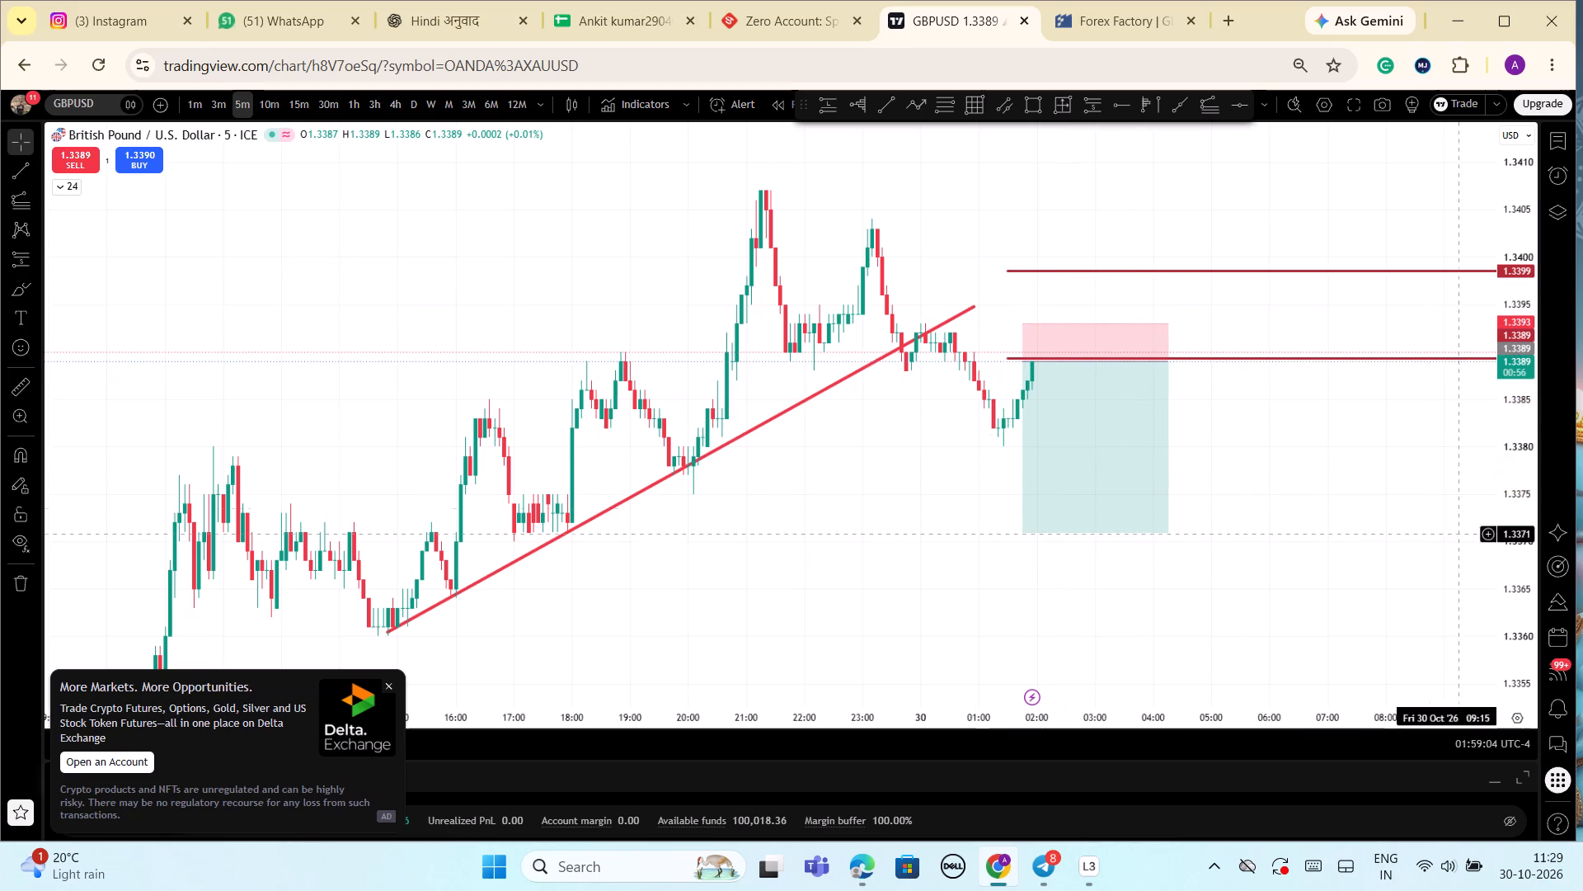
# Draw a falling trend line across the swing highs from 29 October 21:20 near 1.3407 to 30 October 06:20 near 1.3389.
pyautogui.moveTo(1507, 489); pyautogui.dragTo(1507, 504)
pyautogui.scroll(-3, 1476, 523)
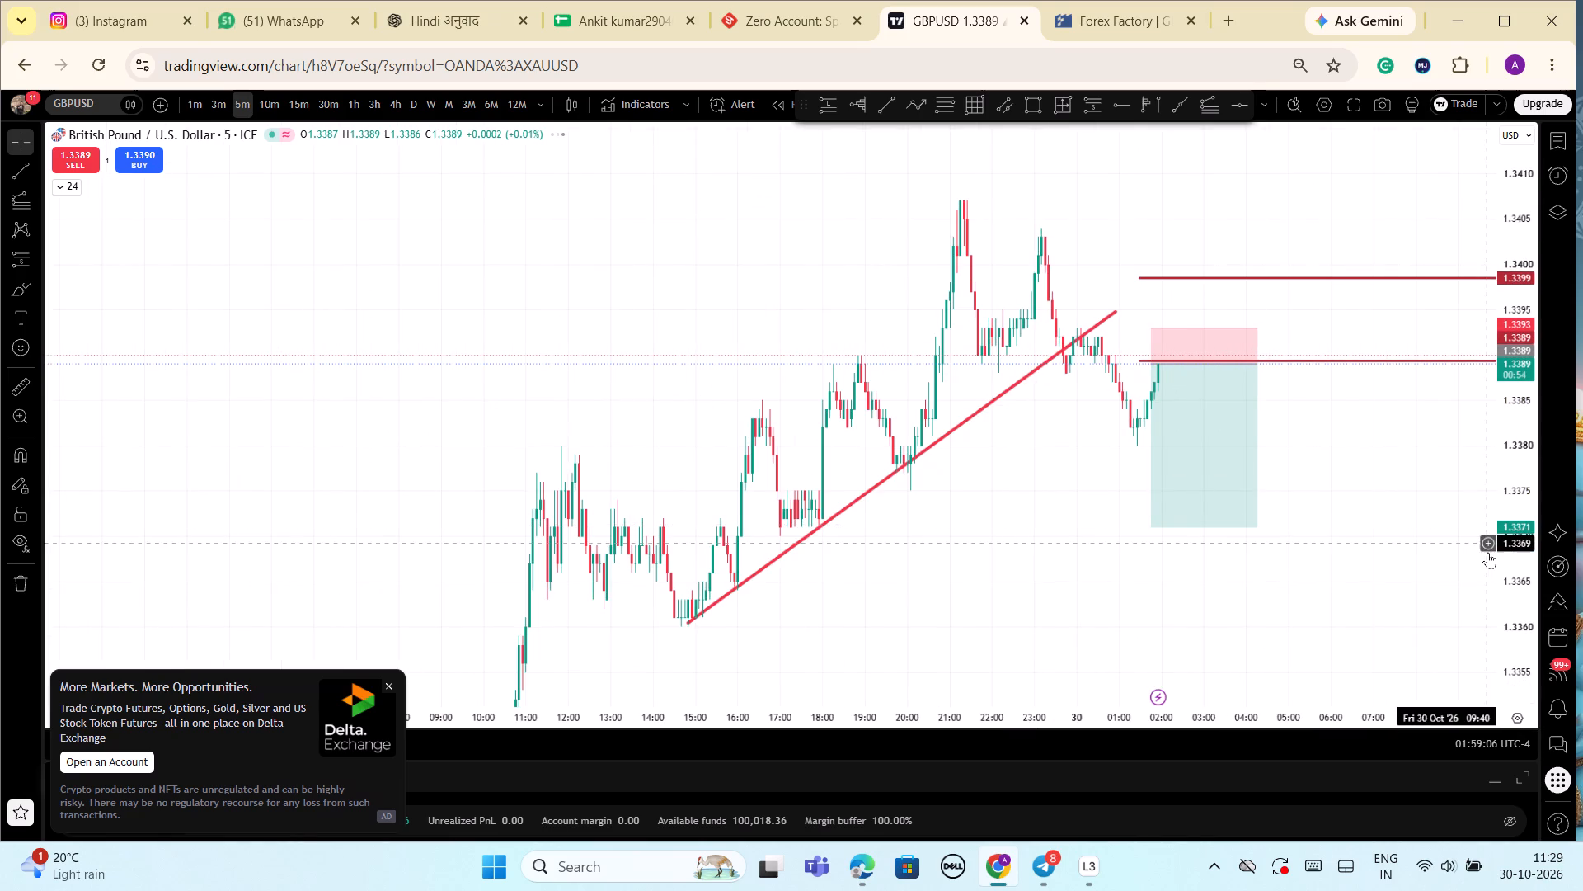
pyautogui.scroll(3, 1158, 542)
pyautogui.scroll(-3, 1155, 546)
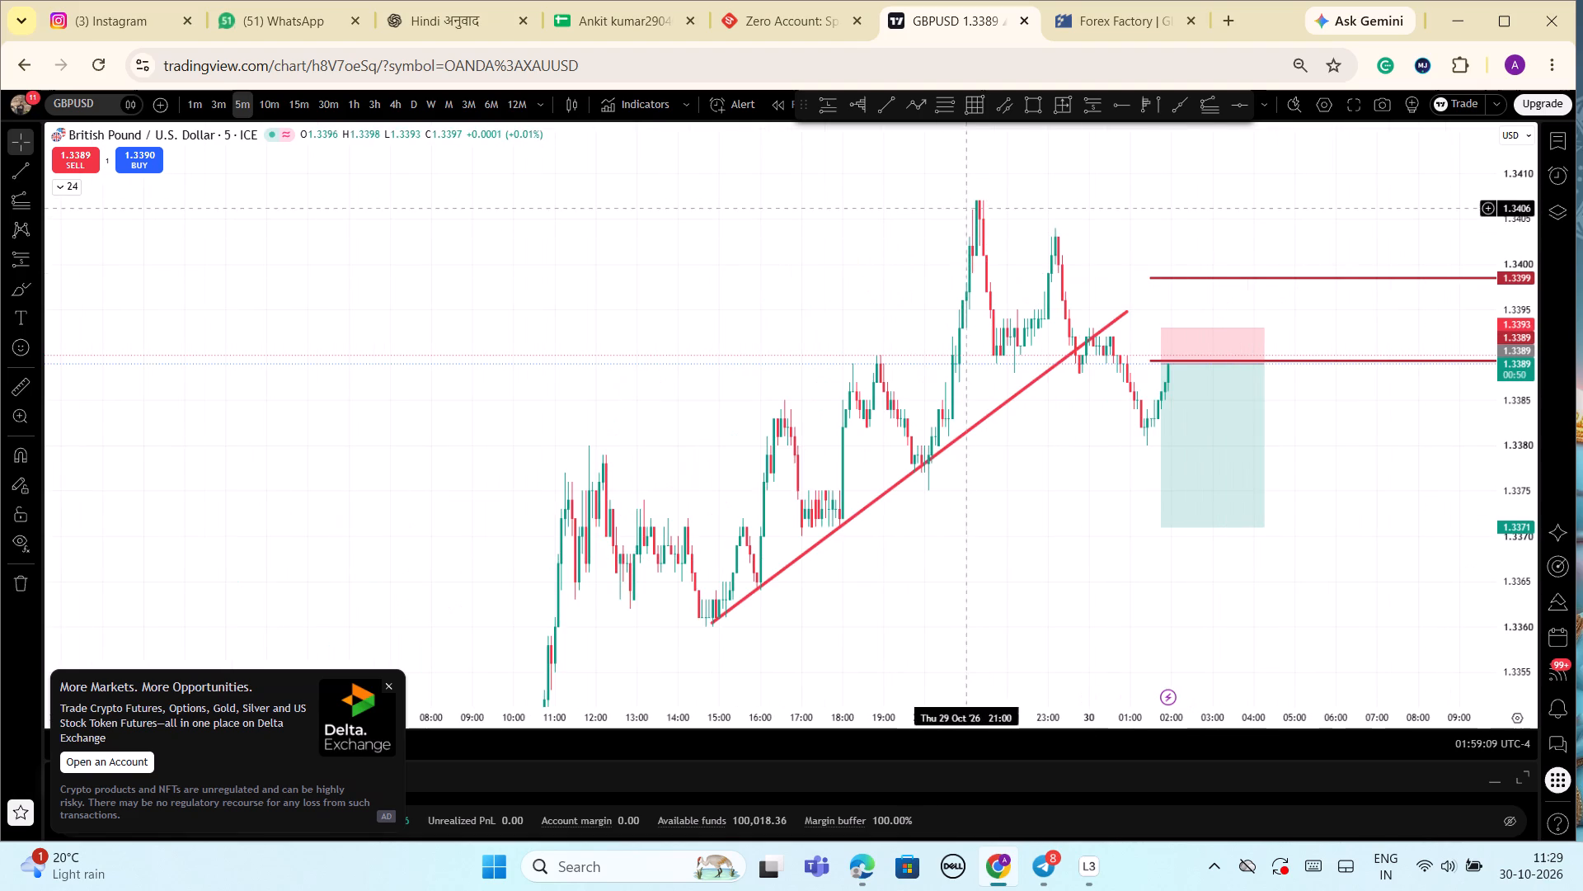
pyautogui.click(880, 113)
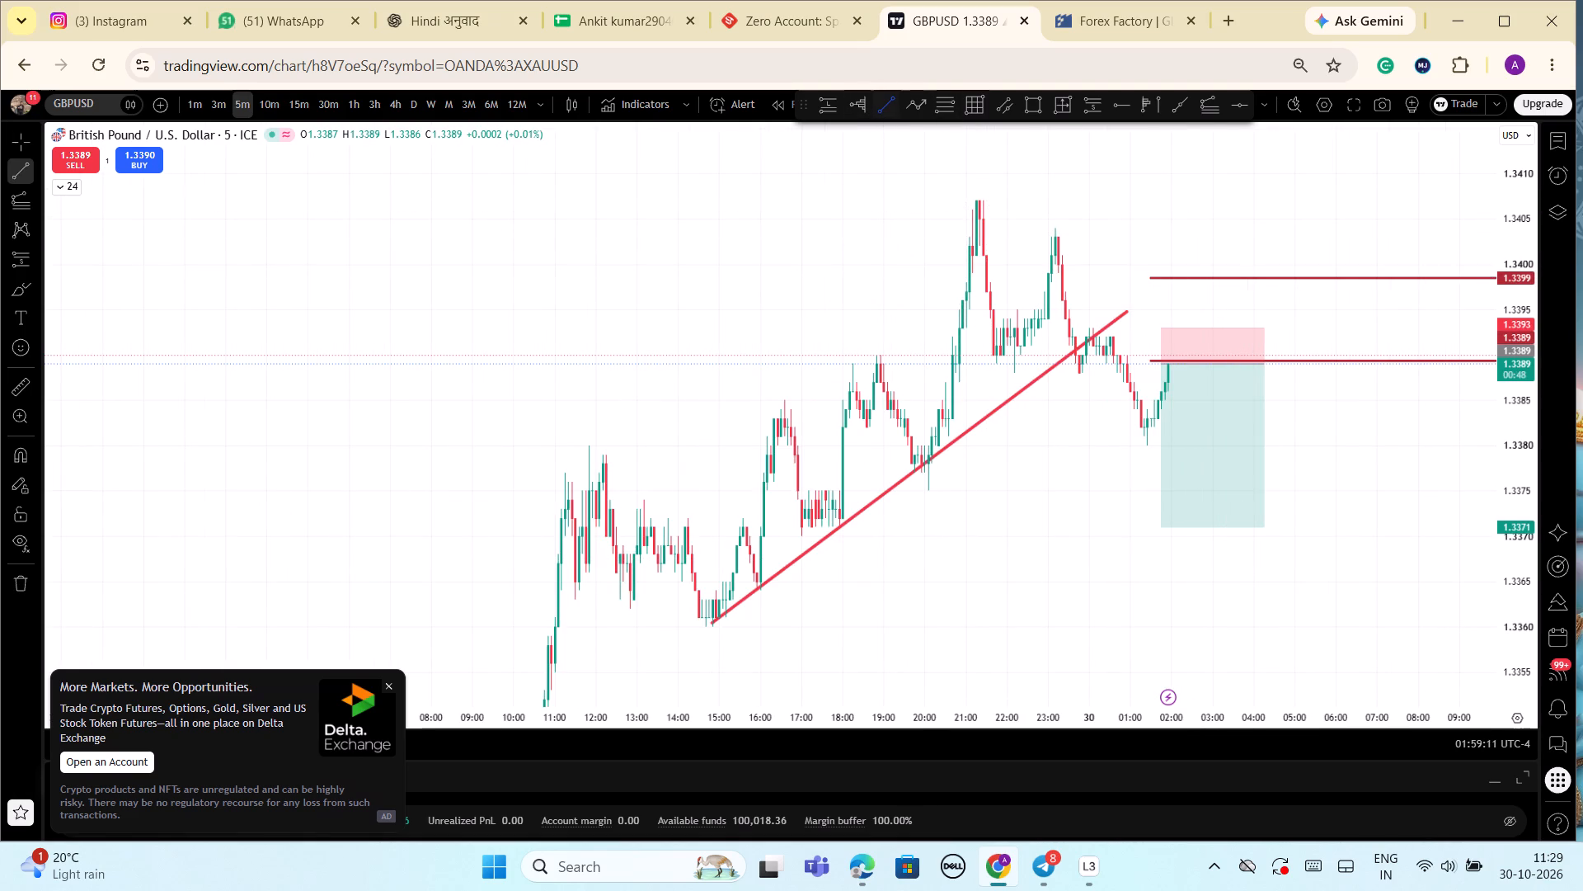
pyautogui.click(978, 197)
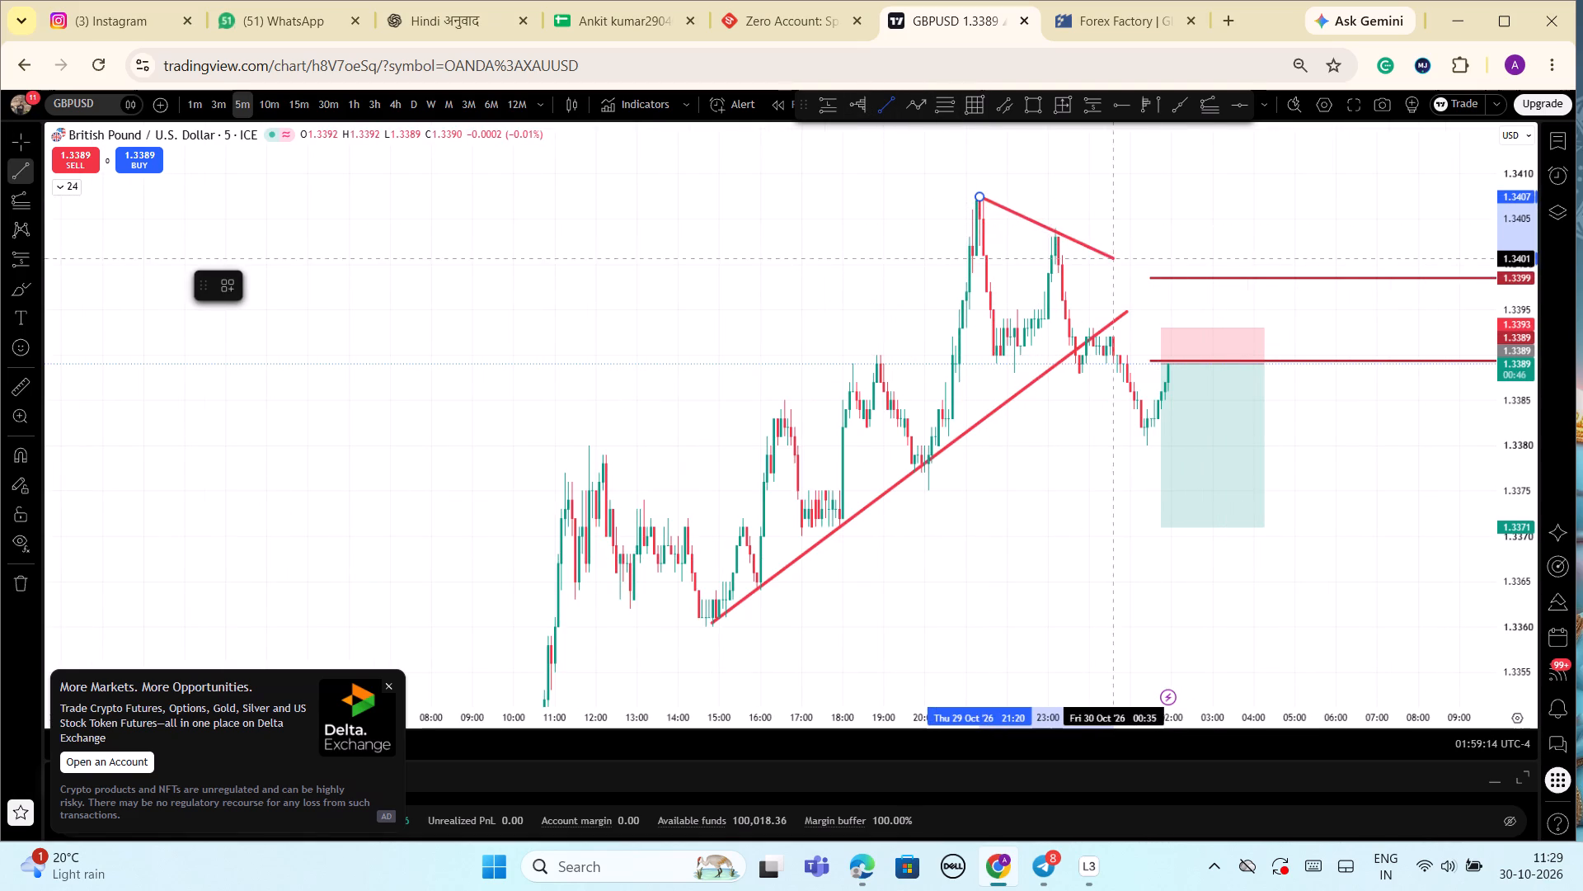
pyautogui.click(1350, 368)
pyautogui.click(1235, 176)
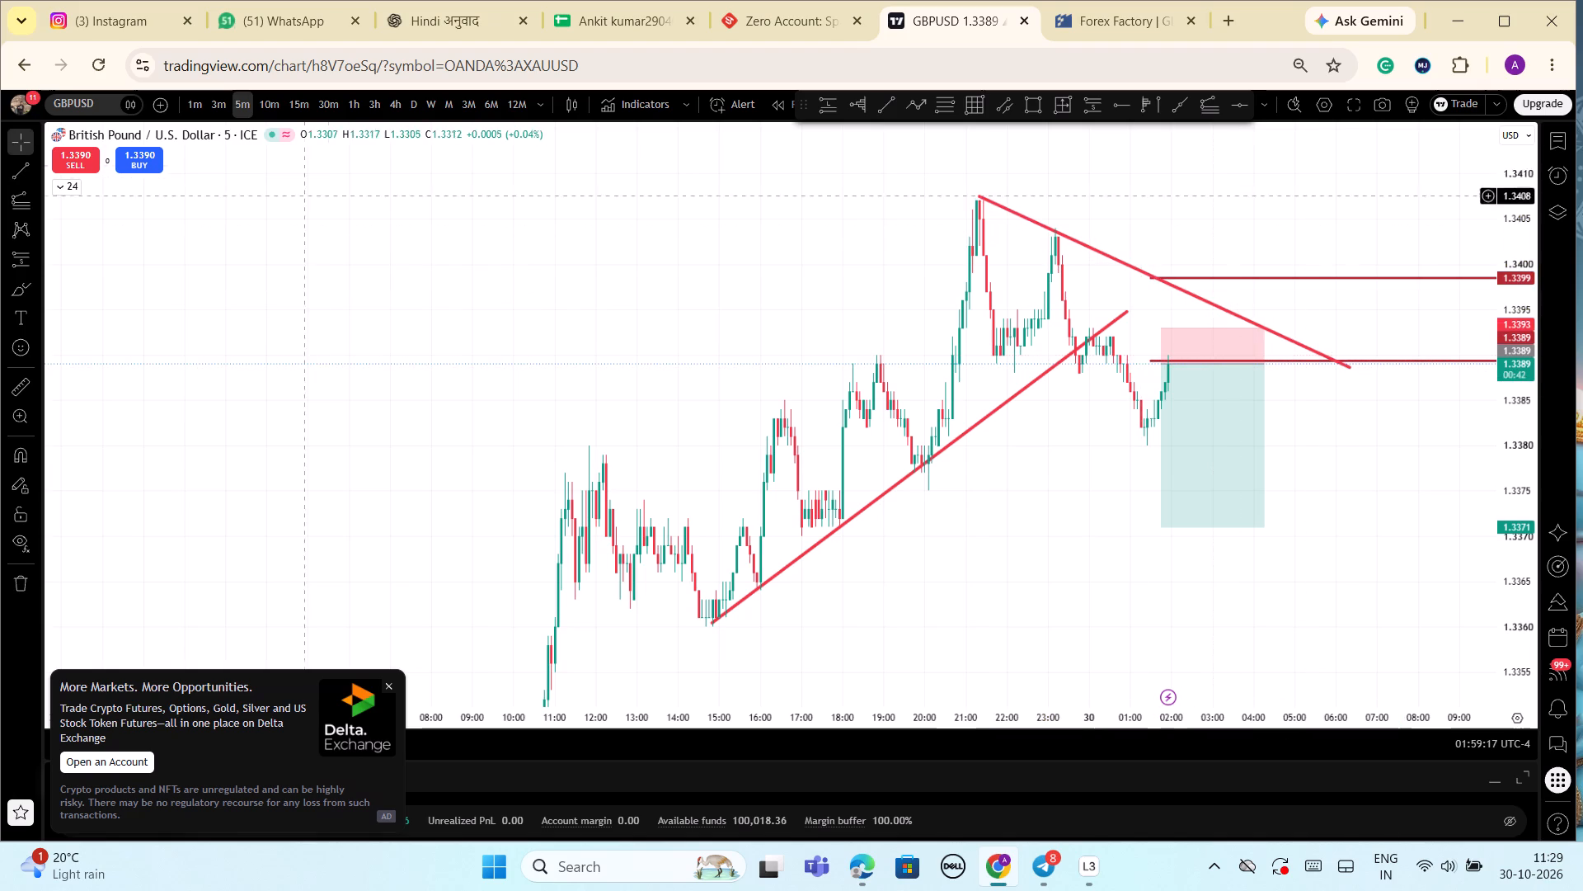
# Apply the saved TRENDLINE drawing template to the falling trend line.
pyautogui.click(1008, 210)
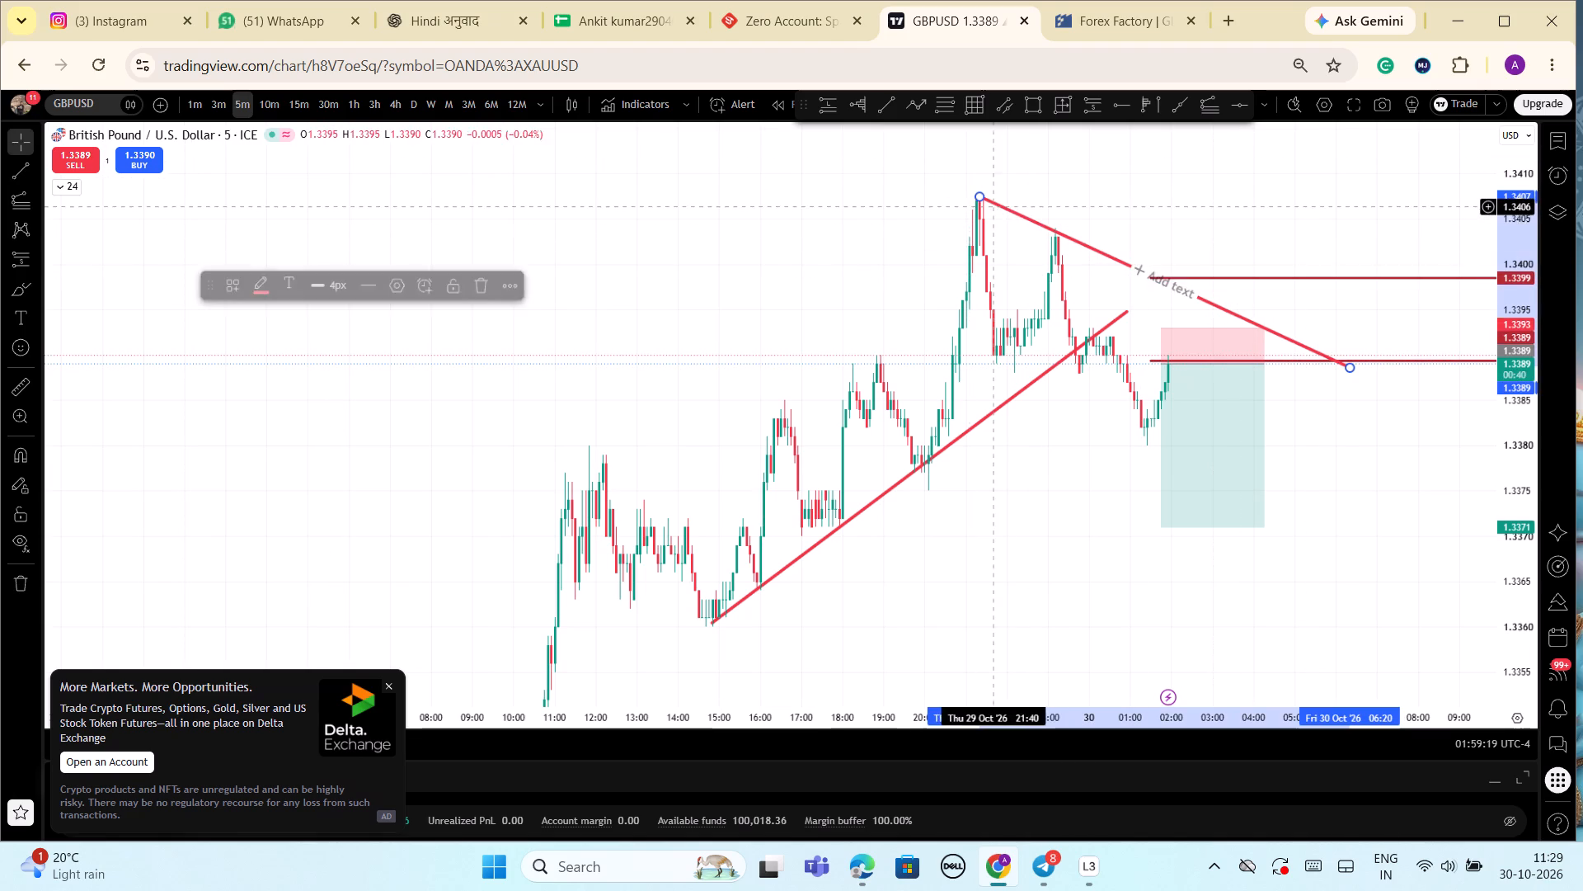
pyautogui.click(226, 290)
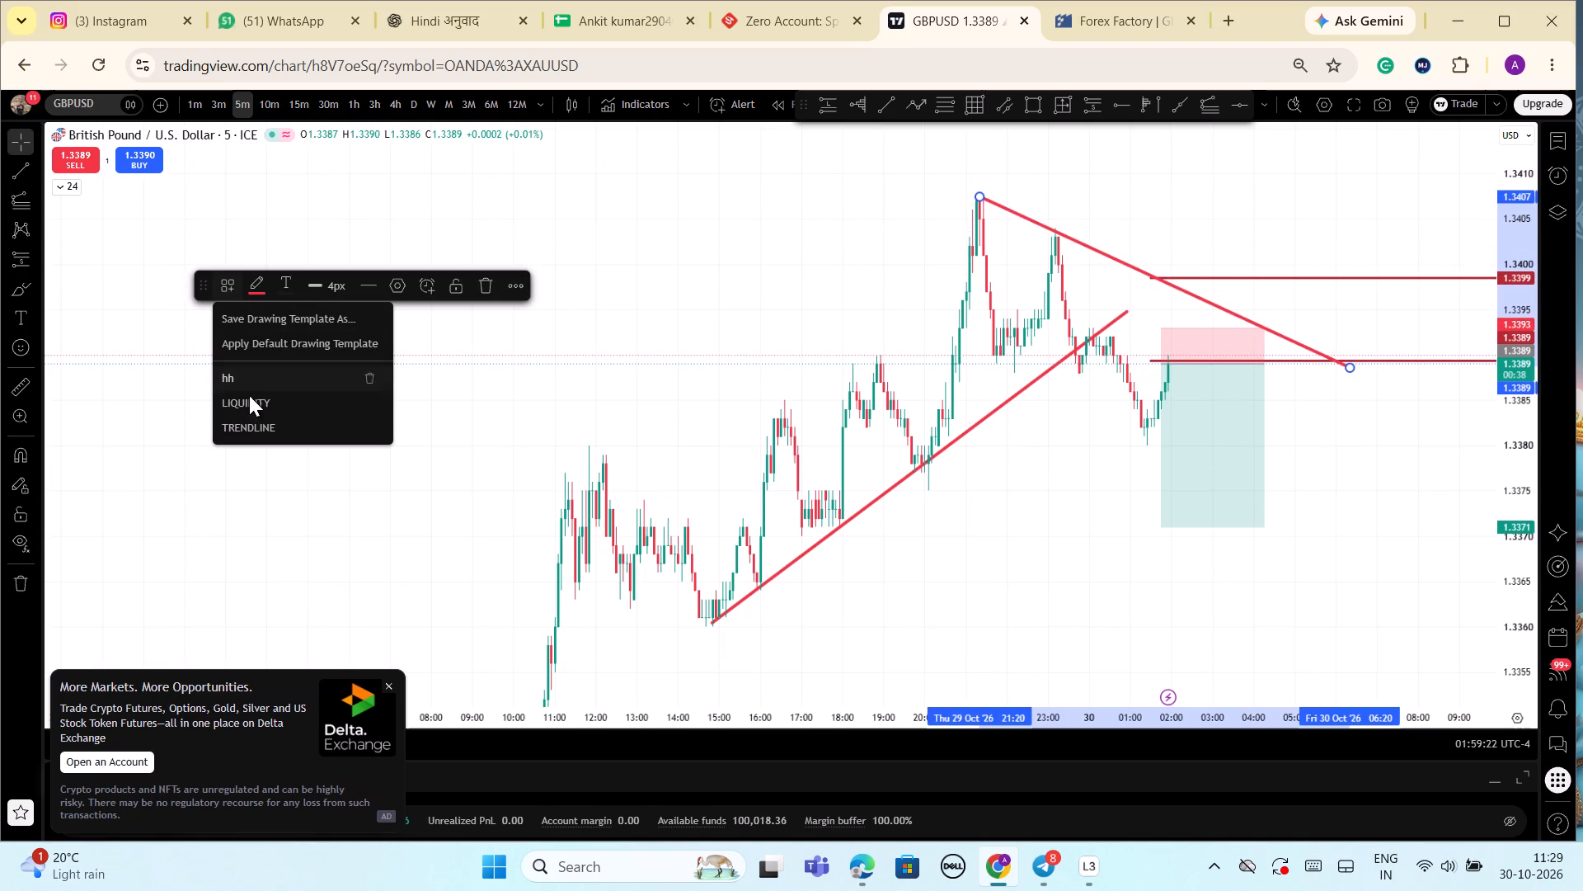
pyautogui.click(247, 427)
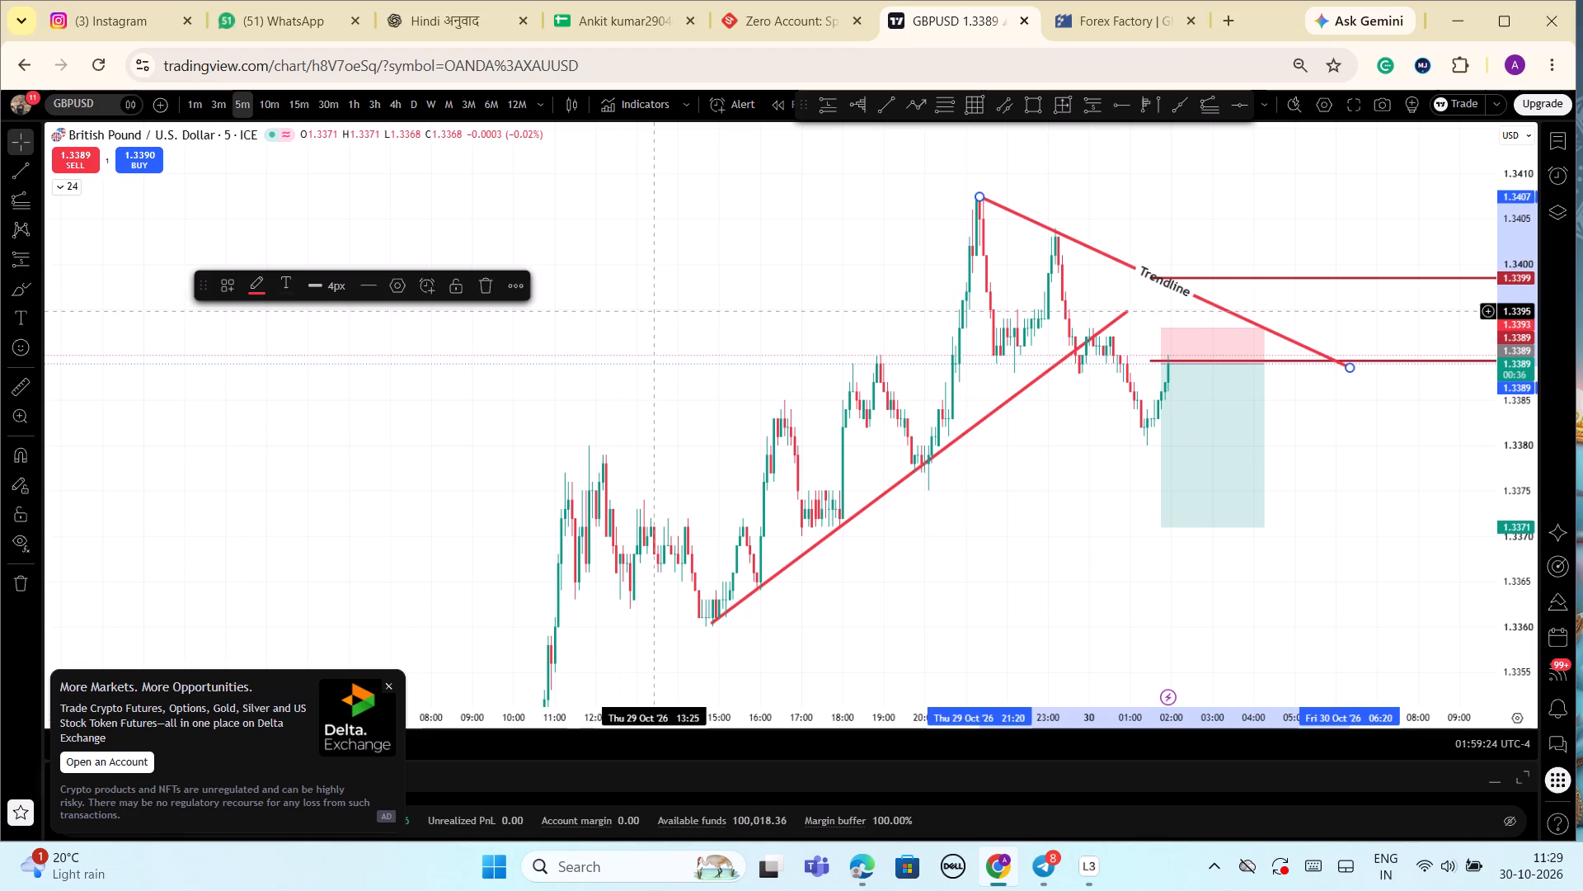
pyautogui.click(652, 311)
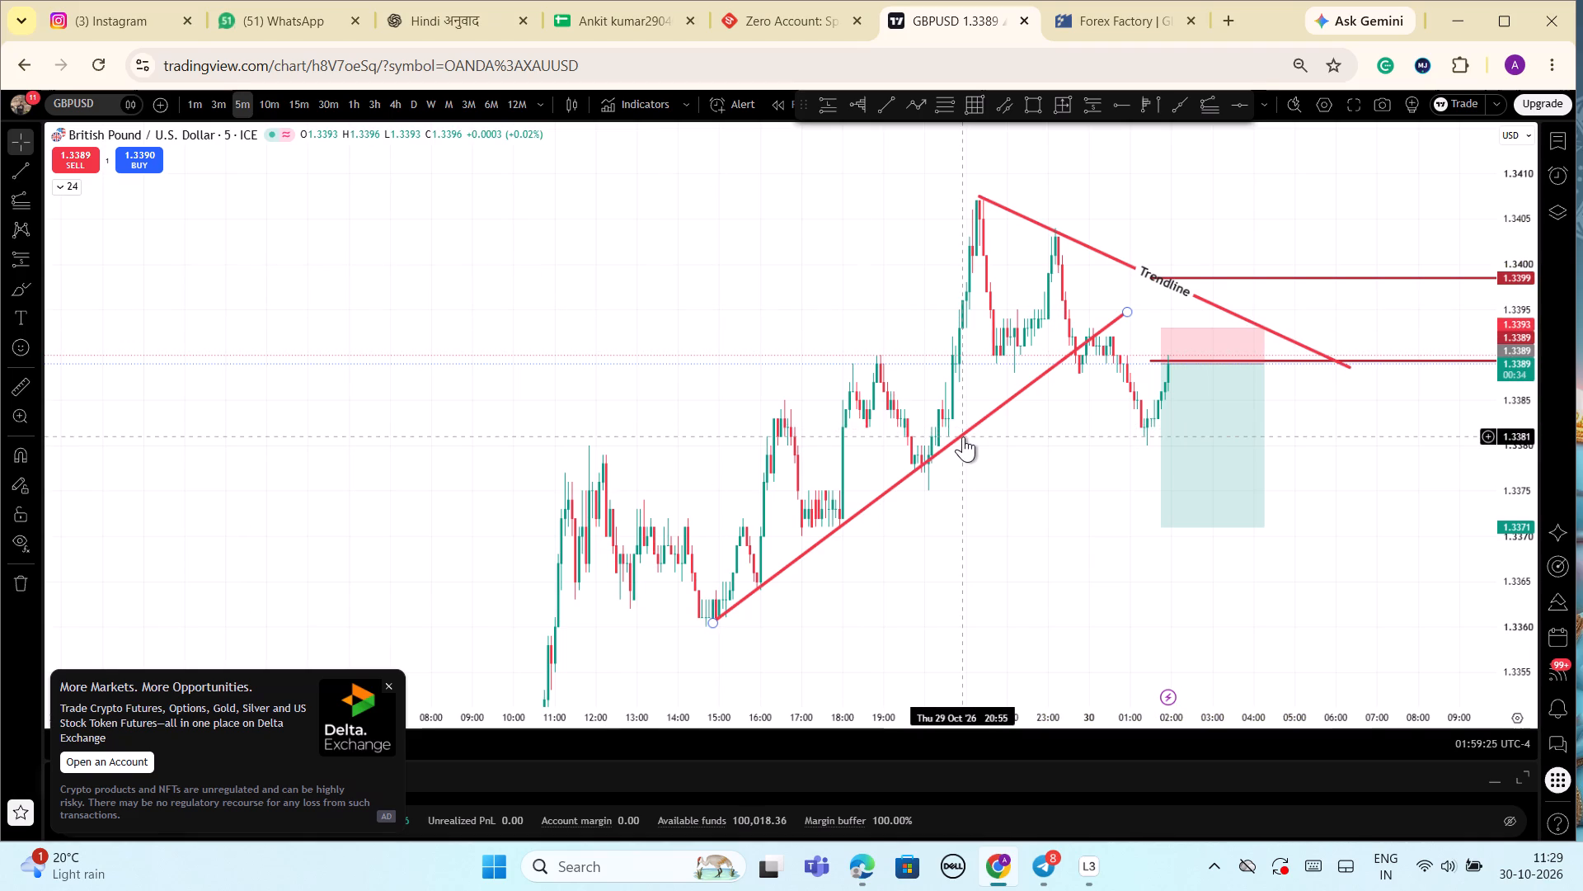
# Apply the saved TRENDLINE drawing template to the rising trend line under the swing lows.
pyautogui.click(963, 436)
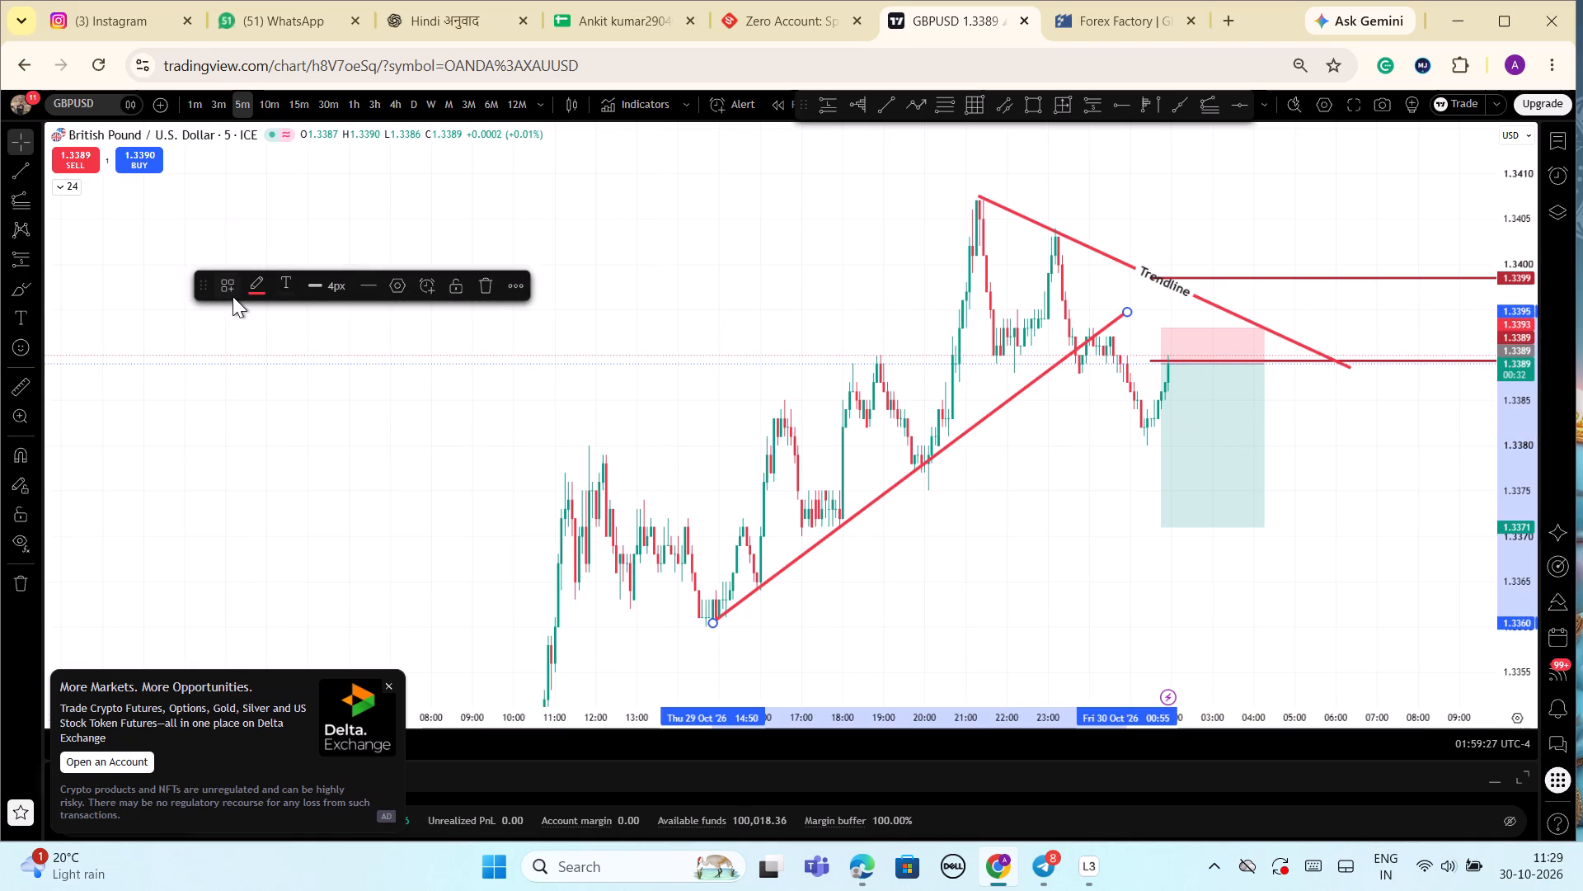
pyautogui.click(233, 296)
pyautogui.click(247, 427)
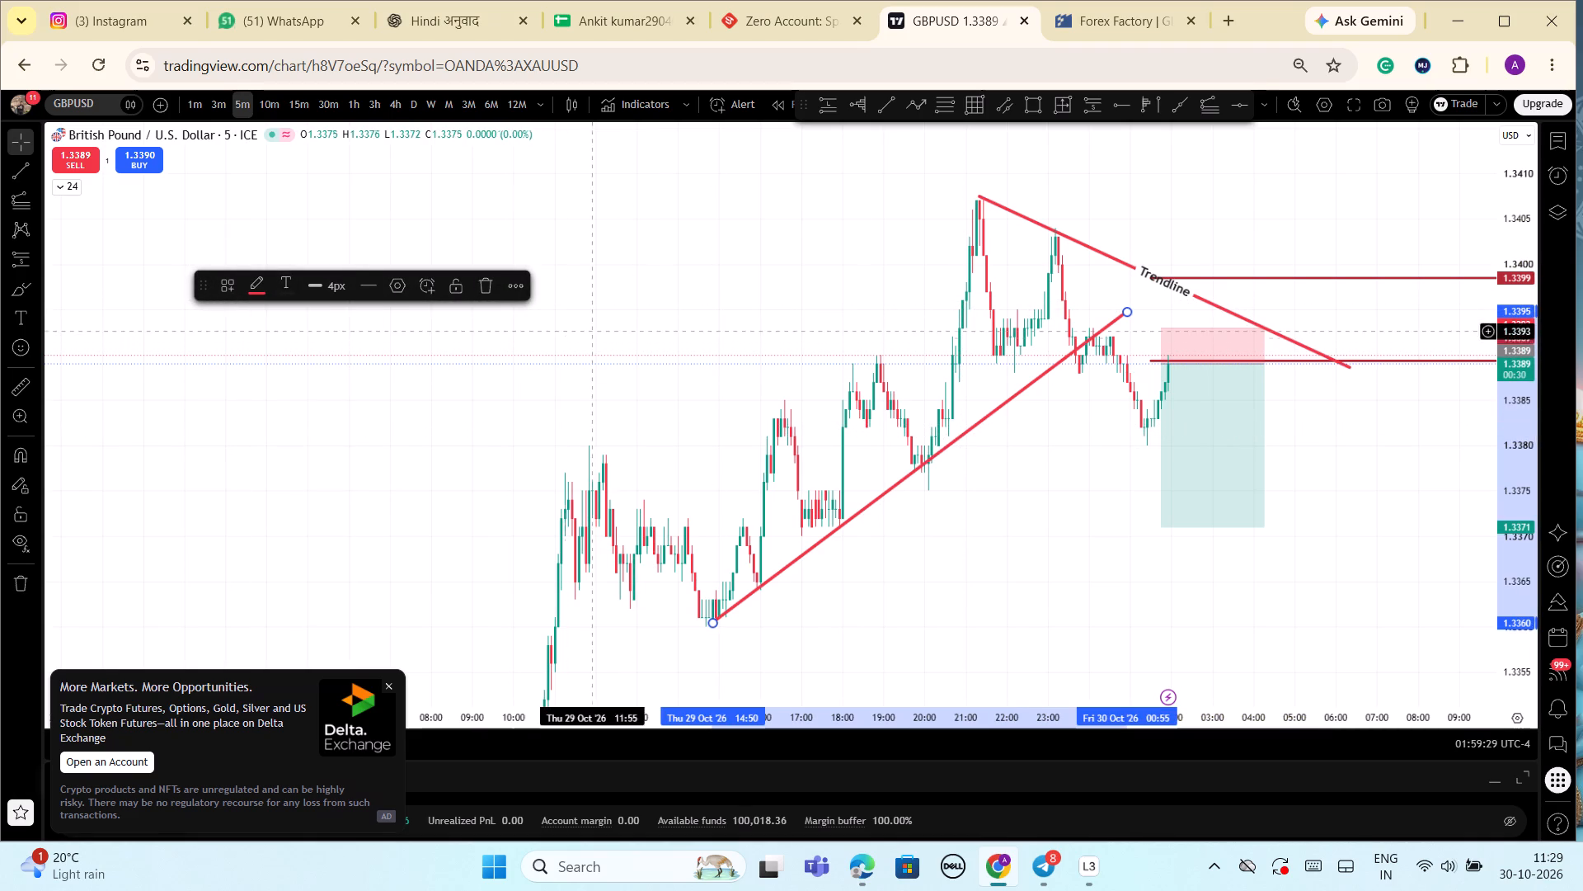
pyautogui.click(729, 279)
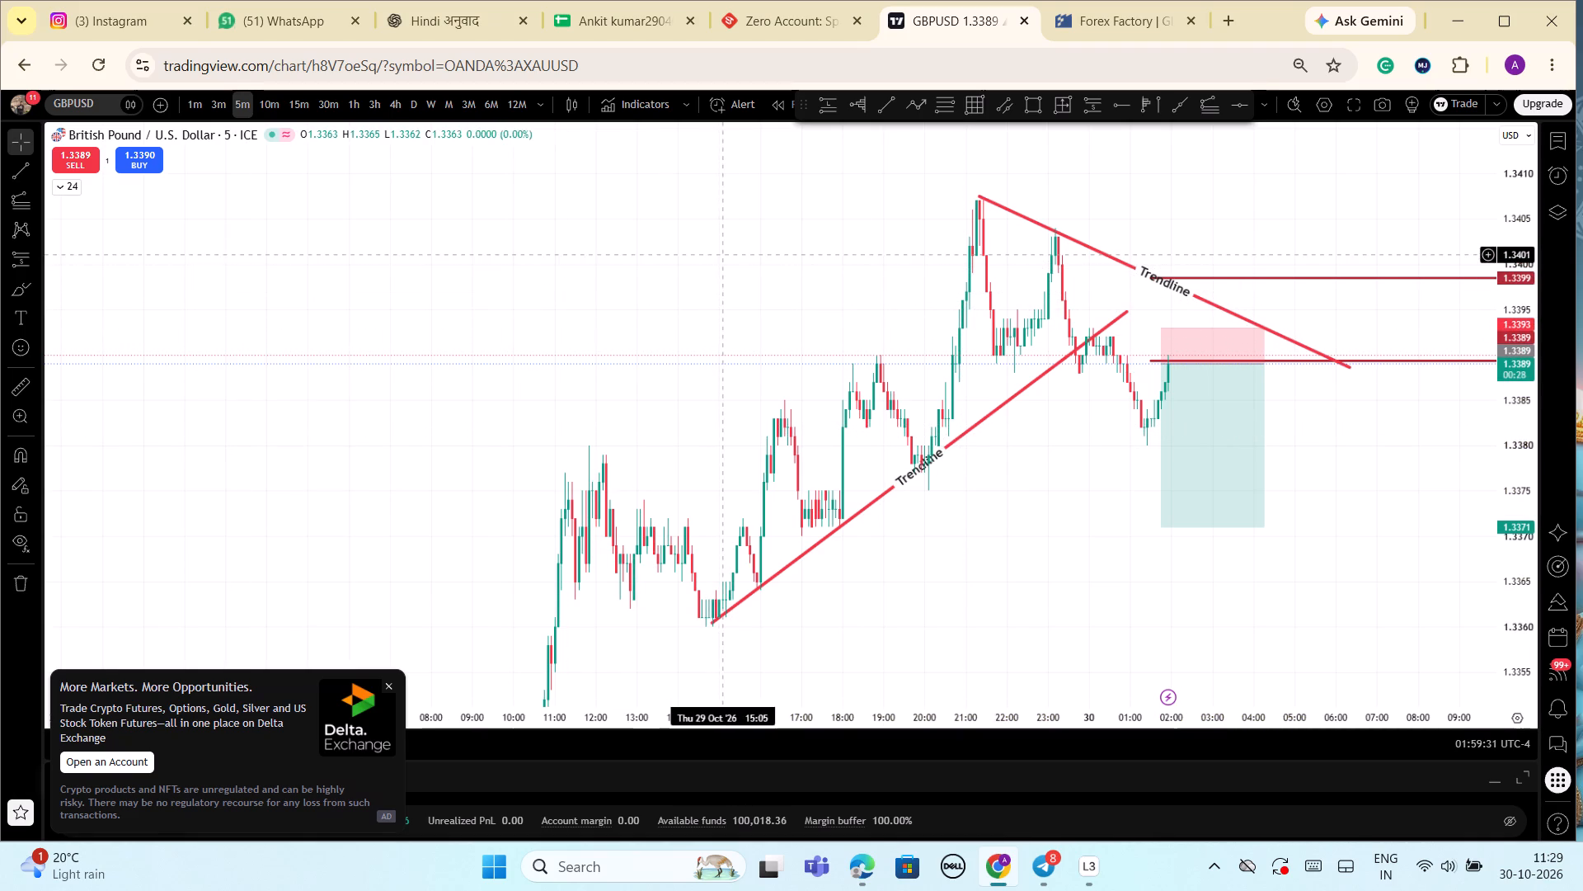
pyautogui.scroll(3, 1056, 526)
pyautogui.scroll(1, 1284, 615)
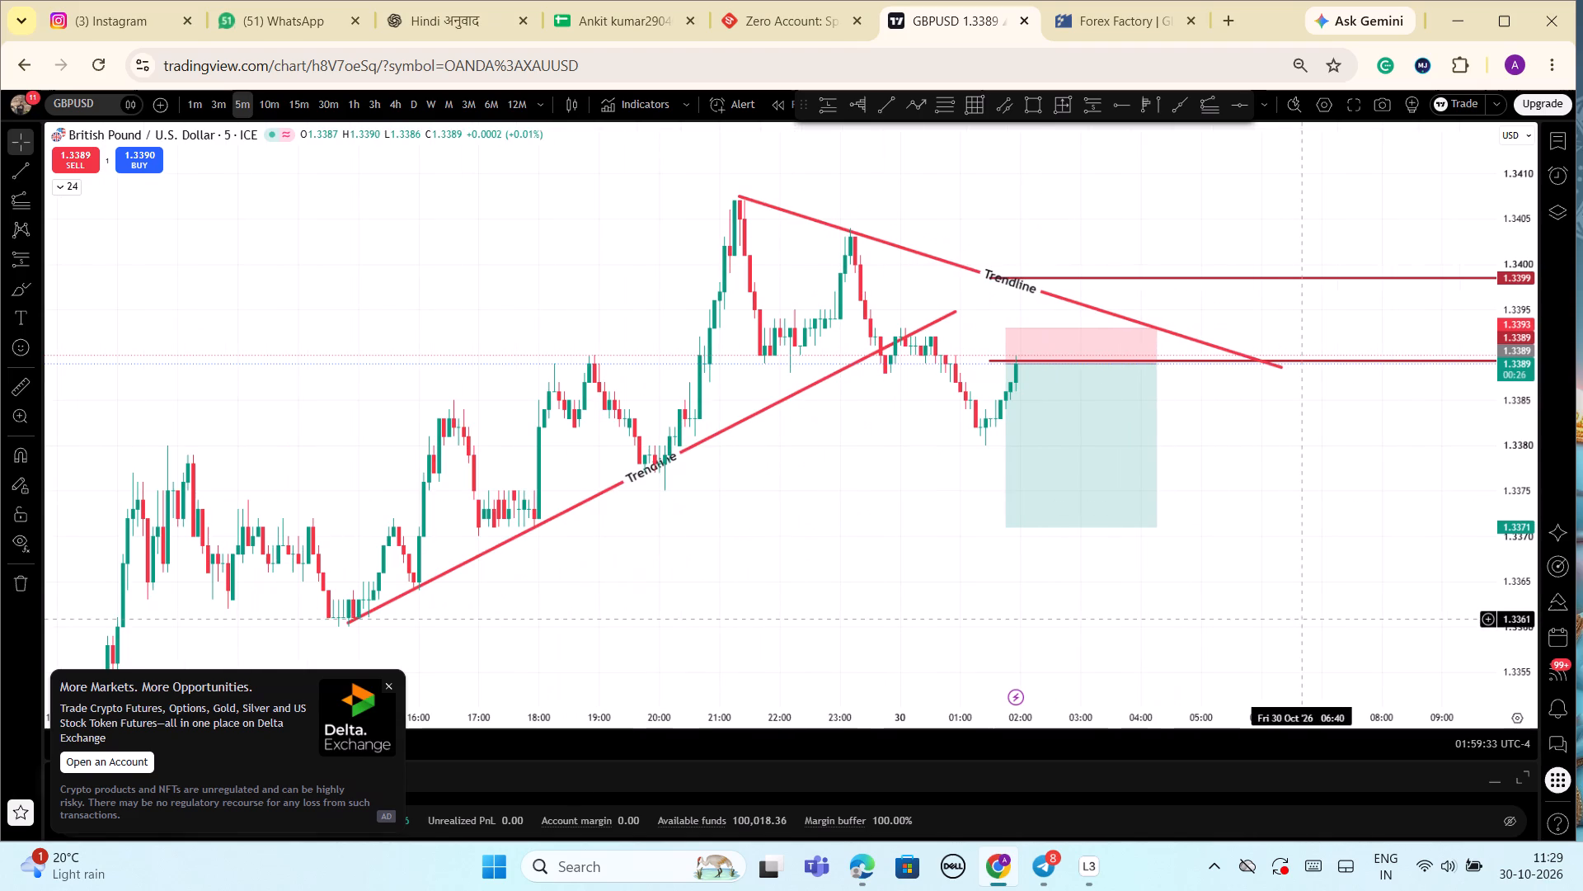
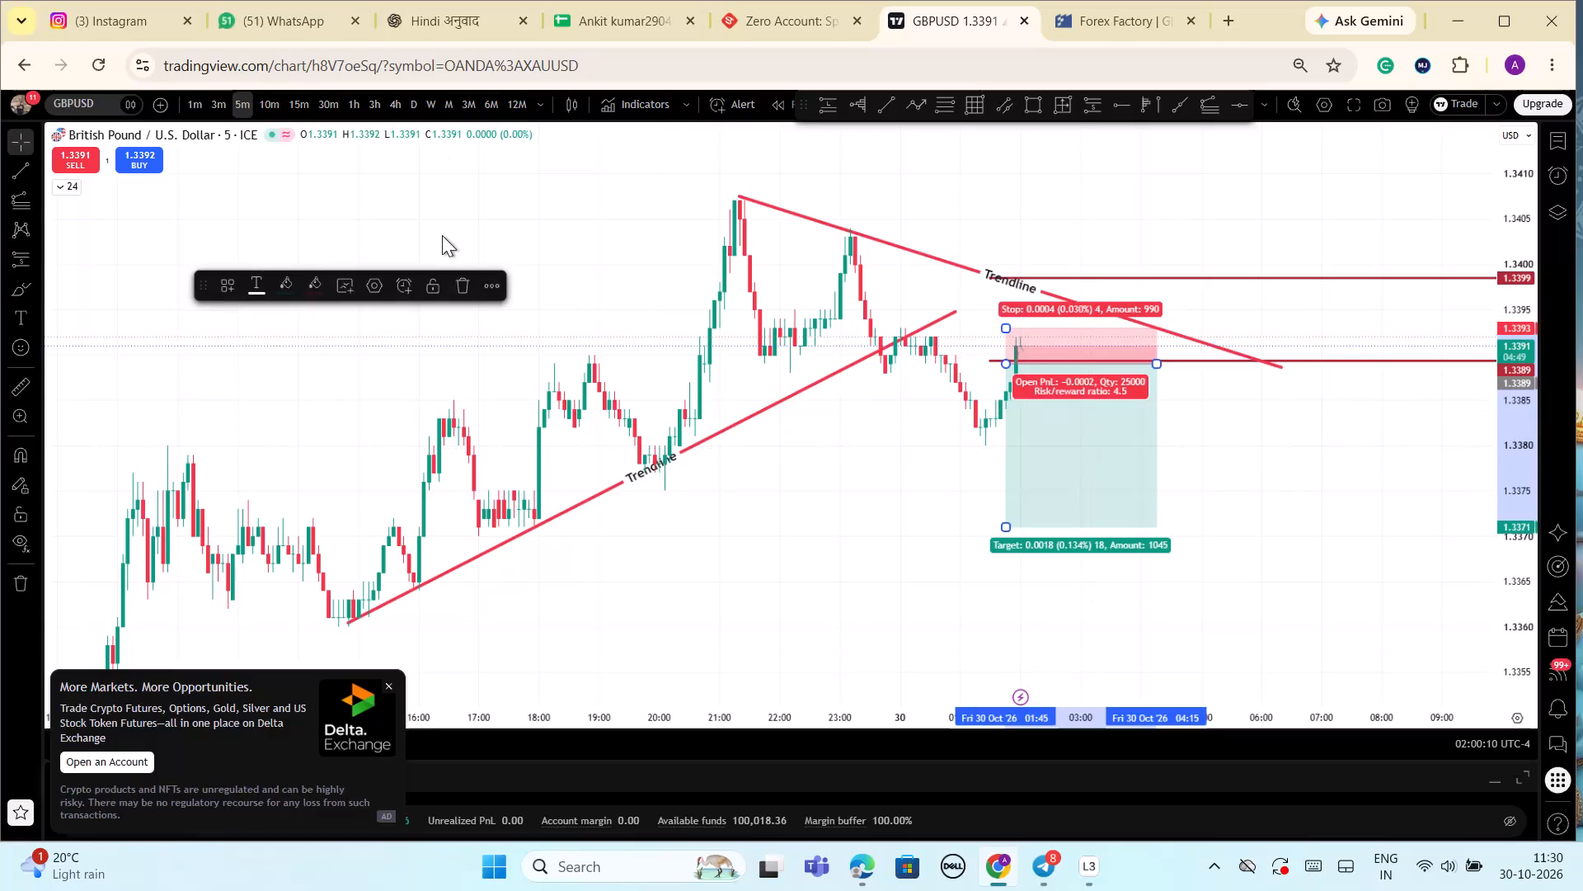
# Delete the GBPUSD short position whose entry is at 1.3389.
pyautogui.click(457, 285)
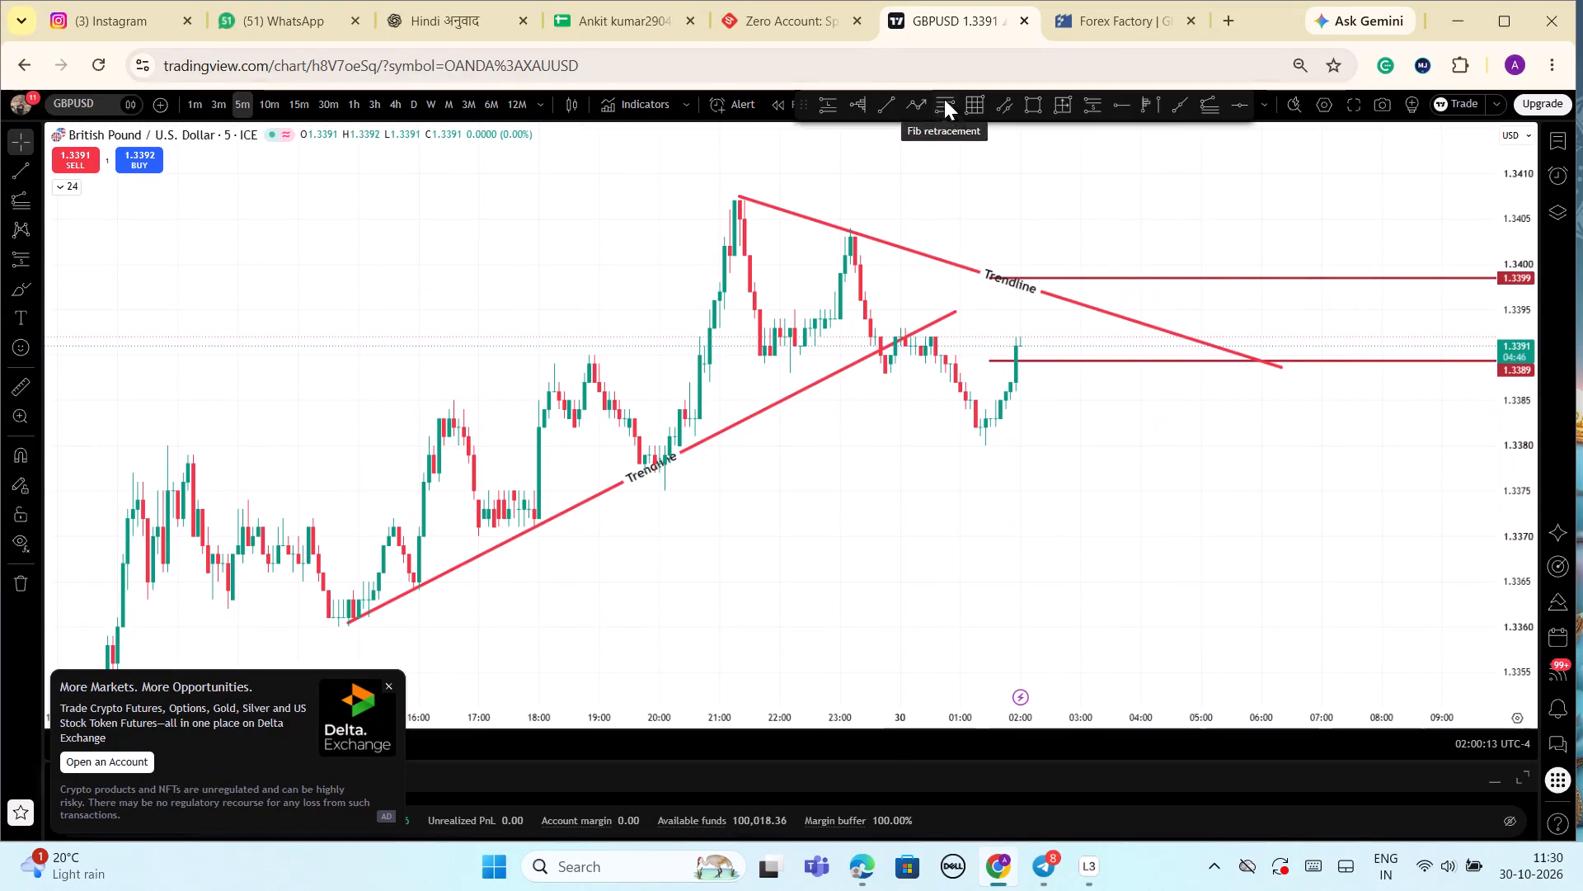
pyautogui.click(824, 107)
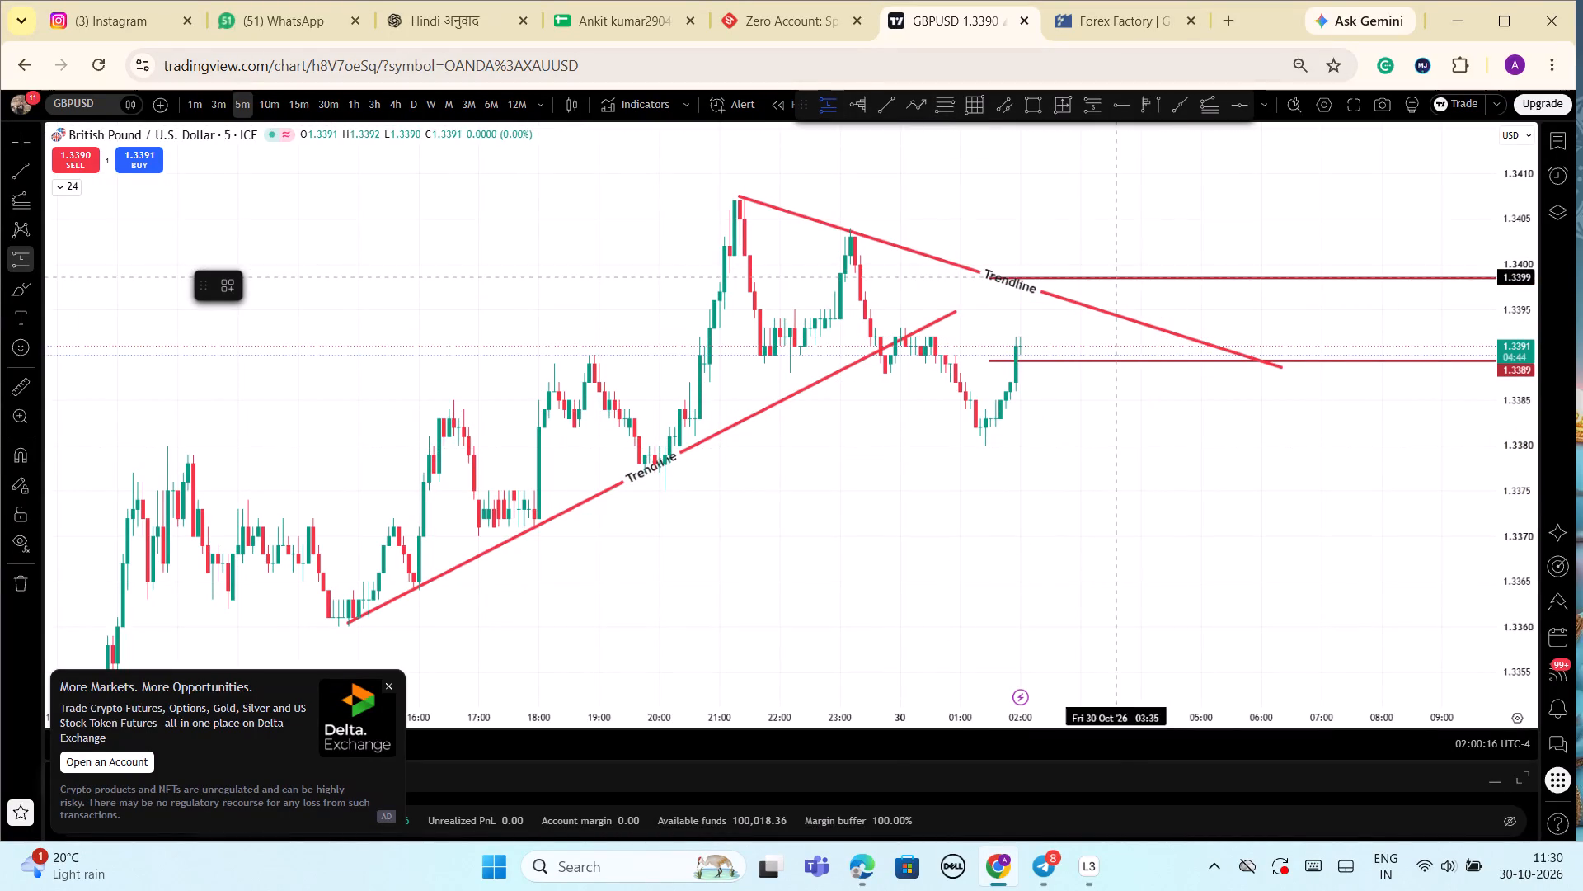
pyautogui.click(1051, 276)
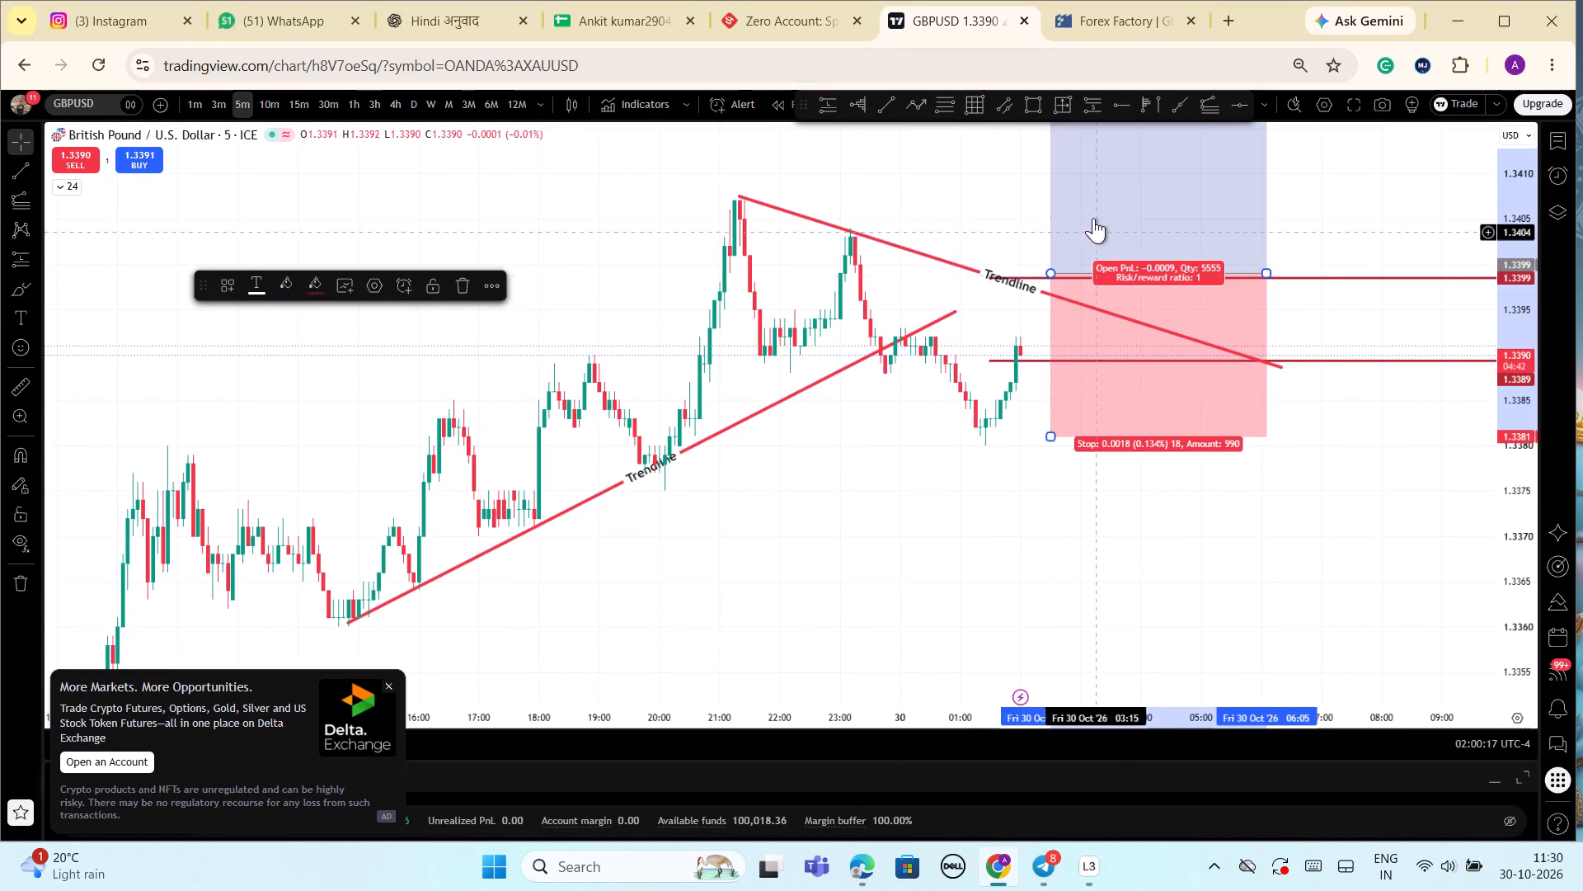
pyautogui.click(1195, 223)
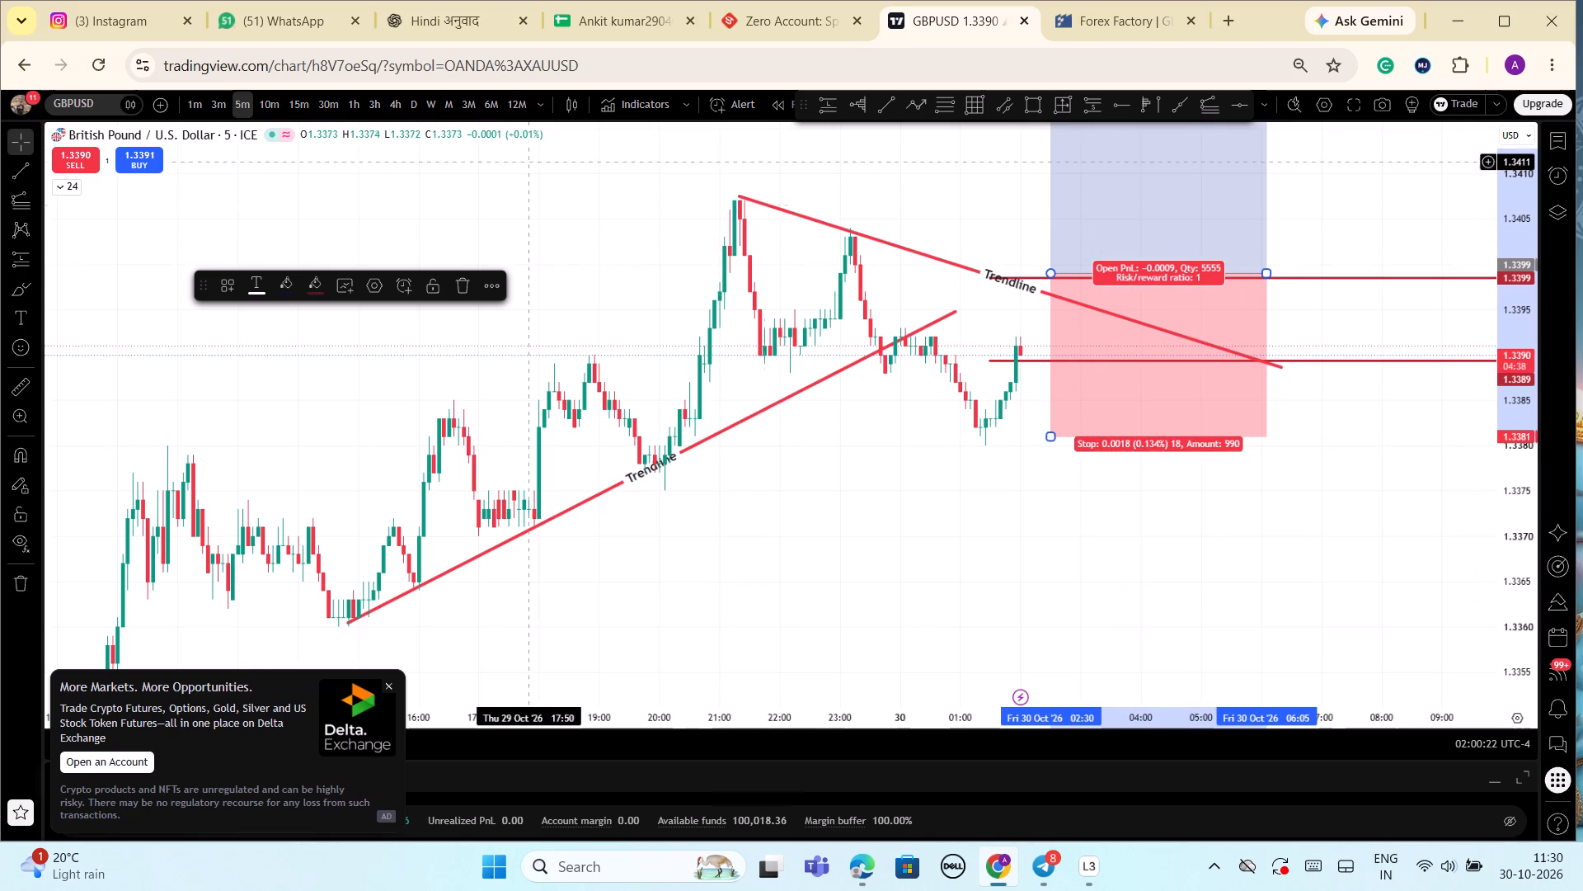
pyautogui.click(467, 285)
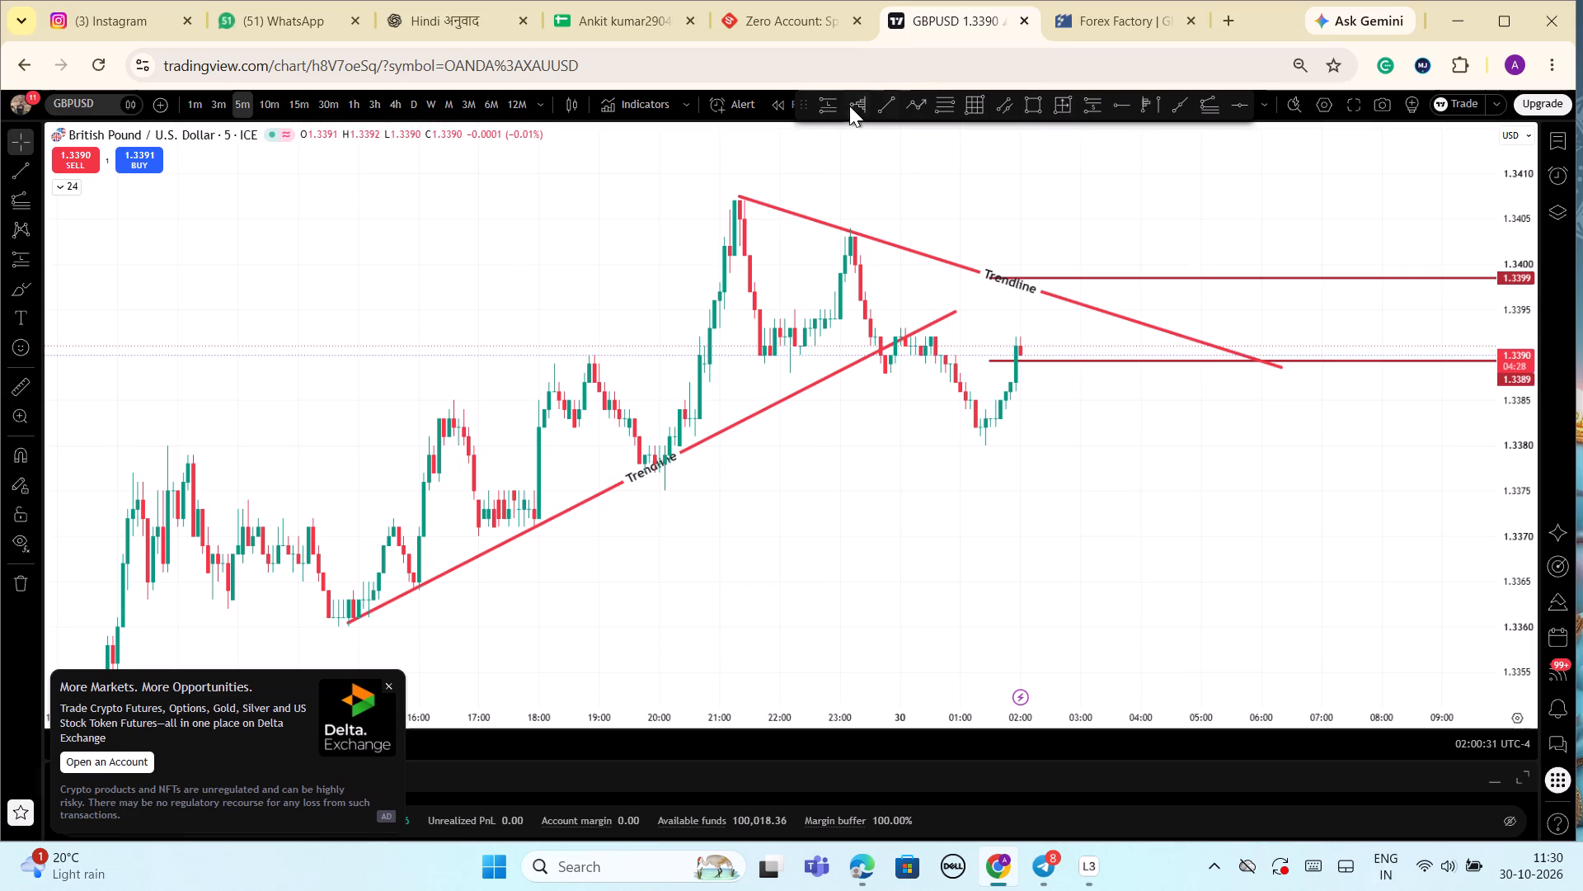
# Place a GBPUSD short position from 30 October 02:40 with entry at about 1.3399, stop at 1.3407 and target at 1.3368.
pyautogui.click(1096, 105)
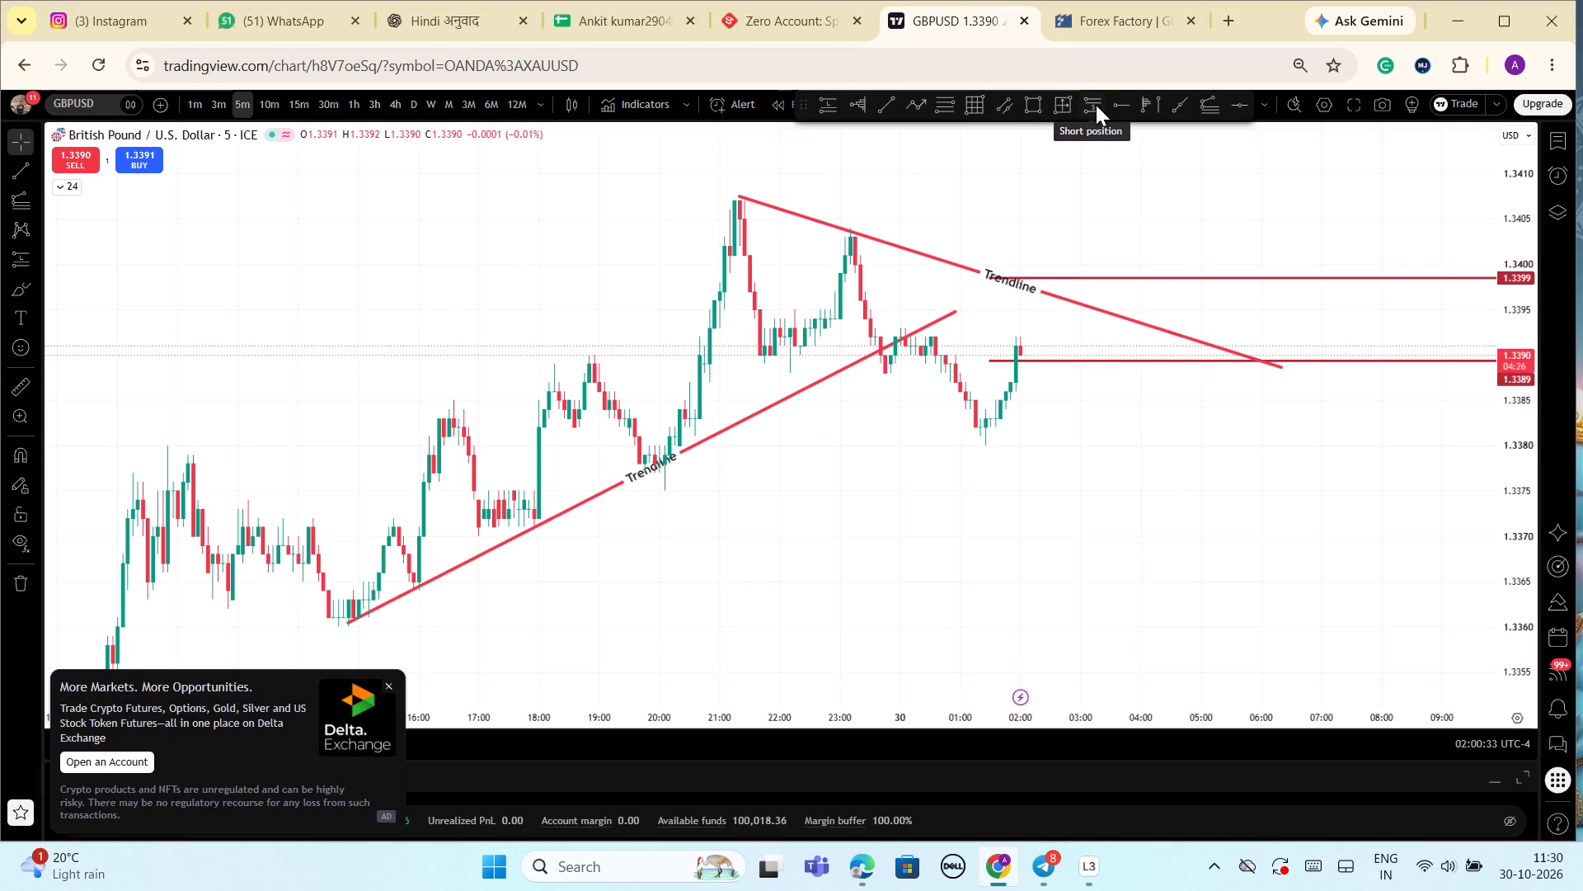
pyautogui.click(1059, 278)
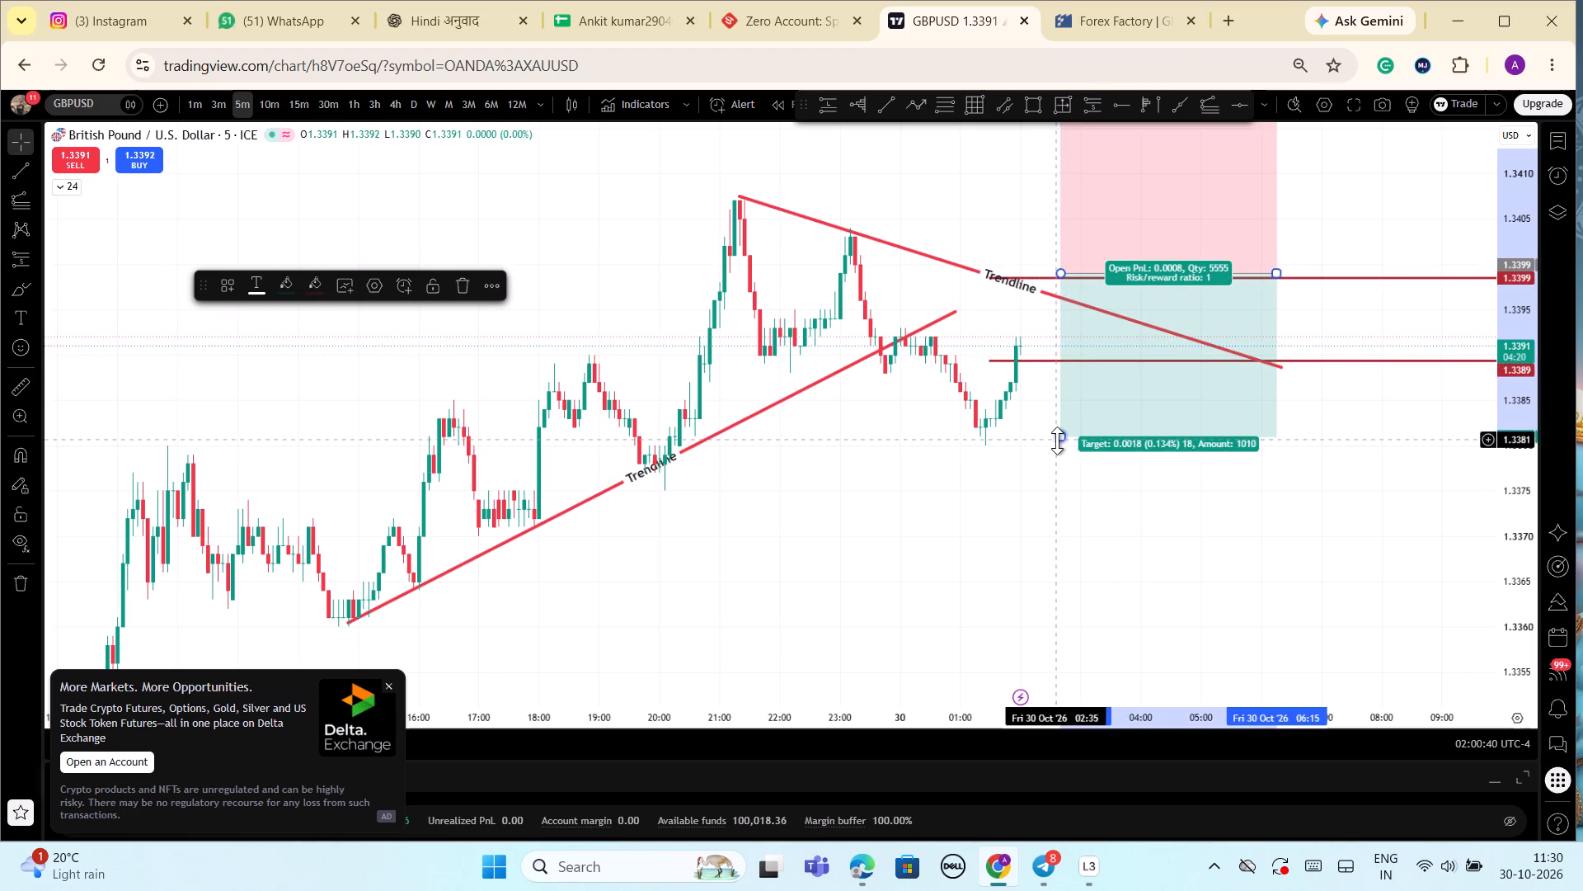
pyautogui.moveTo(1057, 439); pyautogui.dragTo(1056, 468)
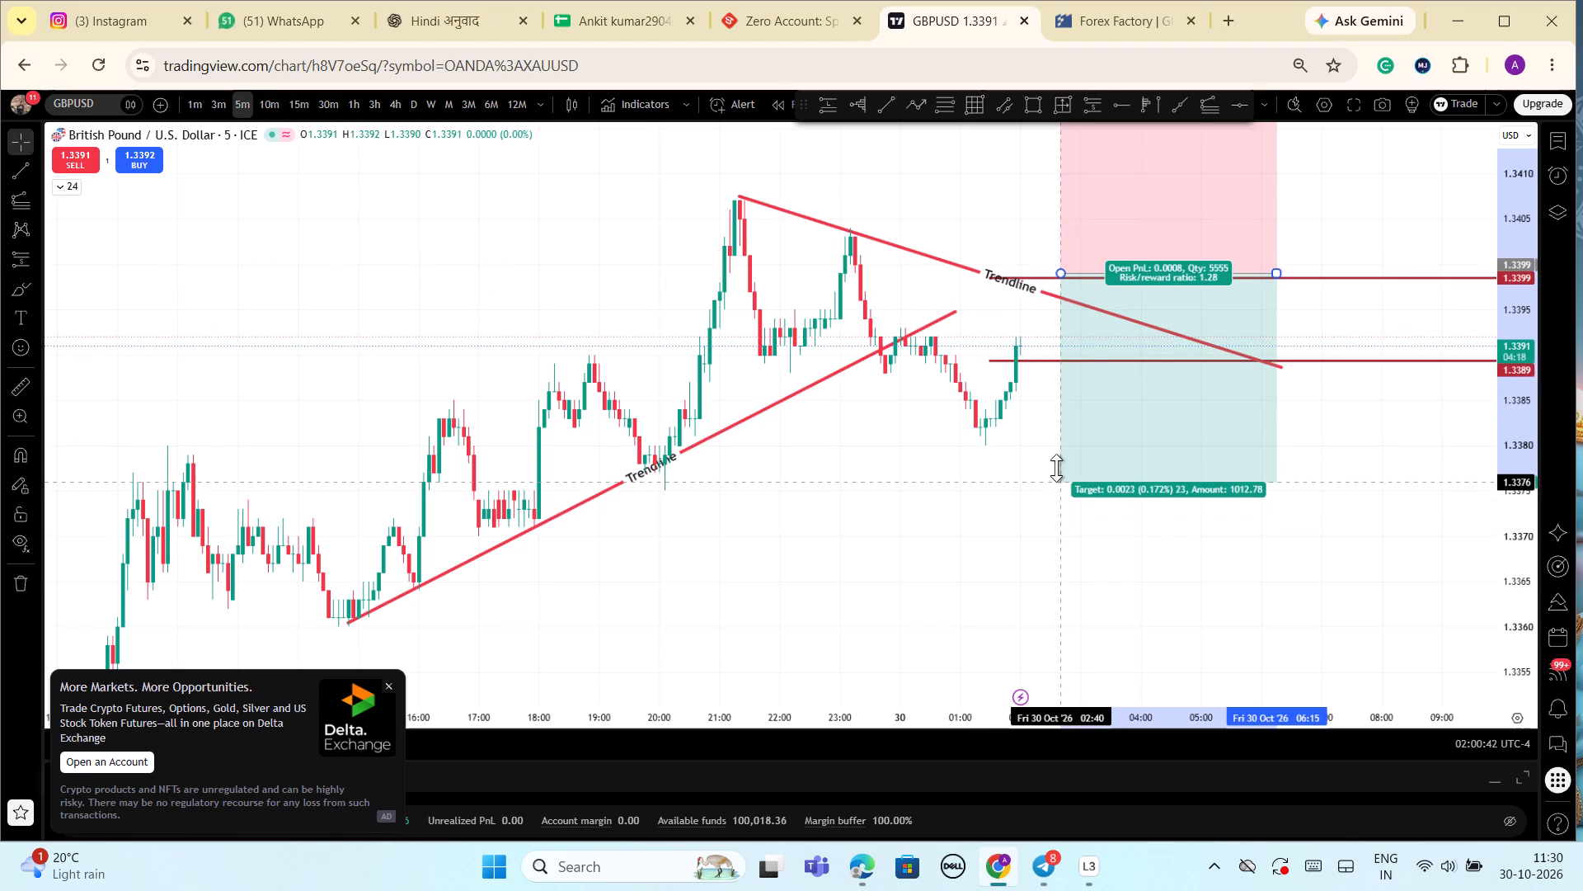
pyautogui.moveTo(1056, 468); pyautogui.dragTo(1058, 508)
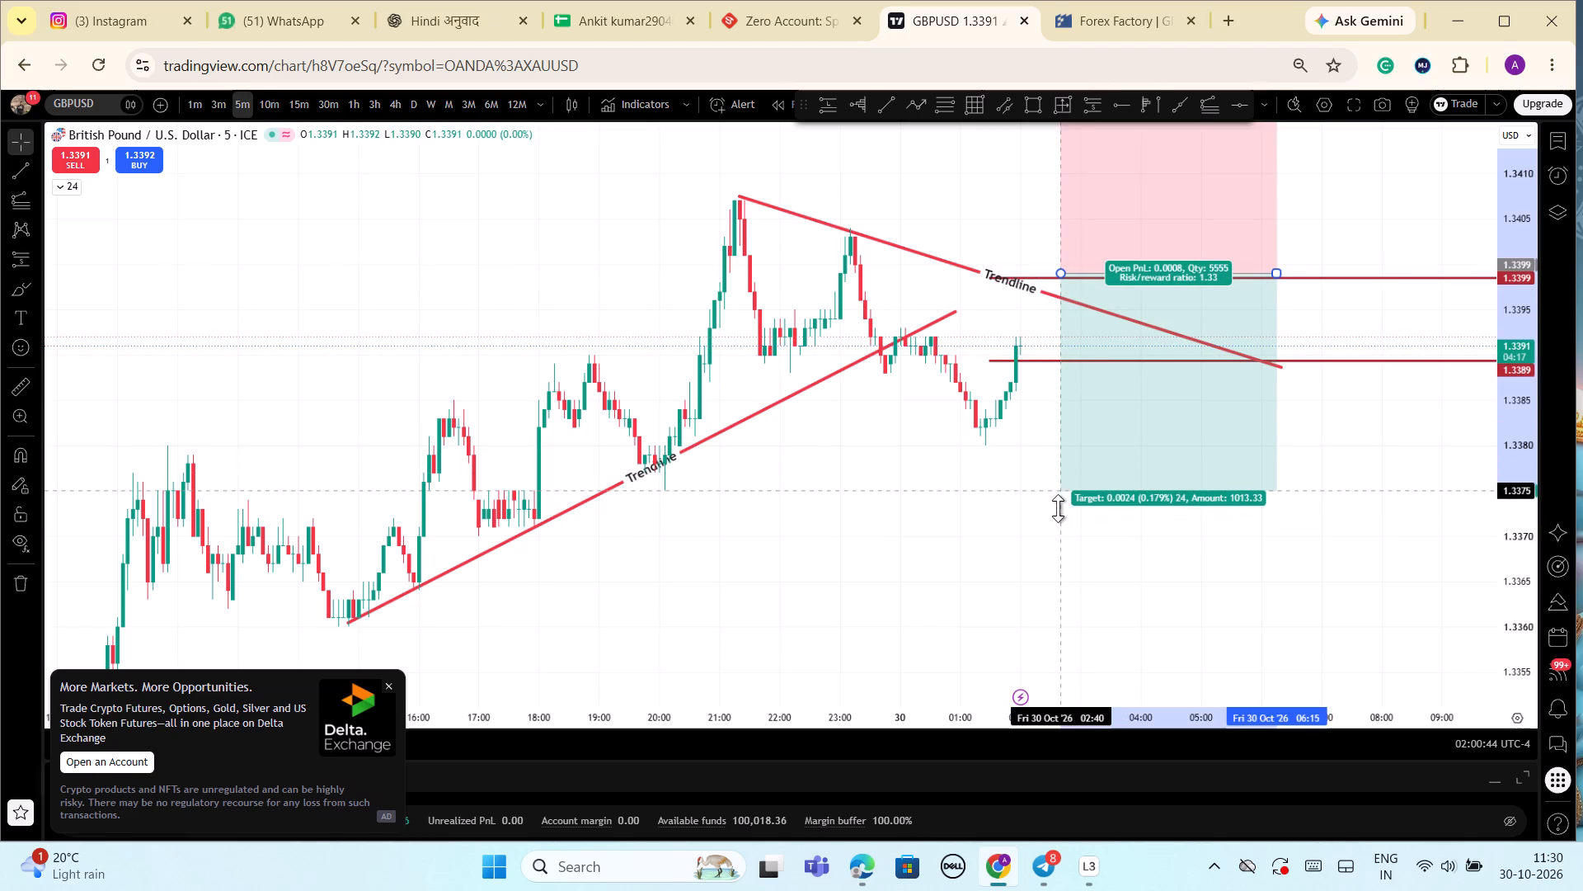
pyautogui.moveTo(1058, 508); pyautogui.dragTo(1044, 554)
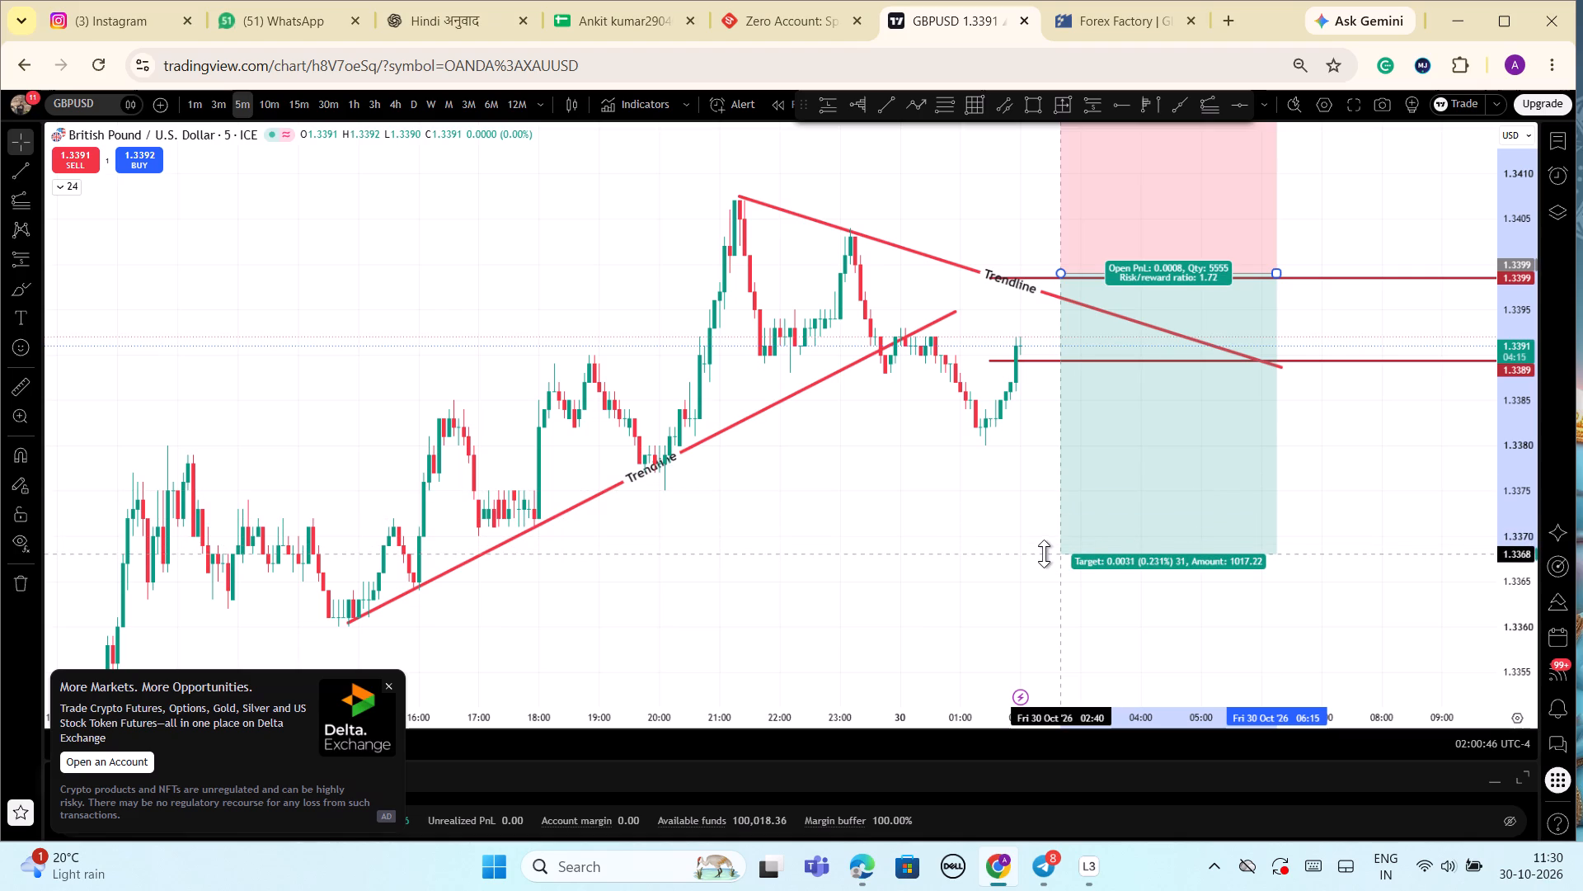
pyautogui.moveTo(1044, 554); pyautogui.dragTo(1044, 553)
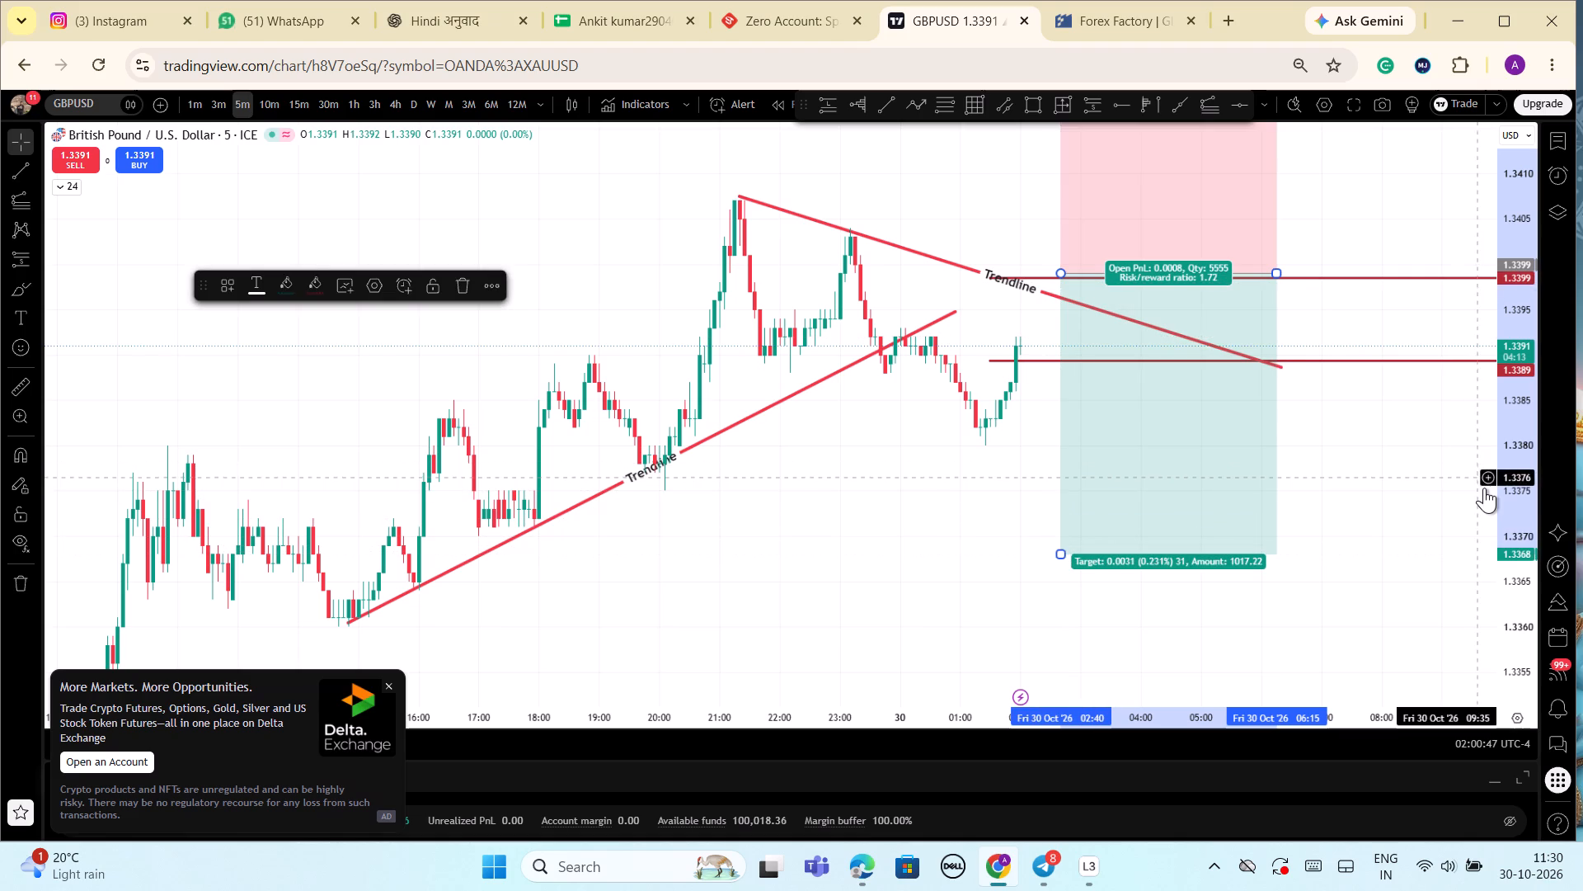
pyautogui.moveTo(1520, 457); pyautogui.dragTo(1524, 602)
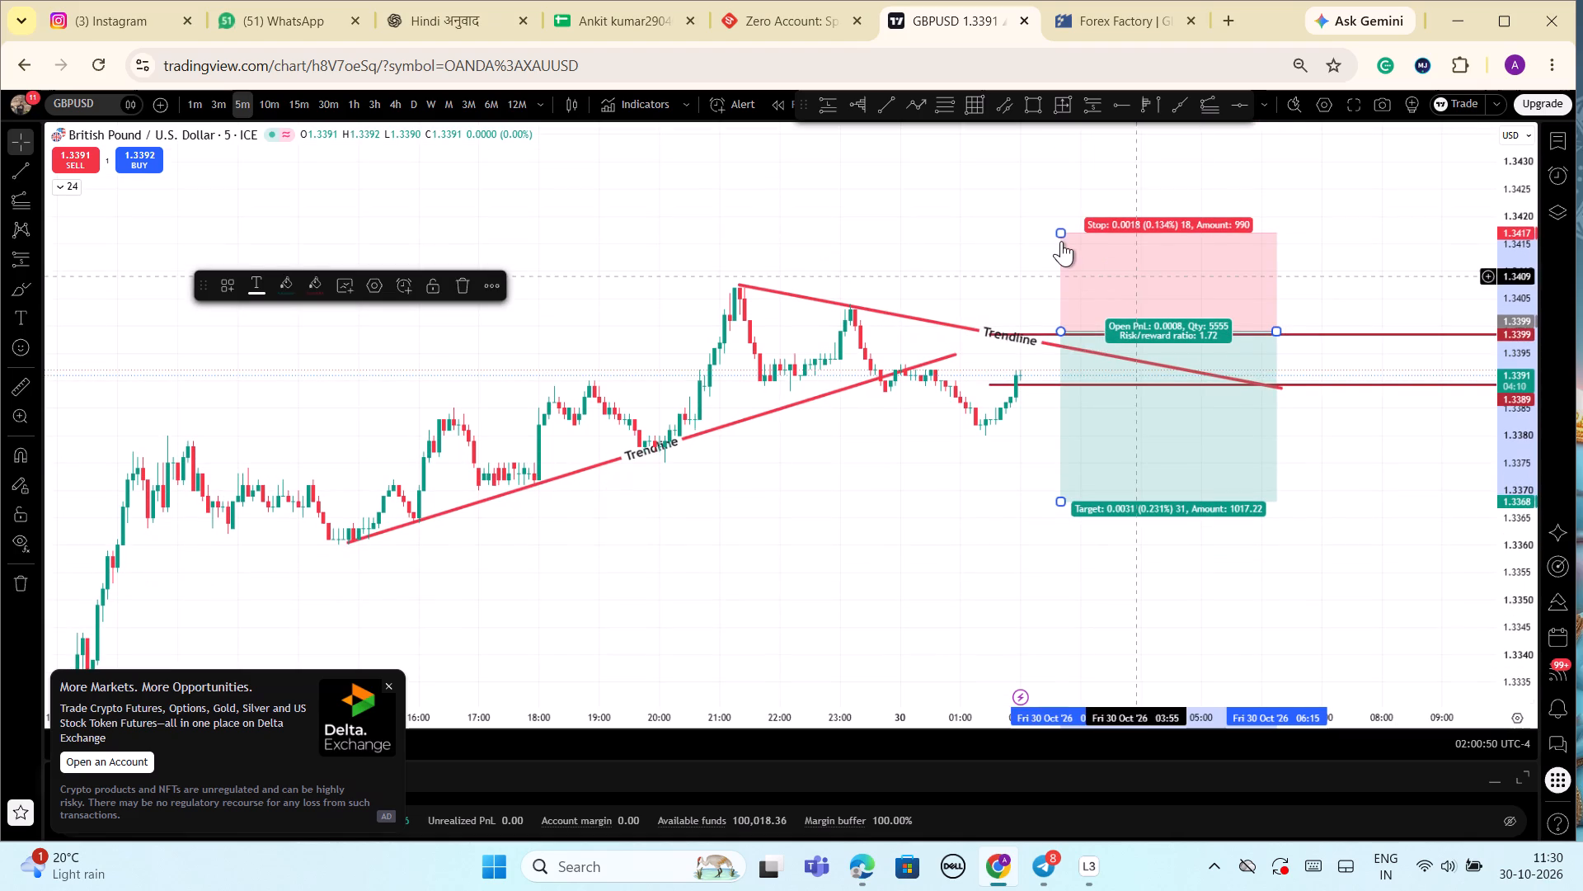
pyautogui.moveTo(1061, 234); pyautogui.dragTo(1058, 301)
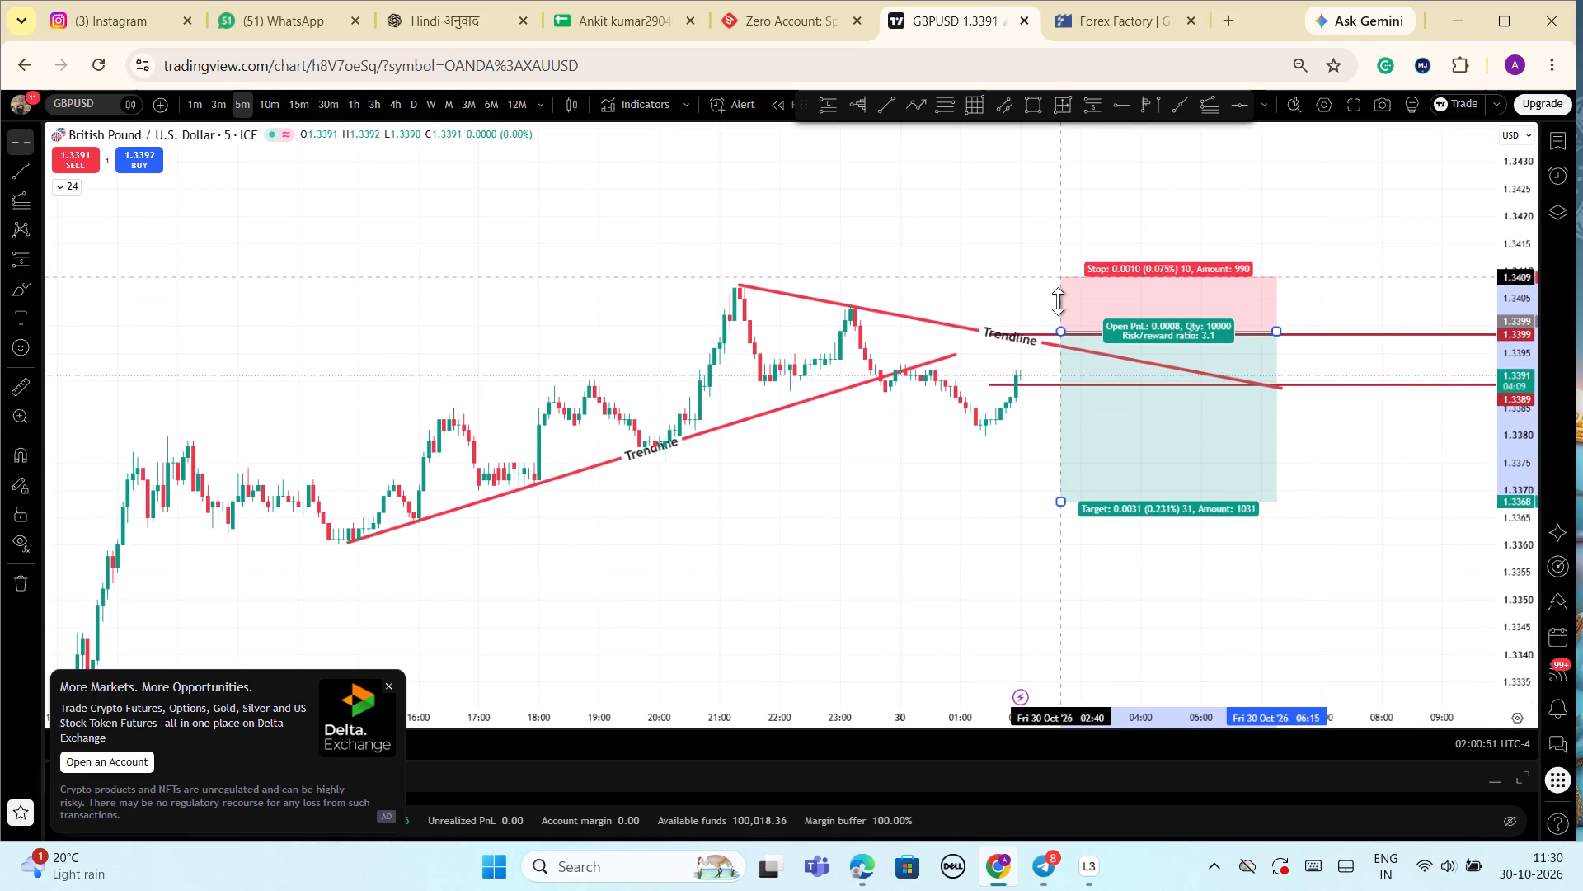
pyautogui.moveTo(1058, 301); pyautogui.dragTo(1062, 286)
# Review the short position setup, switch GBPUSD to the 4-hour timeframe and examine its swings since mid-September.
pyautogui.scroll(-3, 1280, 429)
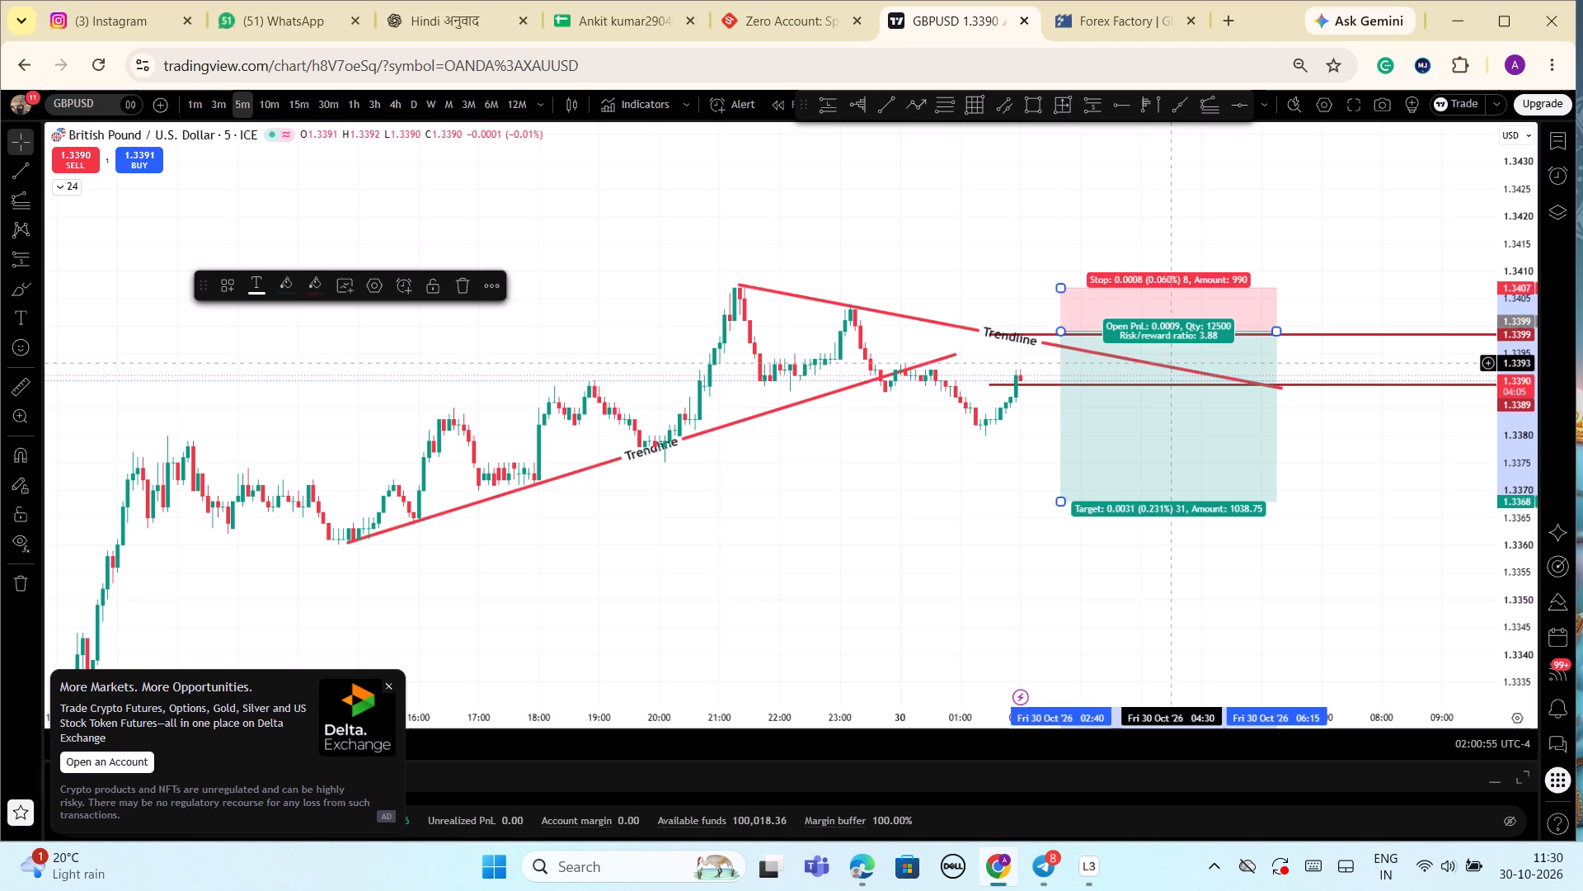
pyautogui.moveTo(1008, 516); pyautogui.dragTo(863, 474)
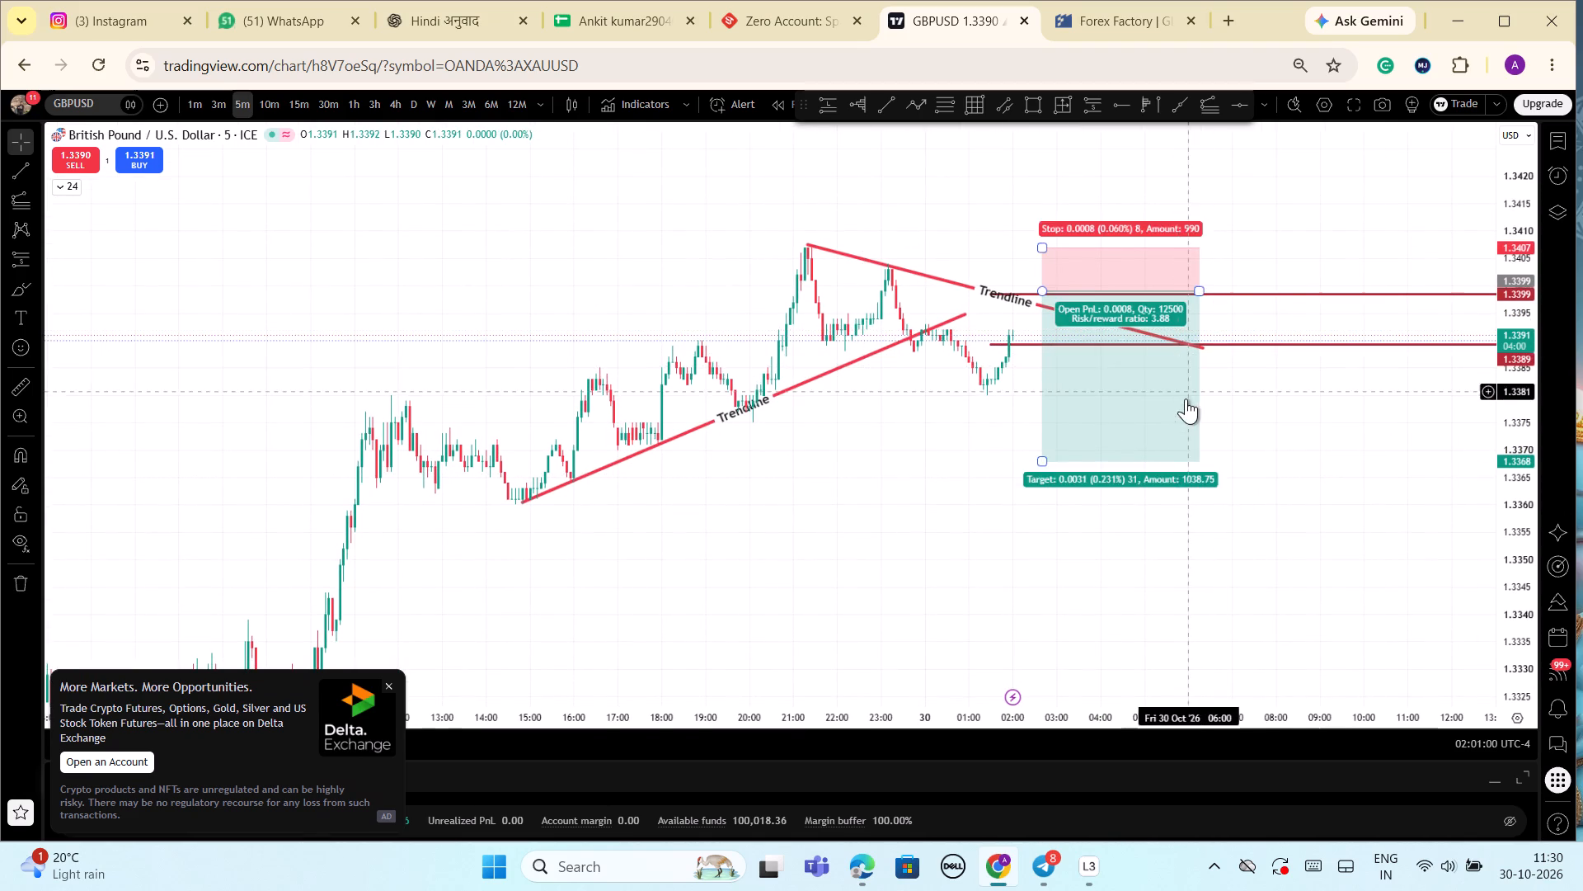
pyautogui.scroll(2, 1238, 434)
pyautogui.scroll(2, 1317, 455)
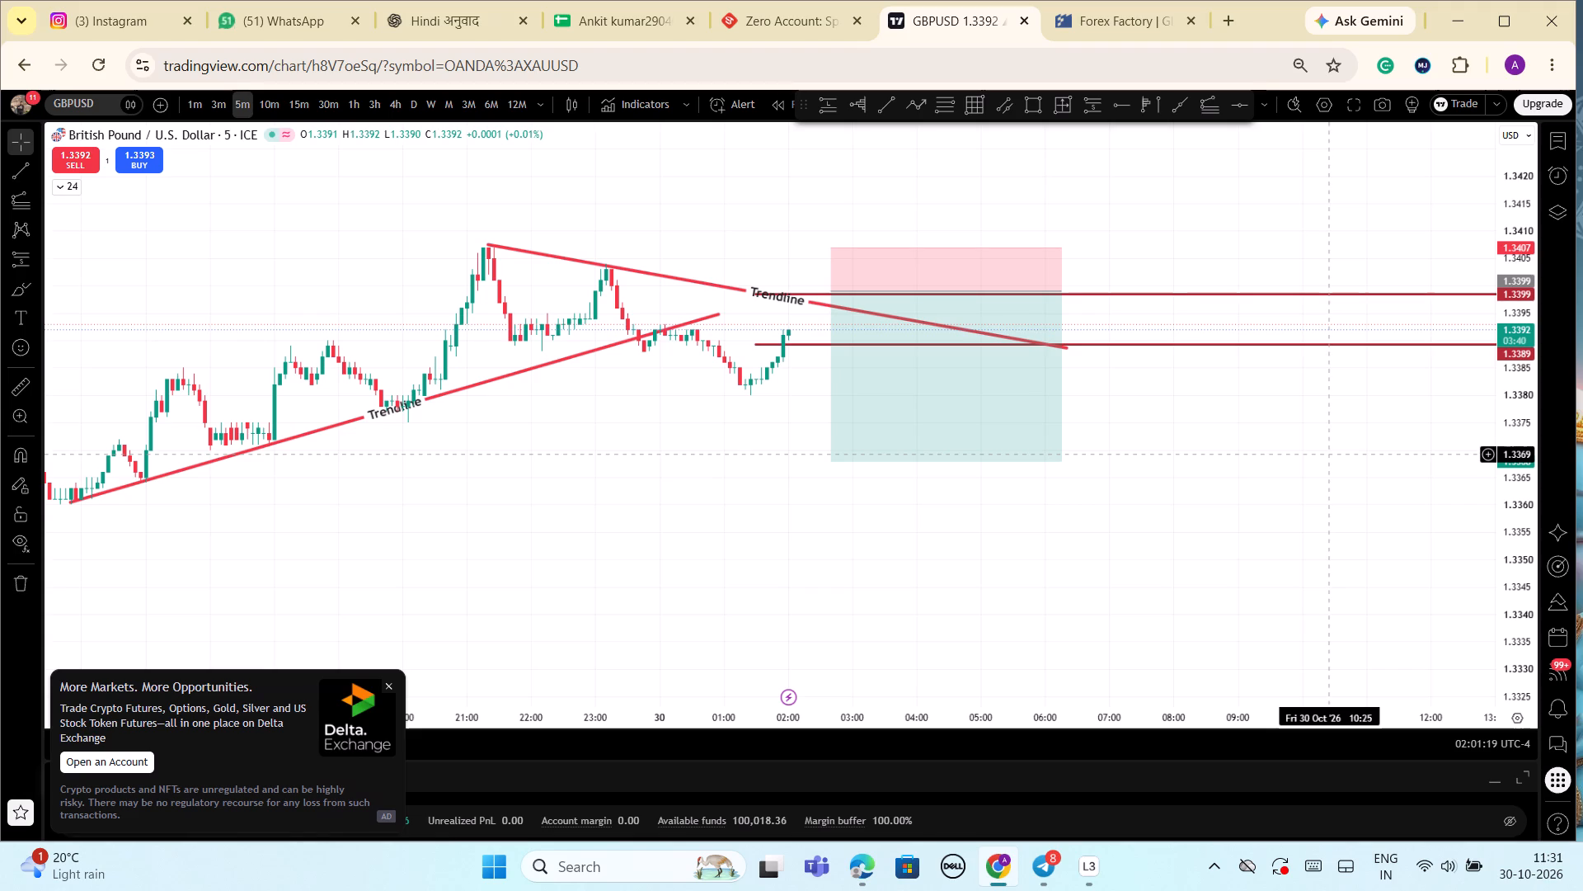
pyautogui.click(391, 109)
pyautogui.scroll(-3, 1271, 276)
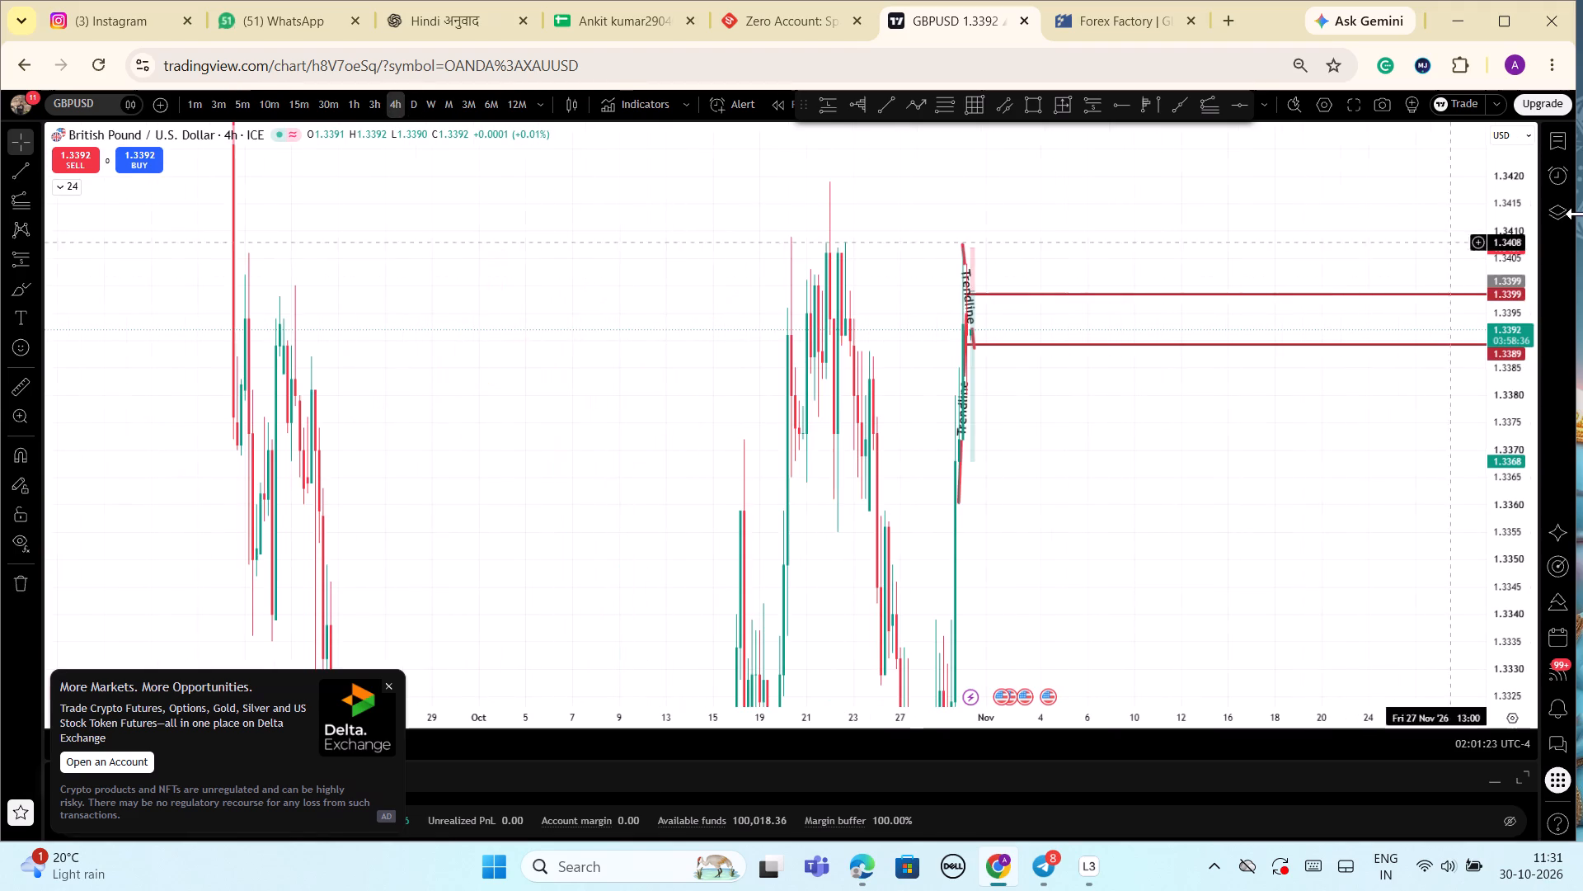
pyautogui.moveTo(1520, 167); pyautogui.dragTo(1557, 642)
pyautogui.scroll(3, 1138, 561)
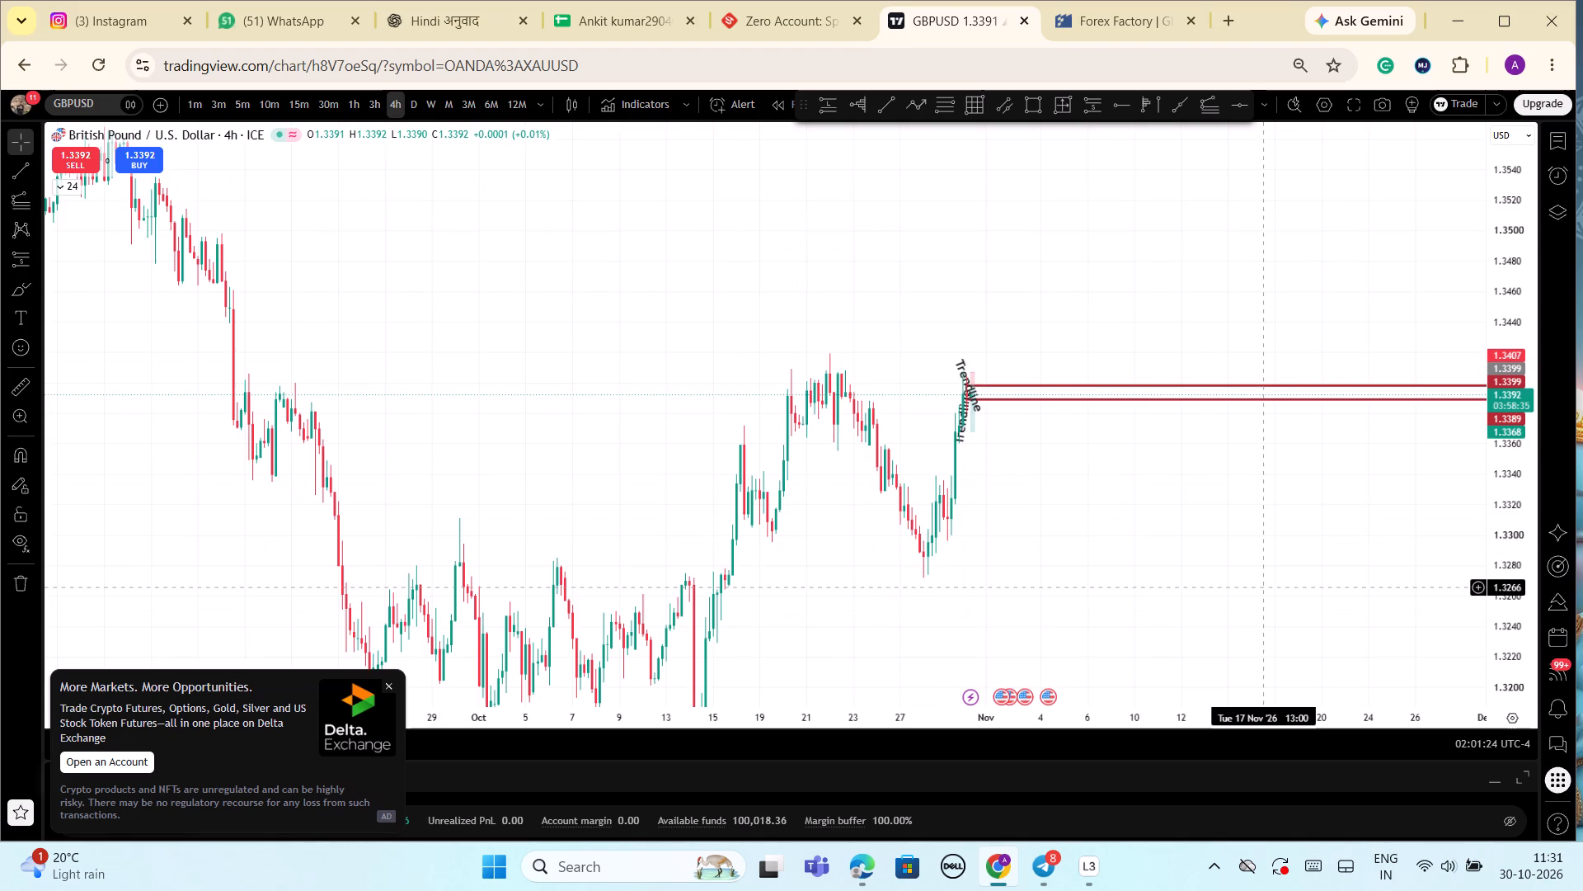
pyautogui.scroll(3, 1106, 560)
pyautogui.moveTo(877, 521); pyautogui.dragTo(1454, 415)
pyautogui.scroll(-8, 1429, 439)
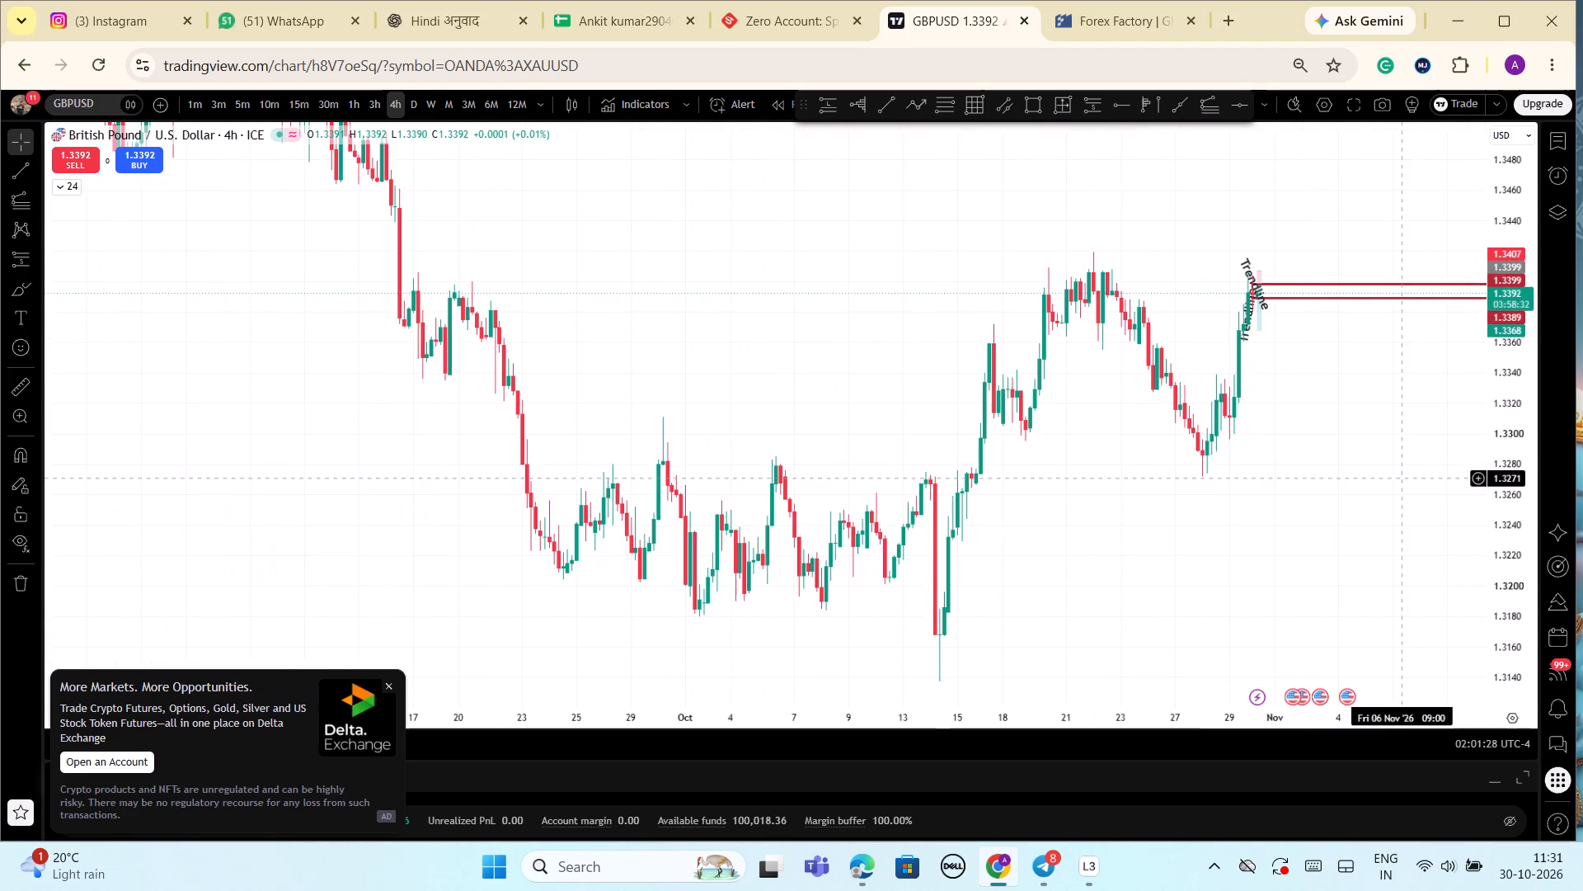
pyautogui.moveTo(1269, 525); pyautogui.dragTo(1080, 378)
pyautogui.scroll(3, 1207, 449)
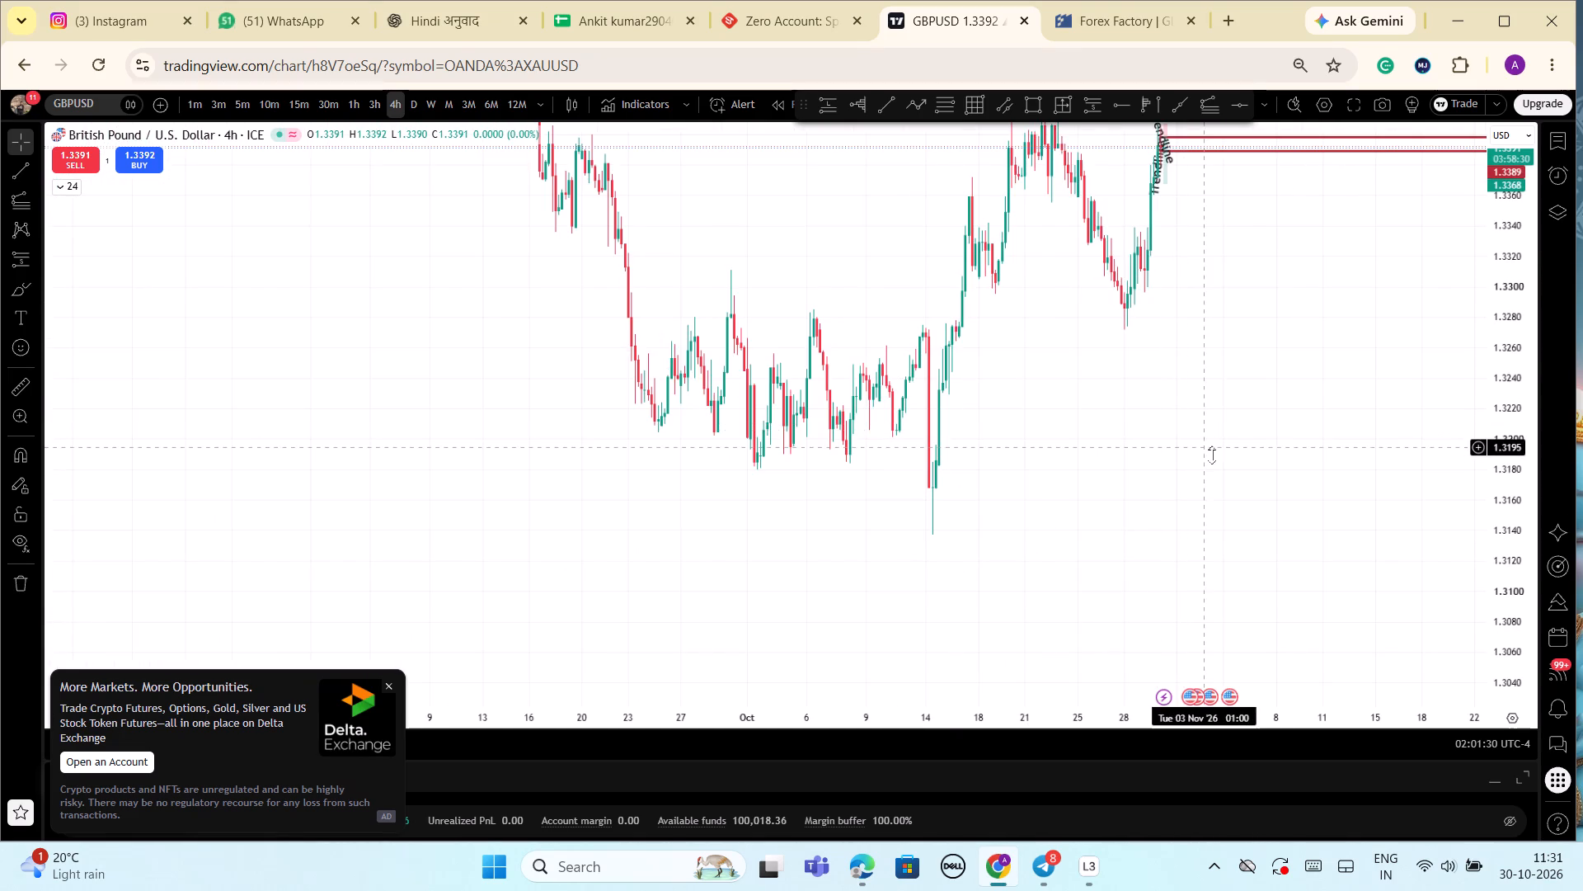
pyautogui.moveTo(1516, 407); pyautogui.dragTo(1498, 555)
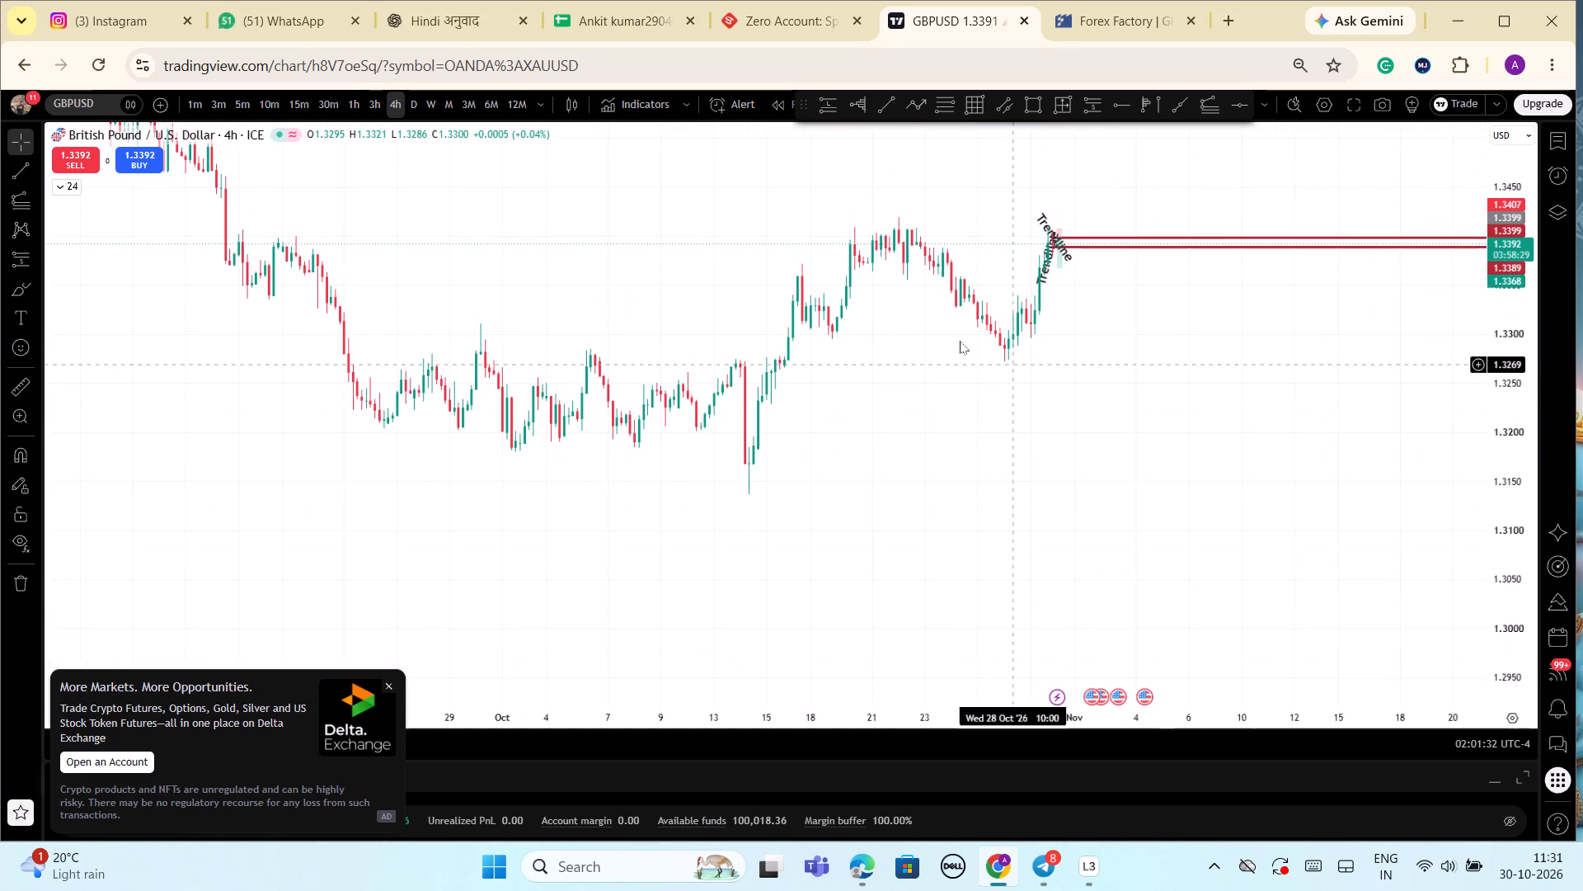
# Switch GBPUSD to the daily timeframe and examine the decline and recovery from September to the end of October.
pyautogui.click(419, 112)
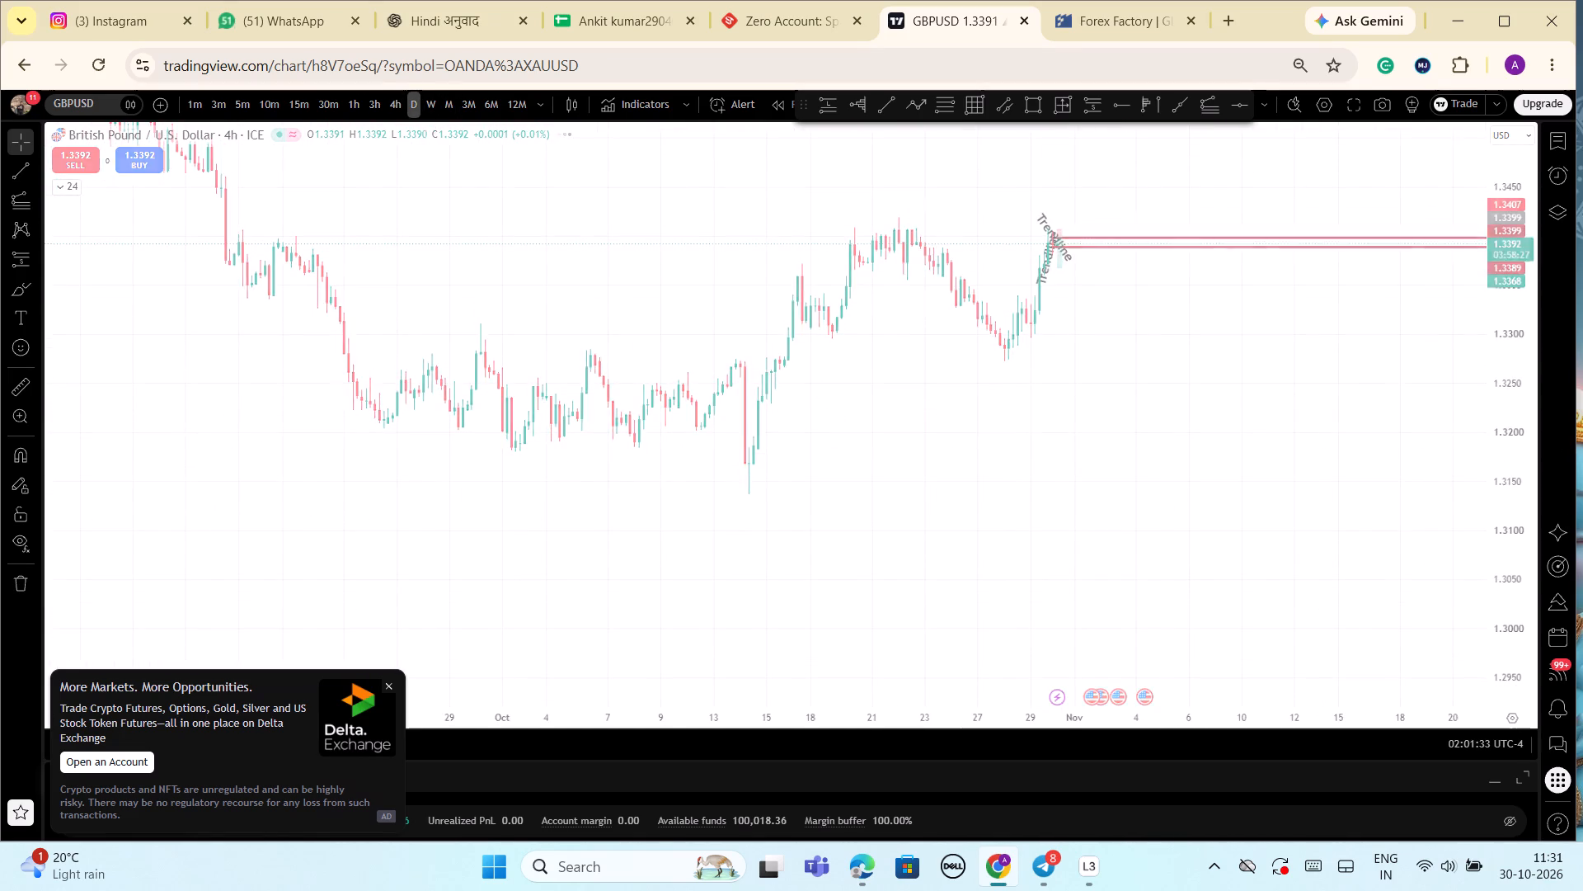
pyautogui.scroll(2, 1219, 393)
pyautogui.moveTo(1522, 346); pyautogui.dragTo(1507, 466)
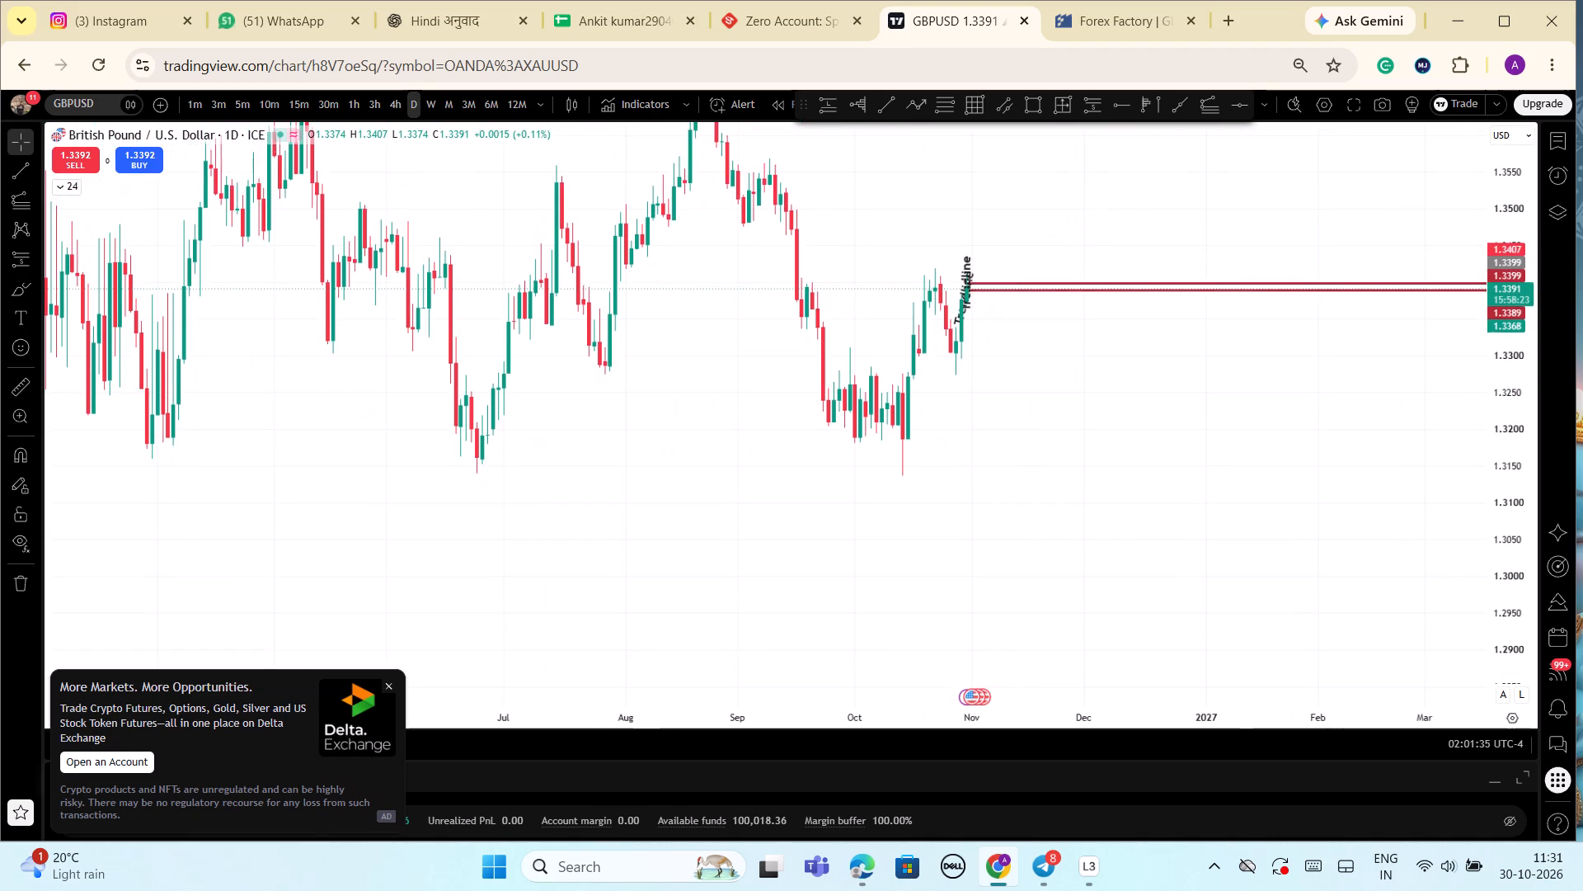
pyautogui.scroll(8, 1252, 483)
pyautogui.moveTo(607, 427); pyautogui.dragTo(1278, 451)
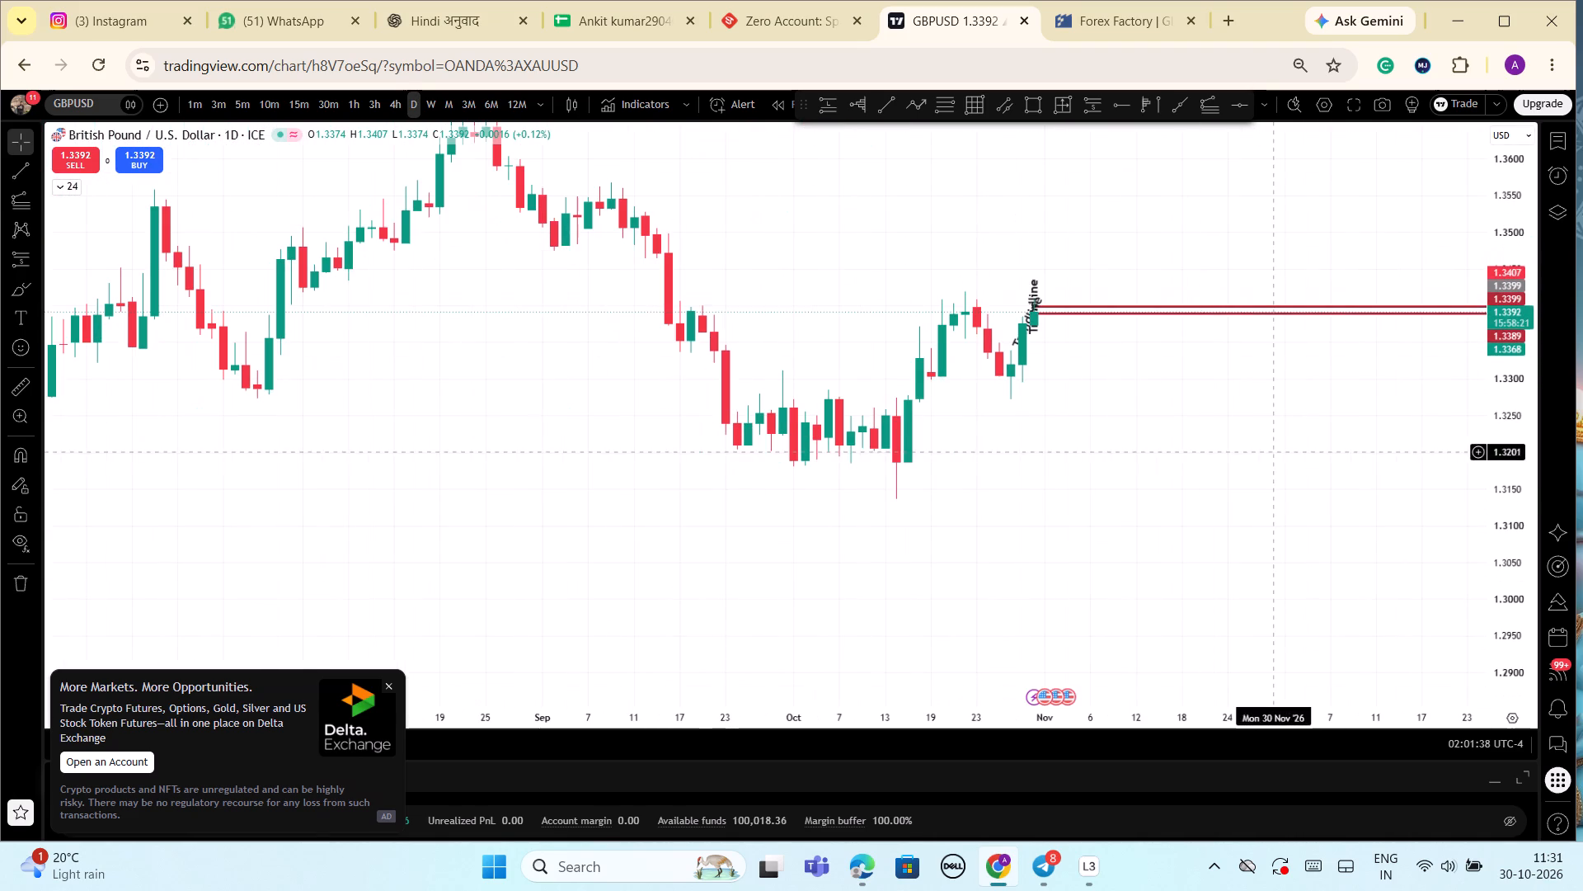
pyautogui.moveTo(1510, 619); pyautogui.dragTo(1554, 497)
pyautogui.scroll(2, 1308, 509)
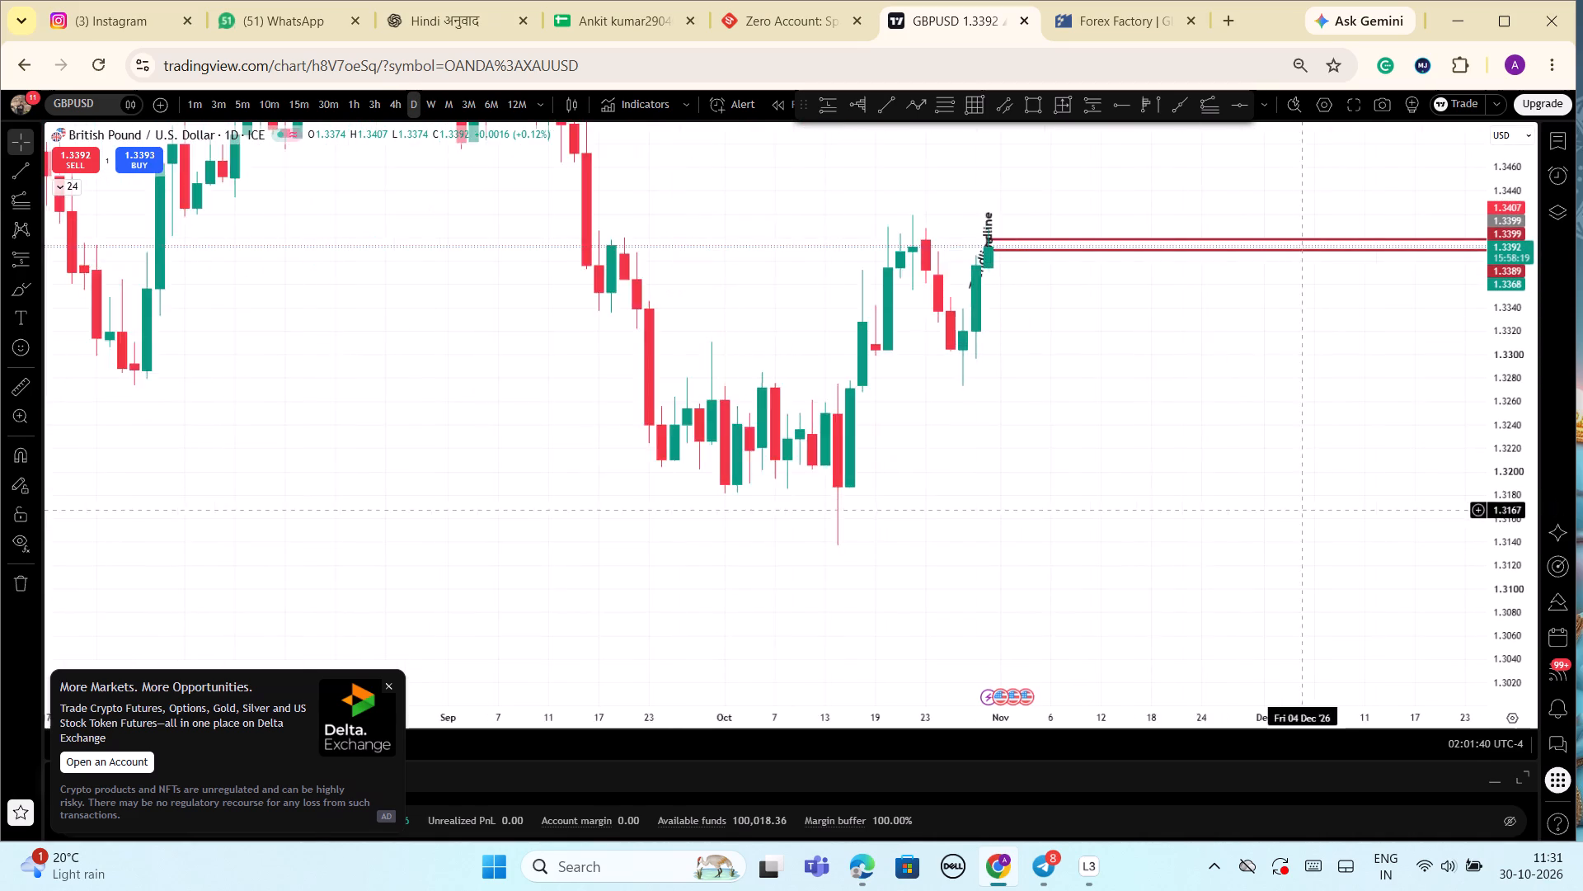
pyautogui.scroll(2, 1308, 511)
pyautogui.scroll(2, 1033, 474)
pyautogui.moveTo(798, 417); pyautogui.dragTo(935, 566)
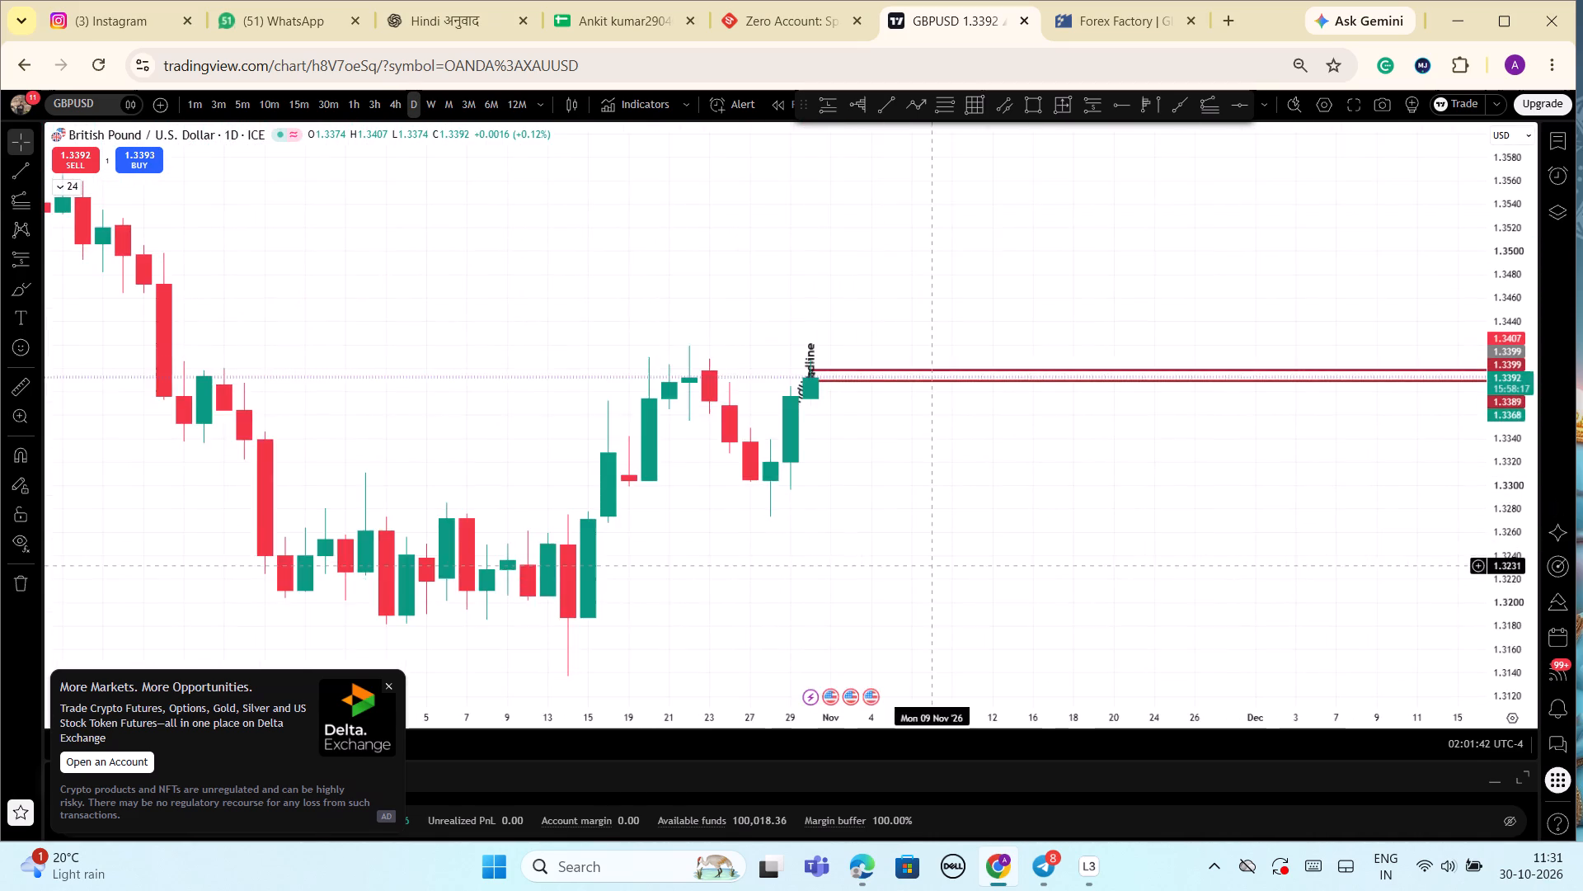
pyautogui.moveTo(935, 566); pyautogui.dragTo(1306, 595)
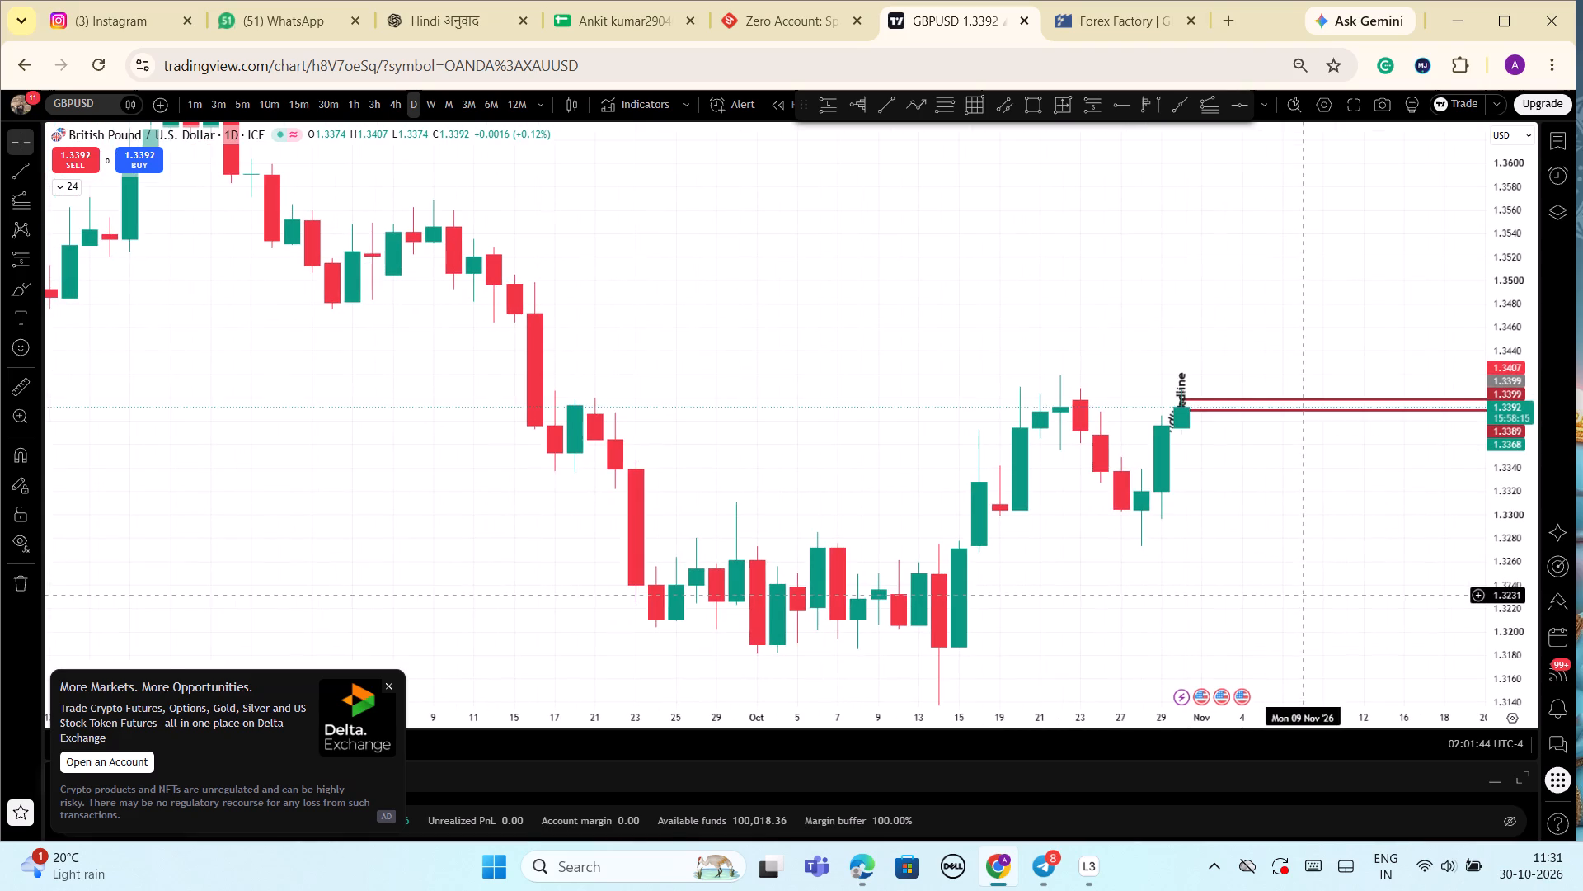
pyautogui.scroll(3, 1240, 589)
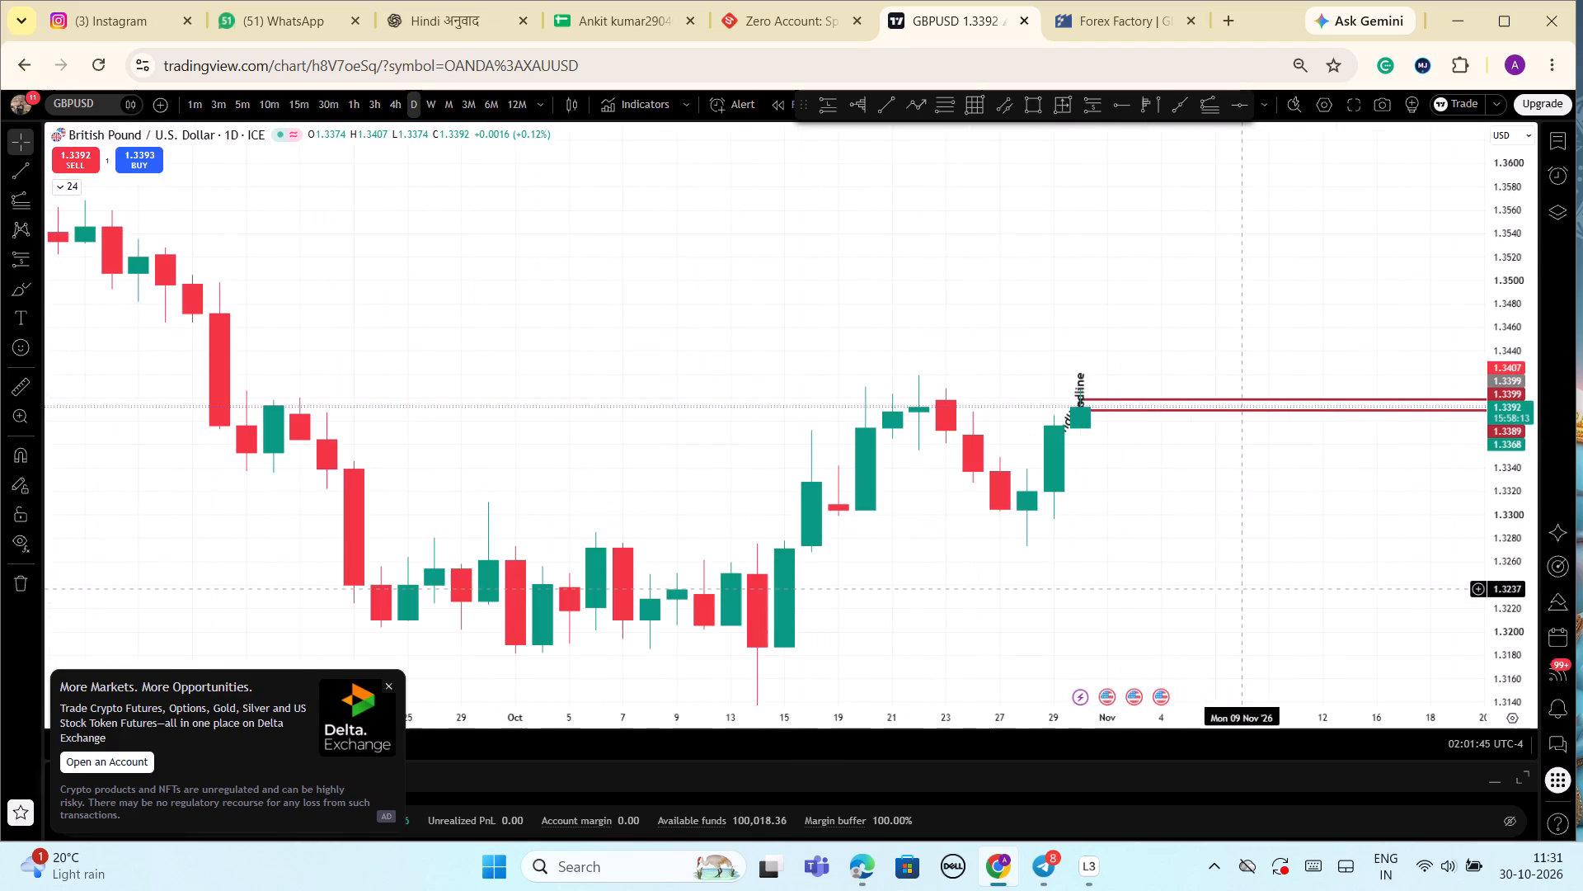
pyautogui.scroll(-3, 1240, 589)
pyautogui.moveTo(1521, 547); pyautogui.dragTo(1501, 640)
pyautogui.scroll(-5, 1377, 625)
pyautogui.moveTo(1333, 625); pyautogui.dragTo(1300, 482)
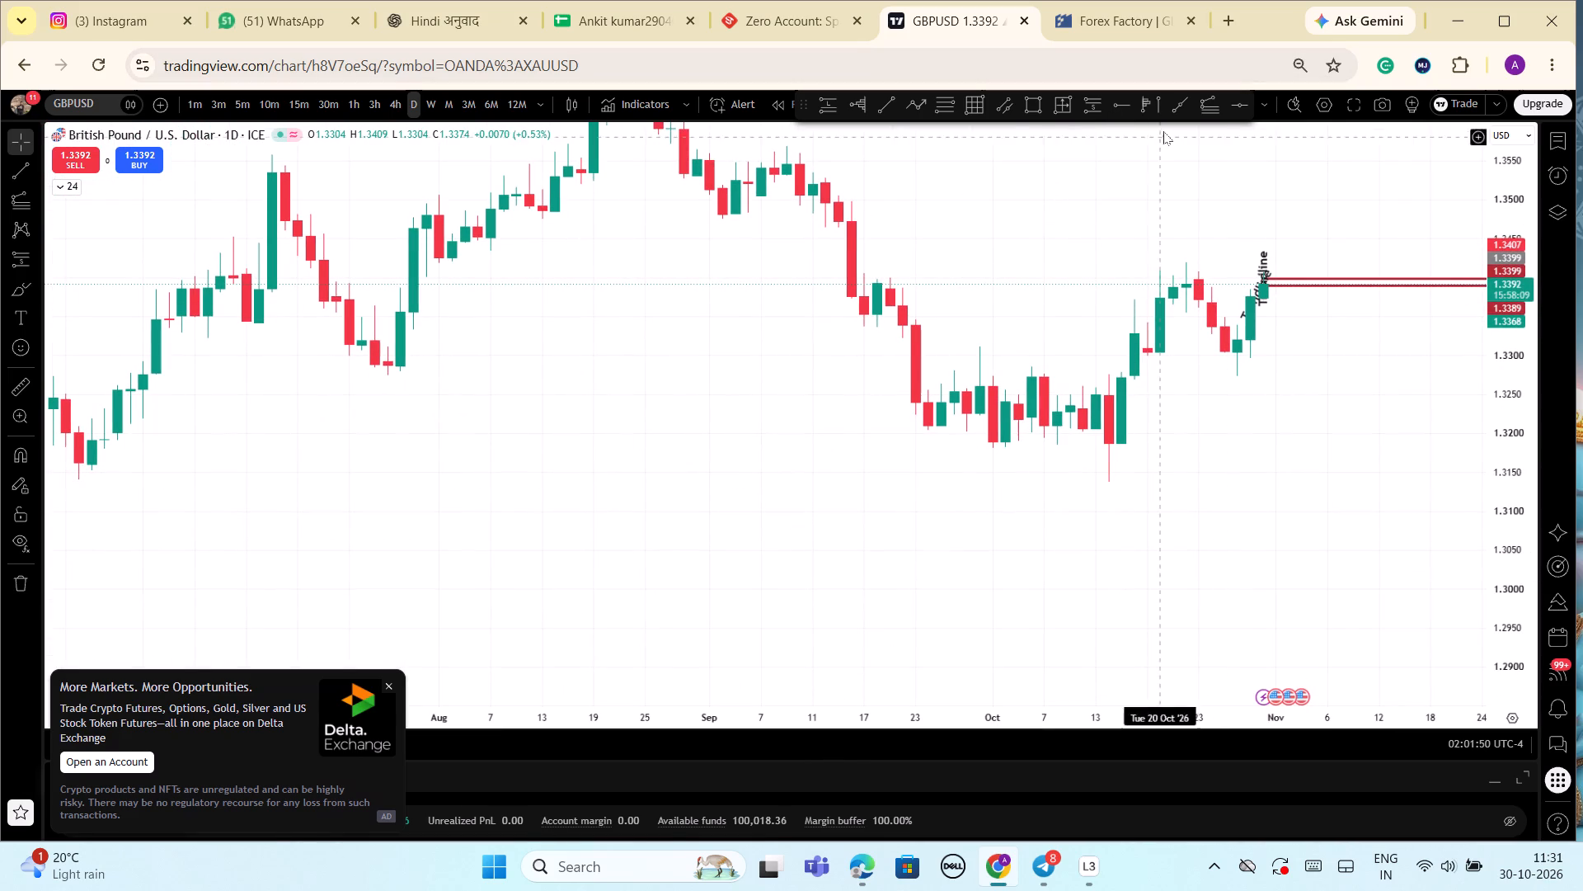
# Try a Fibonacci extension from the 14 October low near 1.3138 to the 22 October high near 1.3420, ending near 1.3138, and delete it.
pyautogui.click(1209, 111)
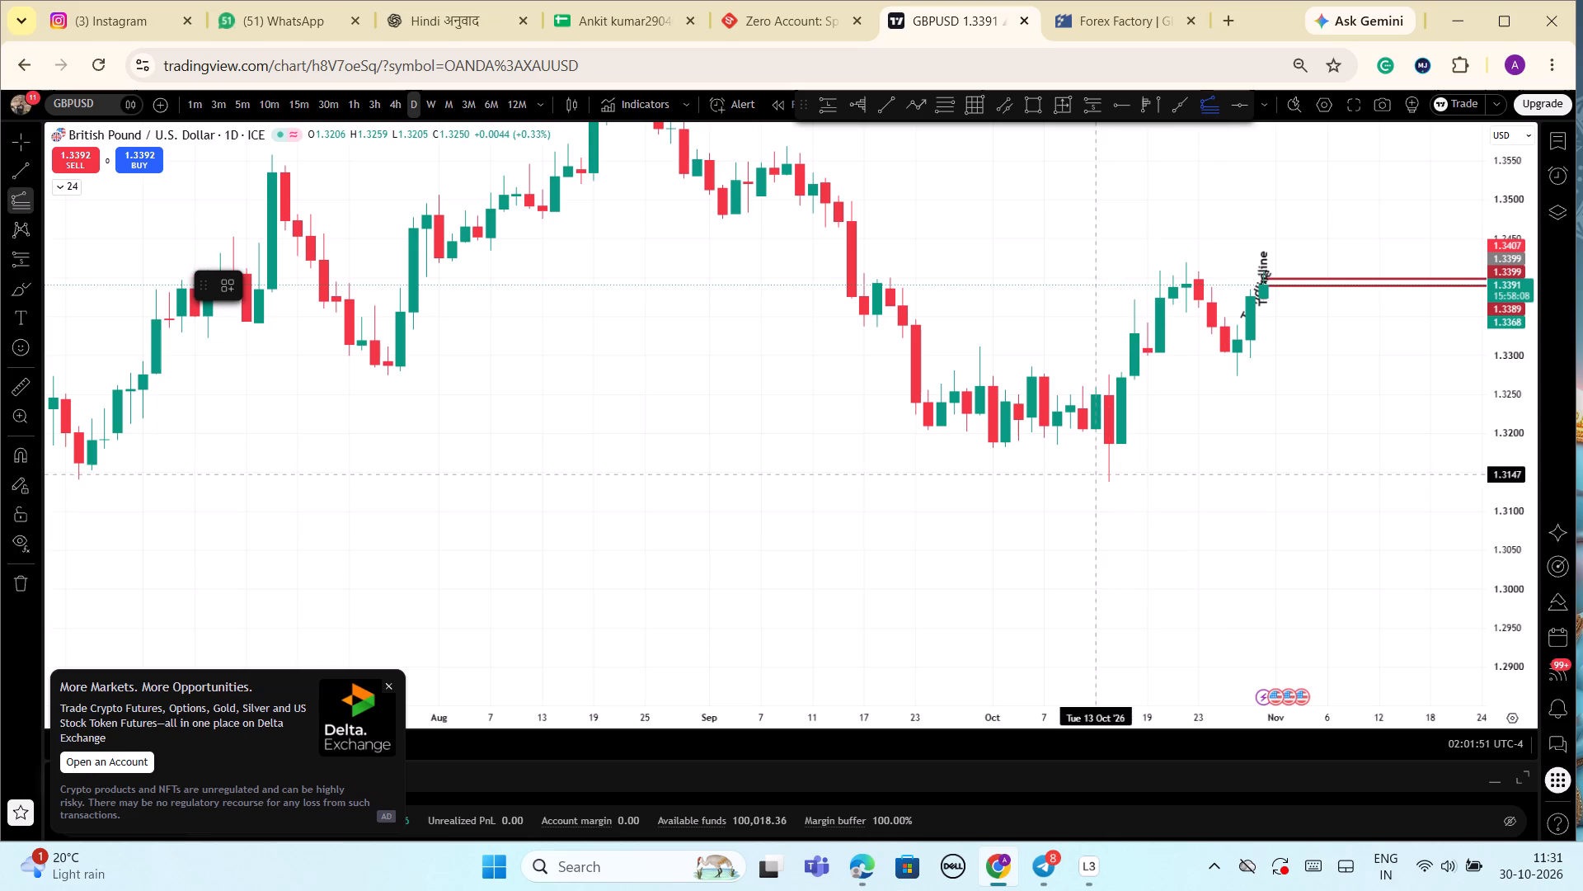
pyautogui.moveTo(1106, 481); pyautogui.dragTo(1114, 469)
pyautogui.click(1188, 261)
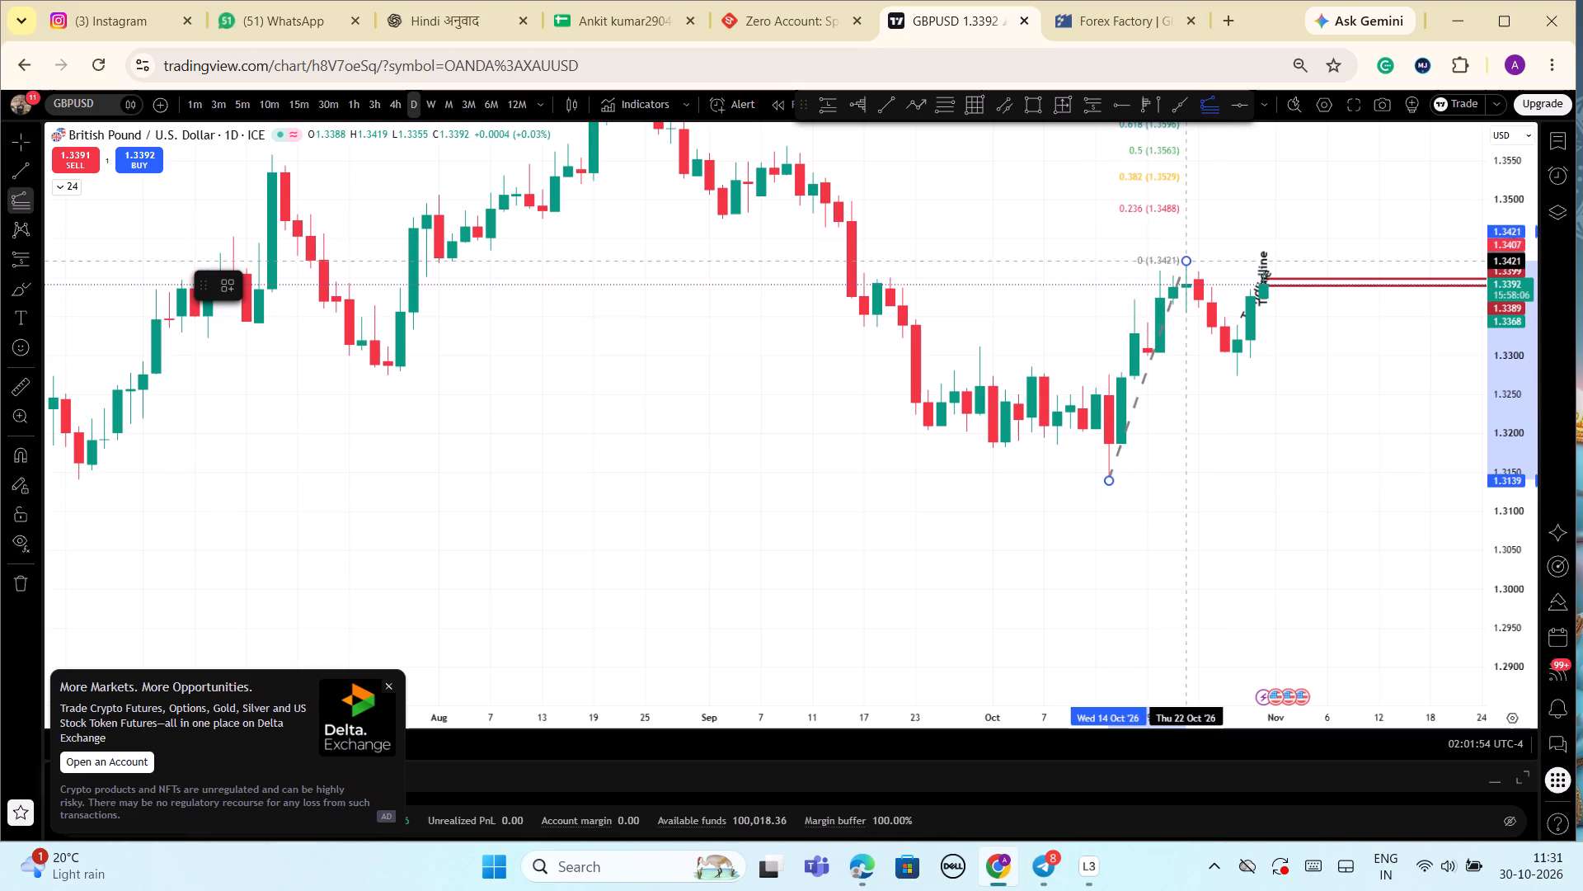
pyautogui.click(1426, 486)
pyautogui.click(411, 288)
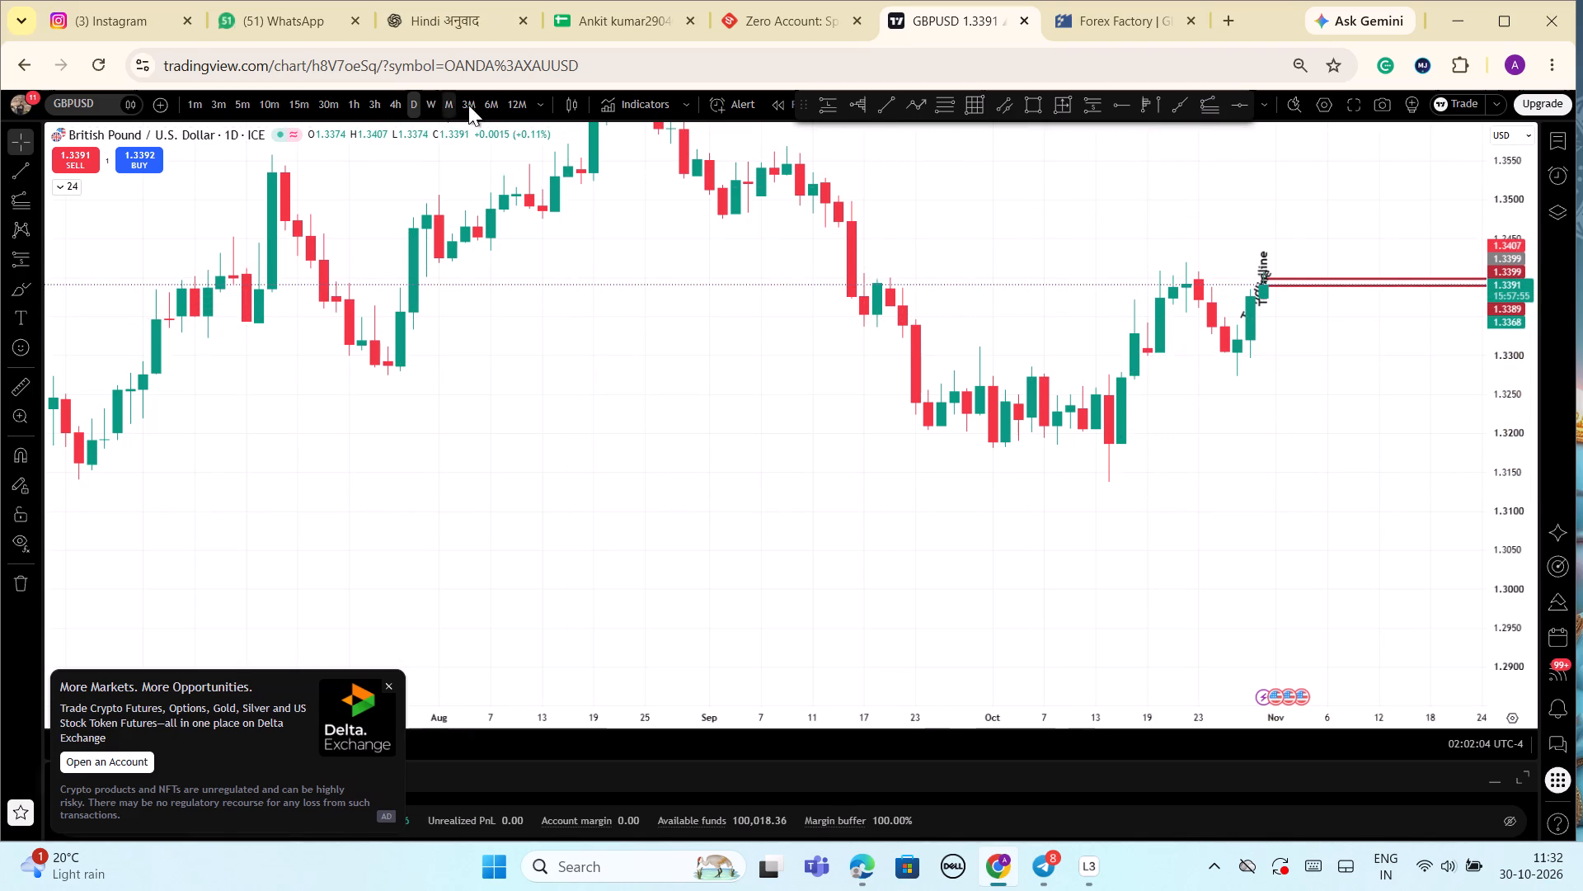
# Switch GBPUSD to the 4-hour timeframe and examine its swings from late September to 30 October.
pyautogui.click(402, 106)
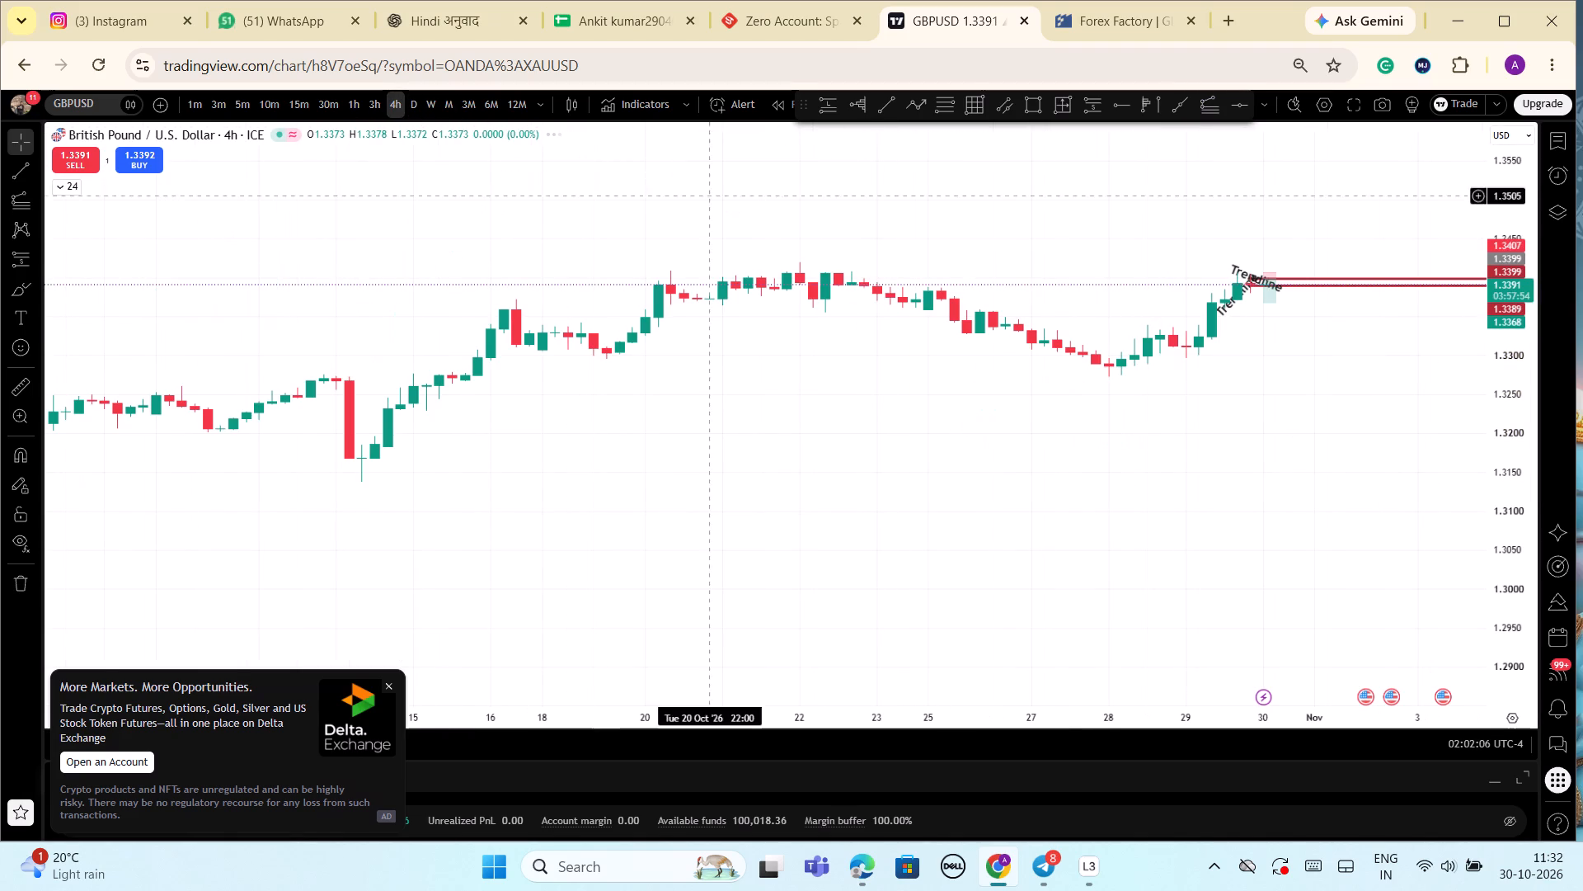
pyautogui.scroll(-2, 1087, 478)
pyautogui.moveTo(1492, 560); pyautogui.dragTo(1477, 272)
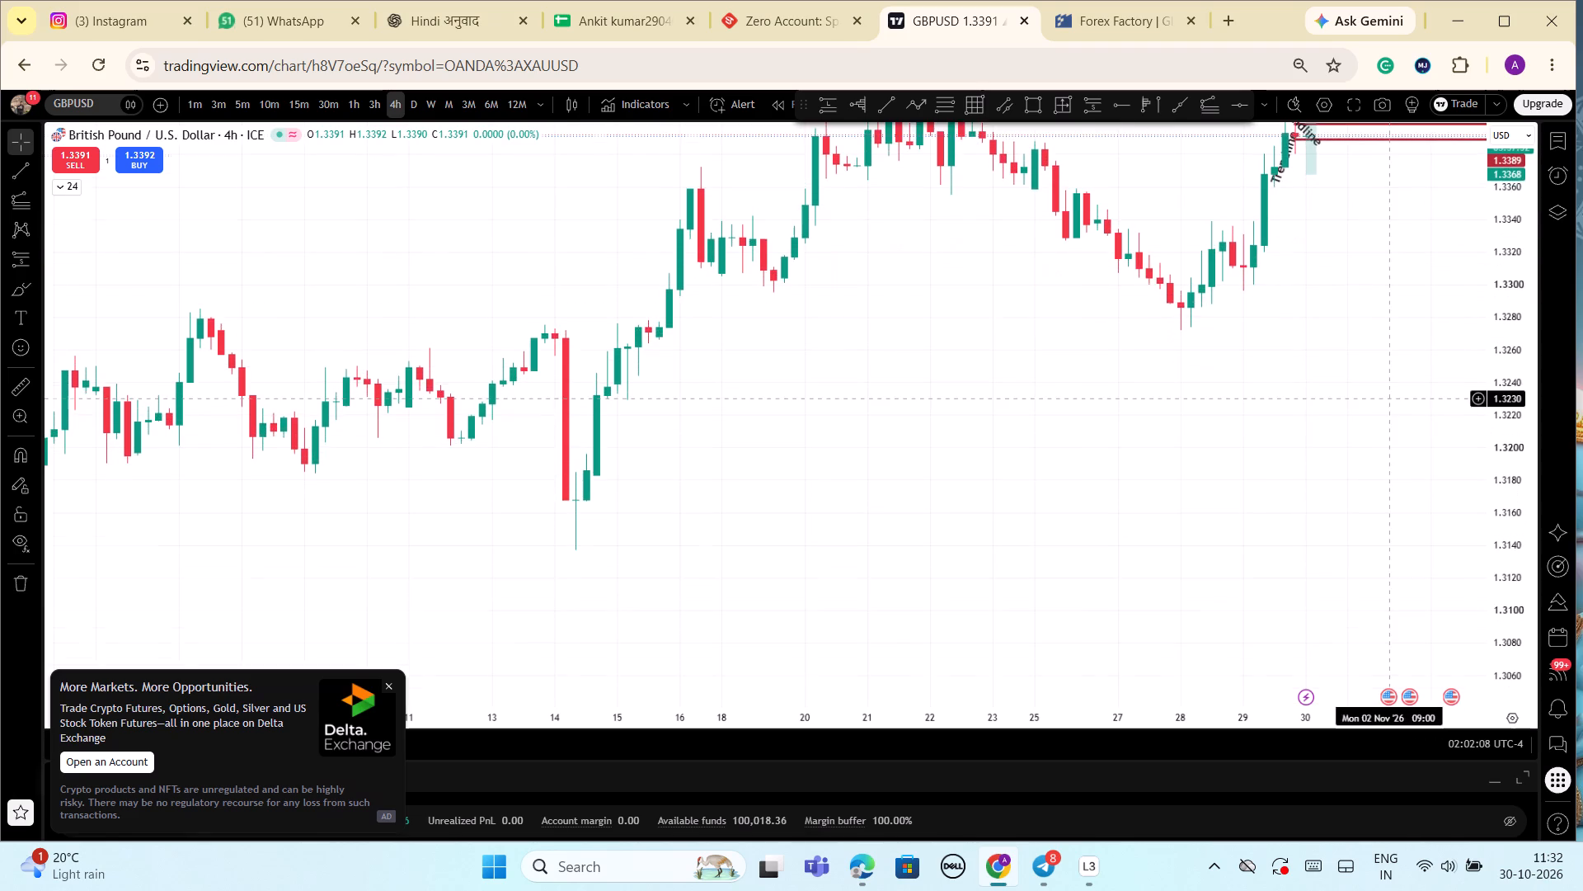
pyautogui.scroll(-3, 1379, 404)
pyautogui.moveTo(1381, 411); pyautogui.dragTo(1261, 625)
pyautogui.scroll(-3, 1292, 615)
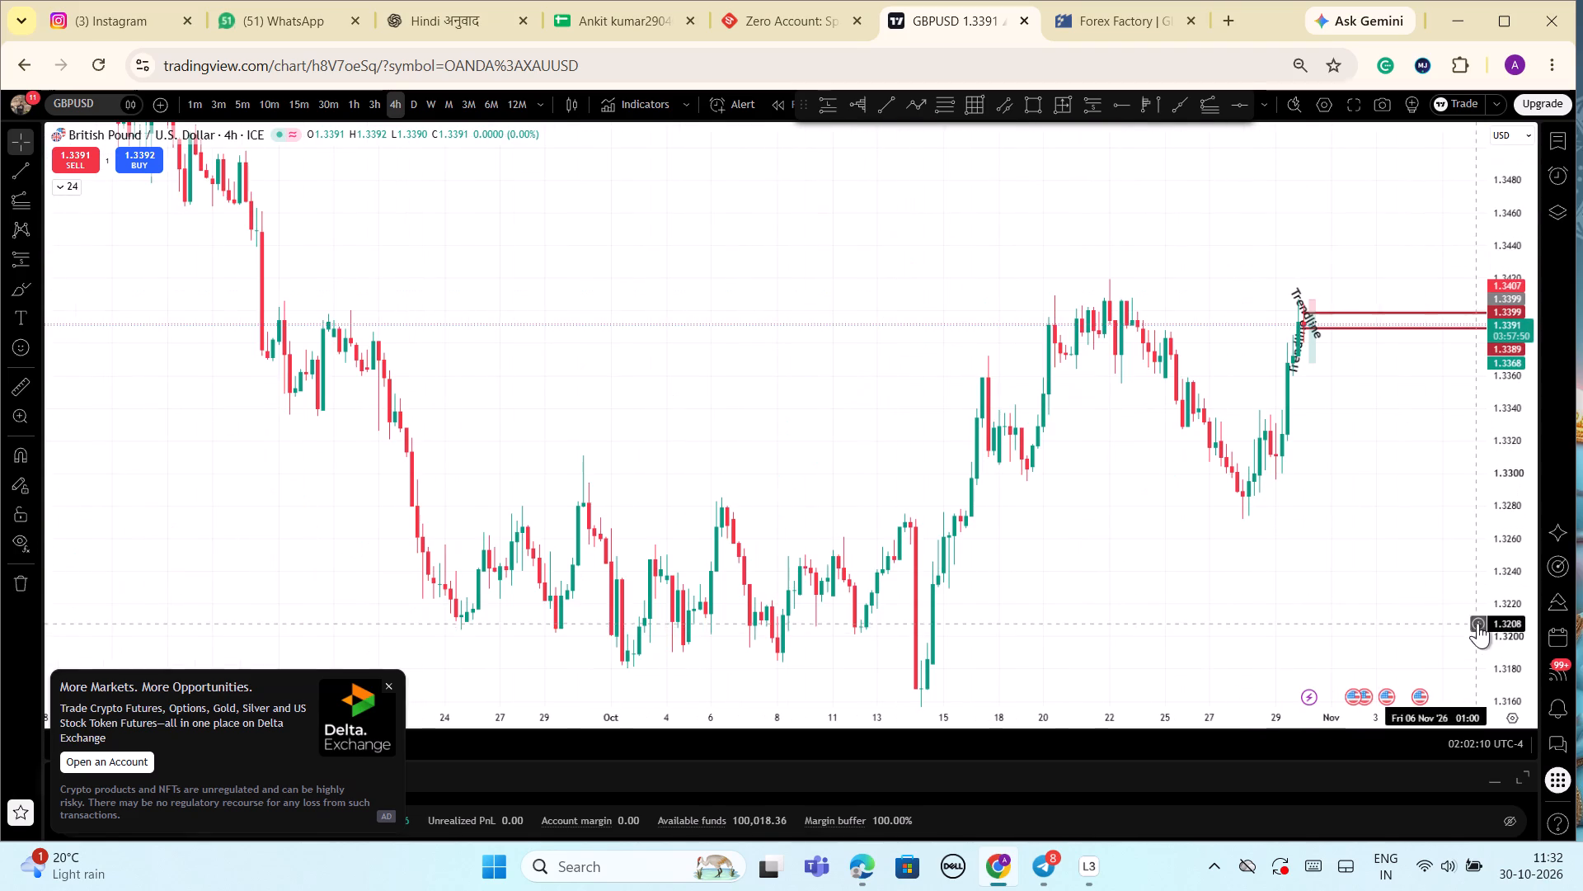
pyautogui.moveTo(1501, 601); pyautogui.dragTo(1499, 457)
pyautogui.scroll(3, 1372, 488)
pyautogui.scroll(4, 1268, 493)
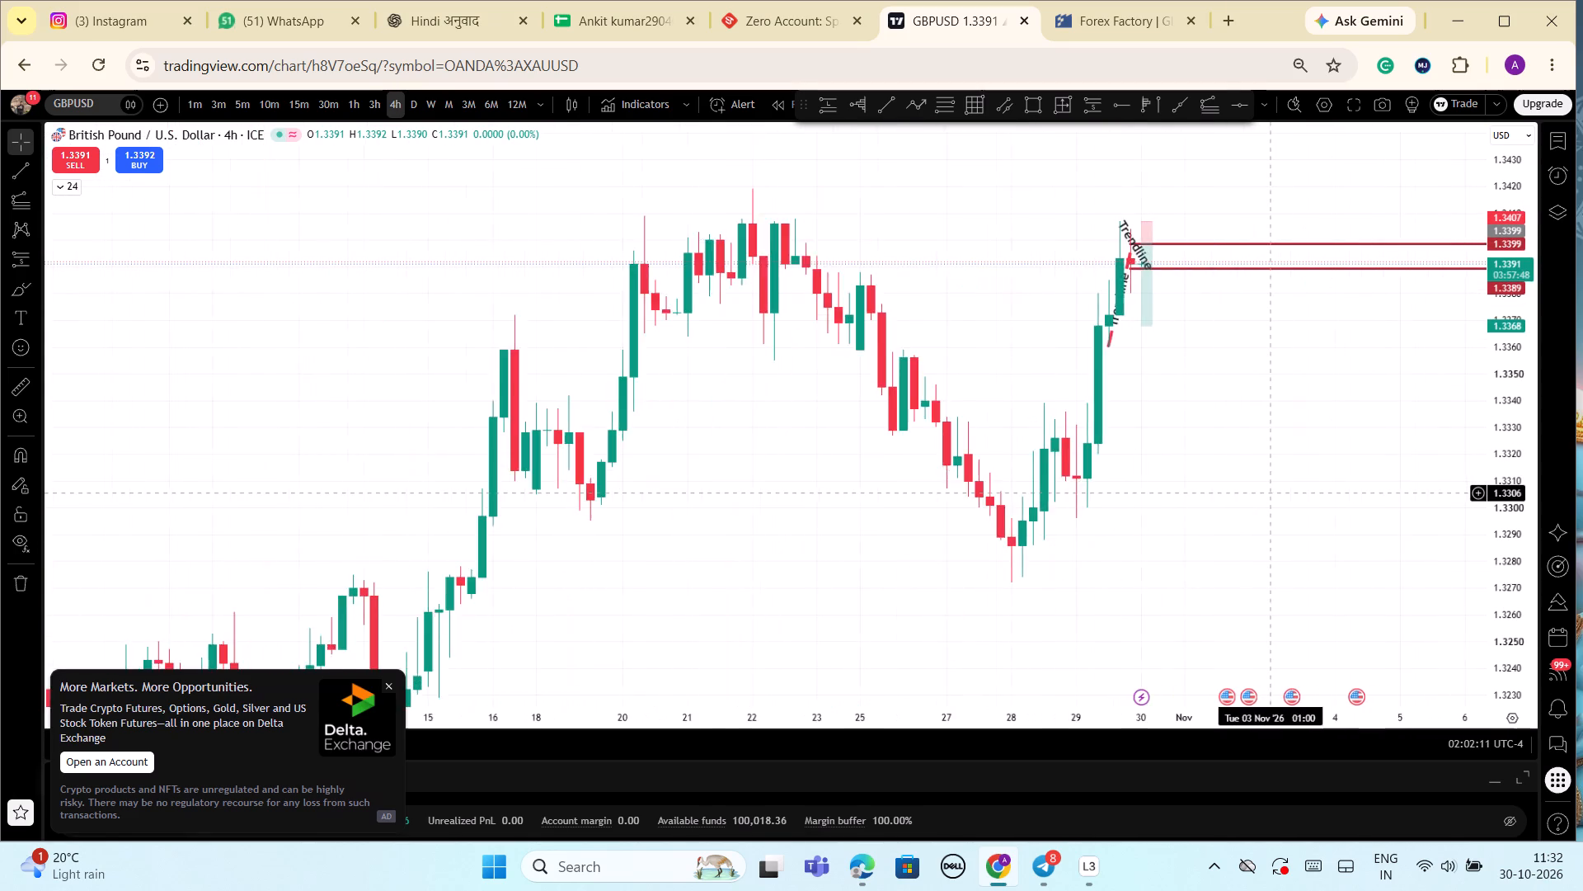
pyautogui.scroll(3, 1267, 493)
pyautogui.scroll(4, 1193, 502)
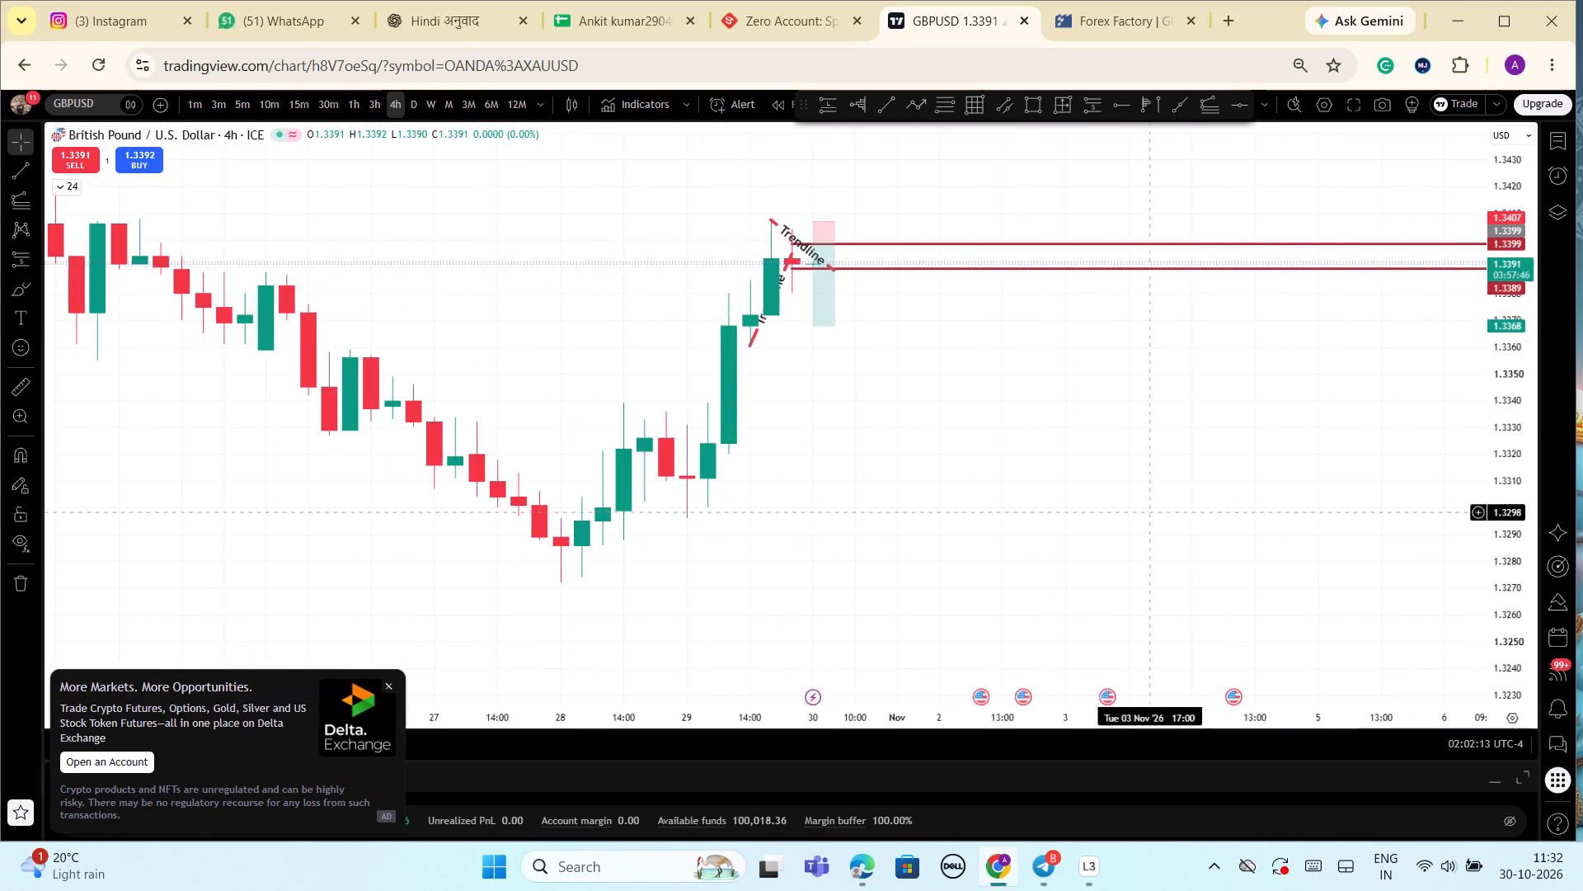
pyautogui.scroll(2, 1128, 511)
pyautogui.scroll(-1, 740, 408)
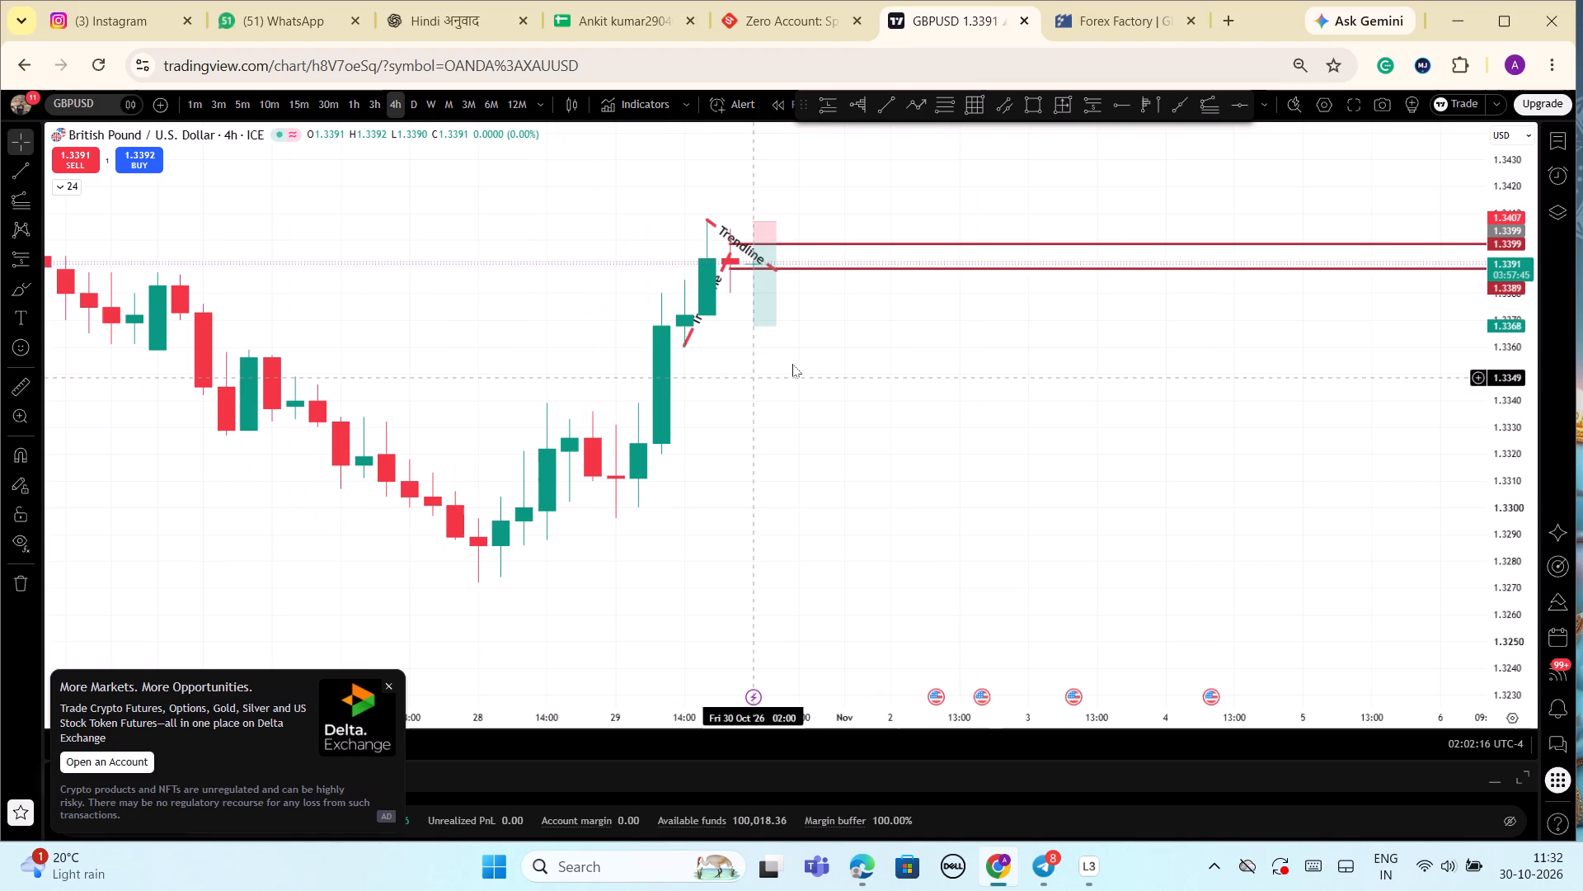
# Examine the 4-hour candles of 29 and 30 October around the trend lines and the short position.
pyautogui.moveTo(1505, 583); pyautogui.dragTo(1504, 349)
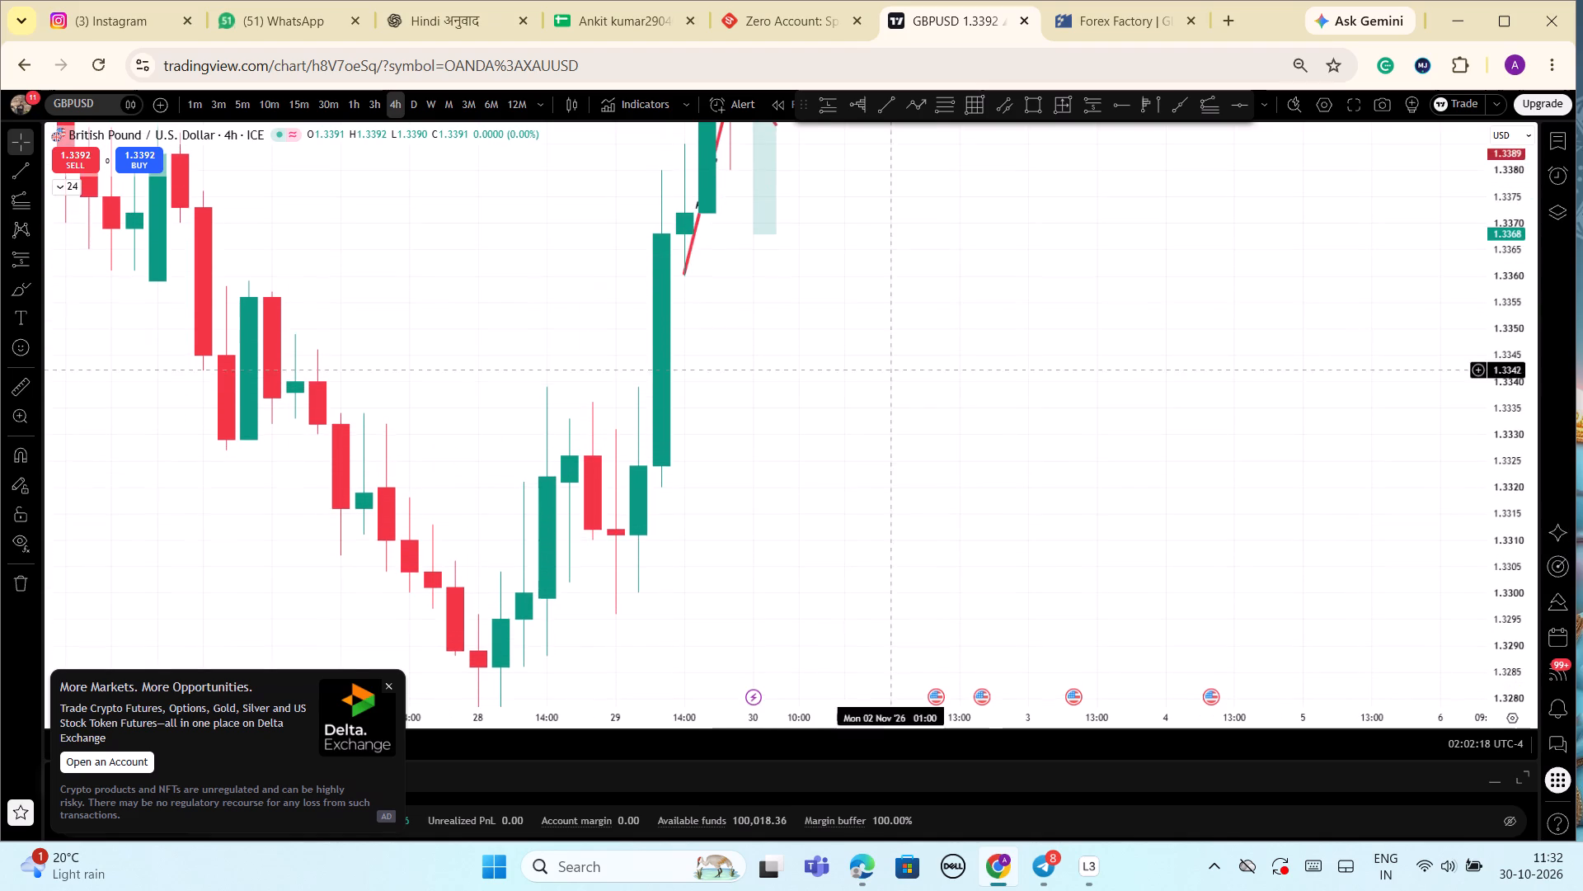
pyautogui.moveTo(906, 363); pyautogui.dragTo(1081, 615)
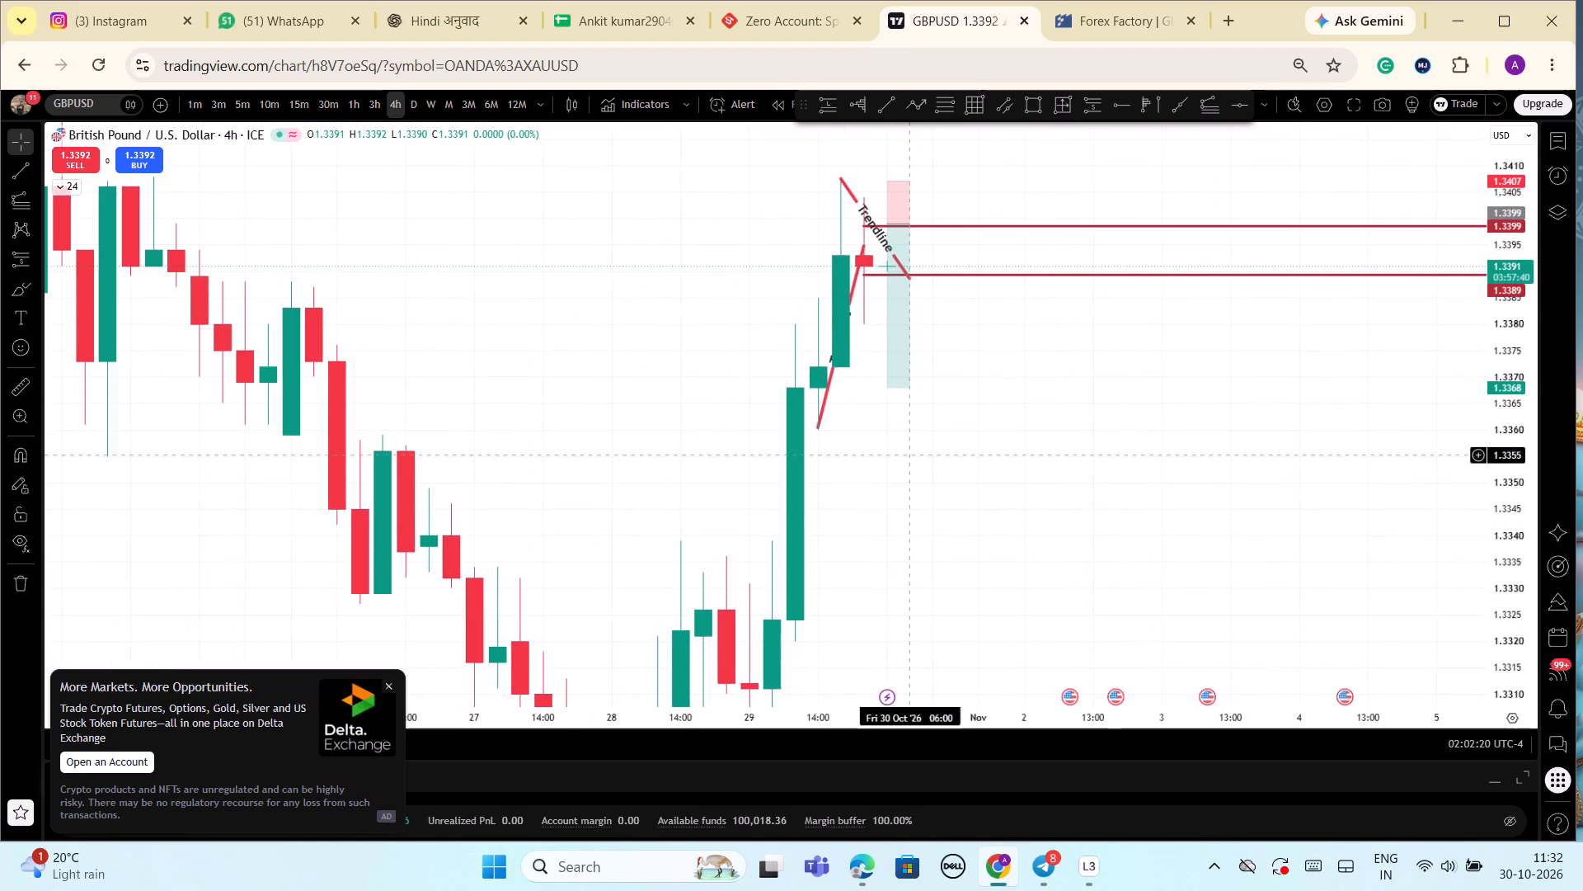
pyautogui.scroll(7, 960, 430)
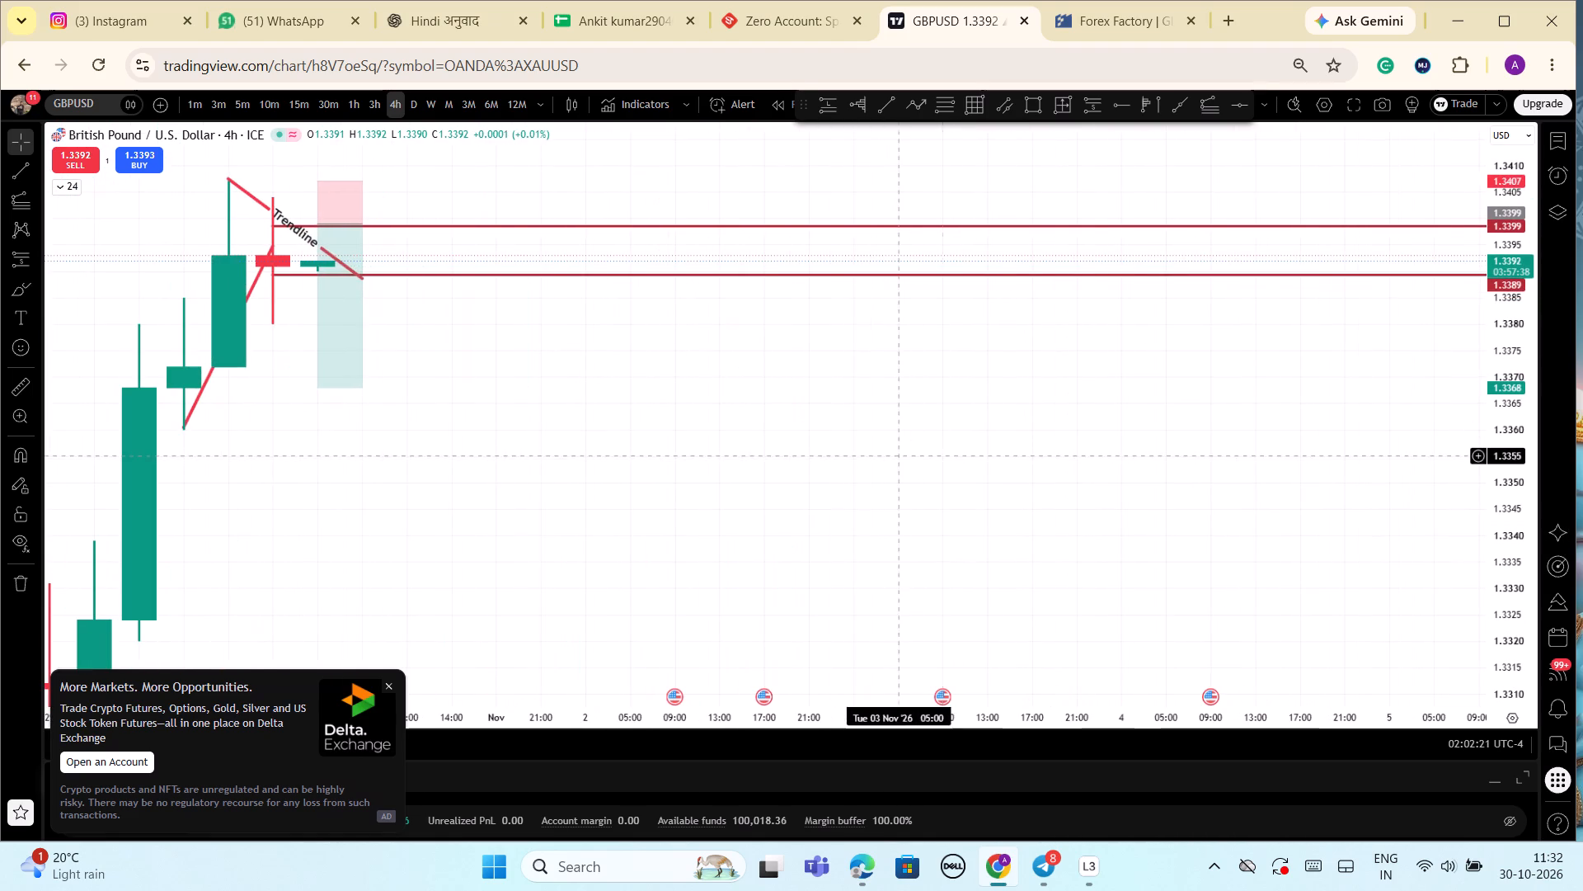
pyautogui.moveTo(654, 446); pyautogui.dragTo(1421, 465)
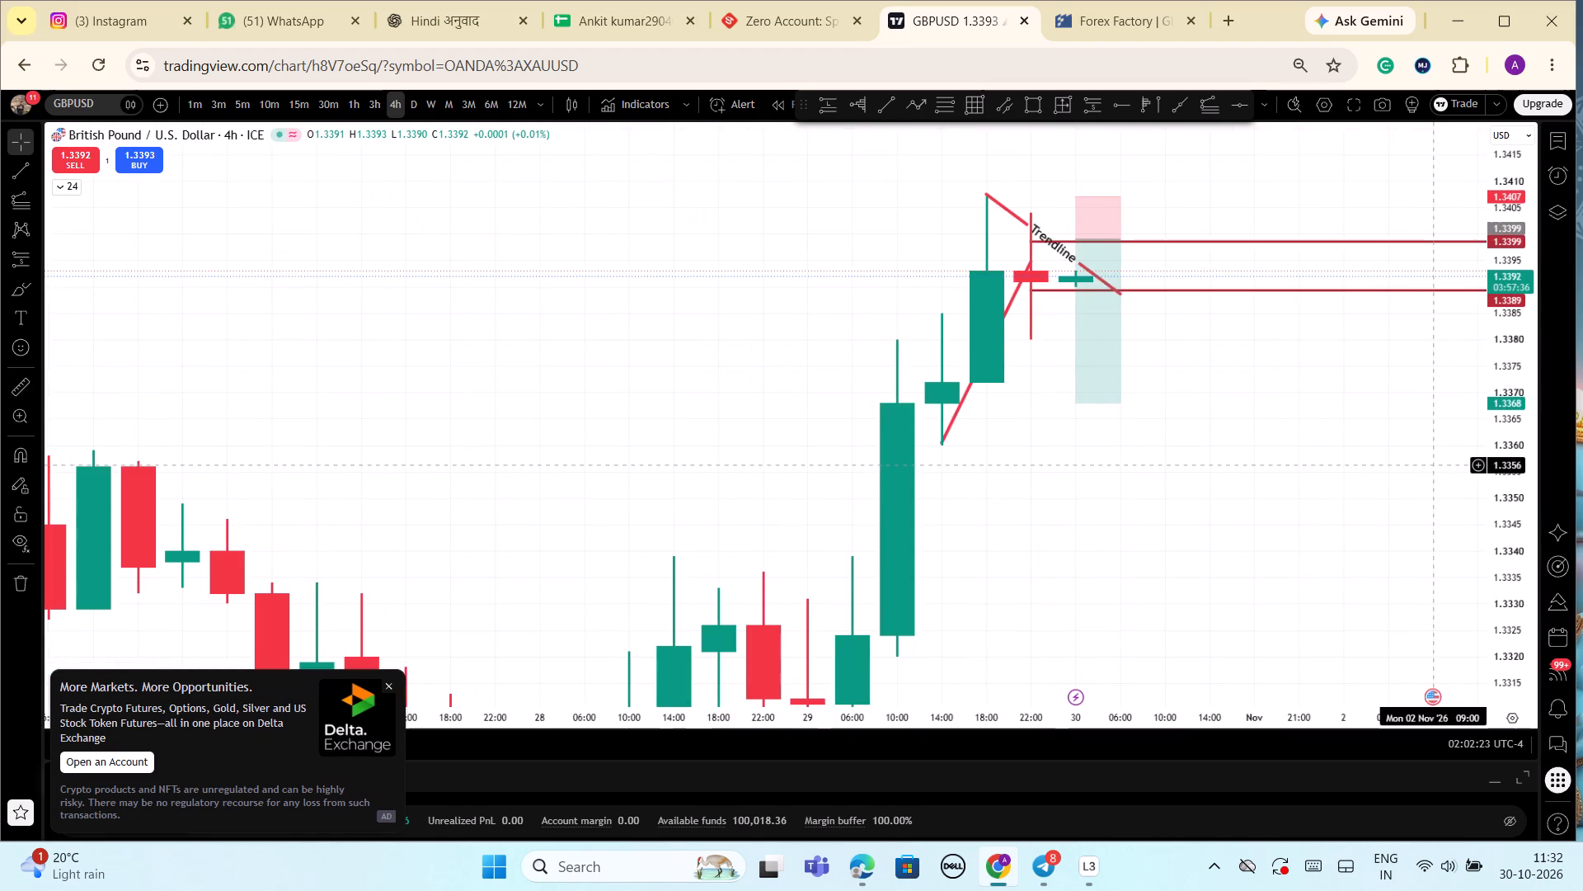
pyautogui.moveTo(1421, 465); pyautogui.dragTo(1422, 466)
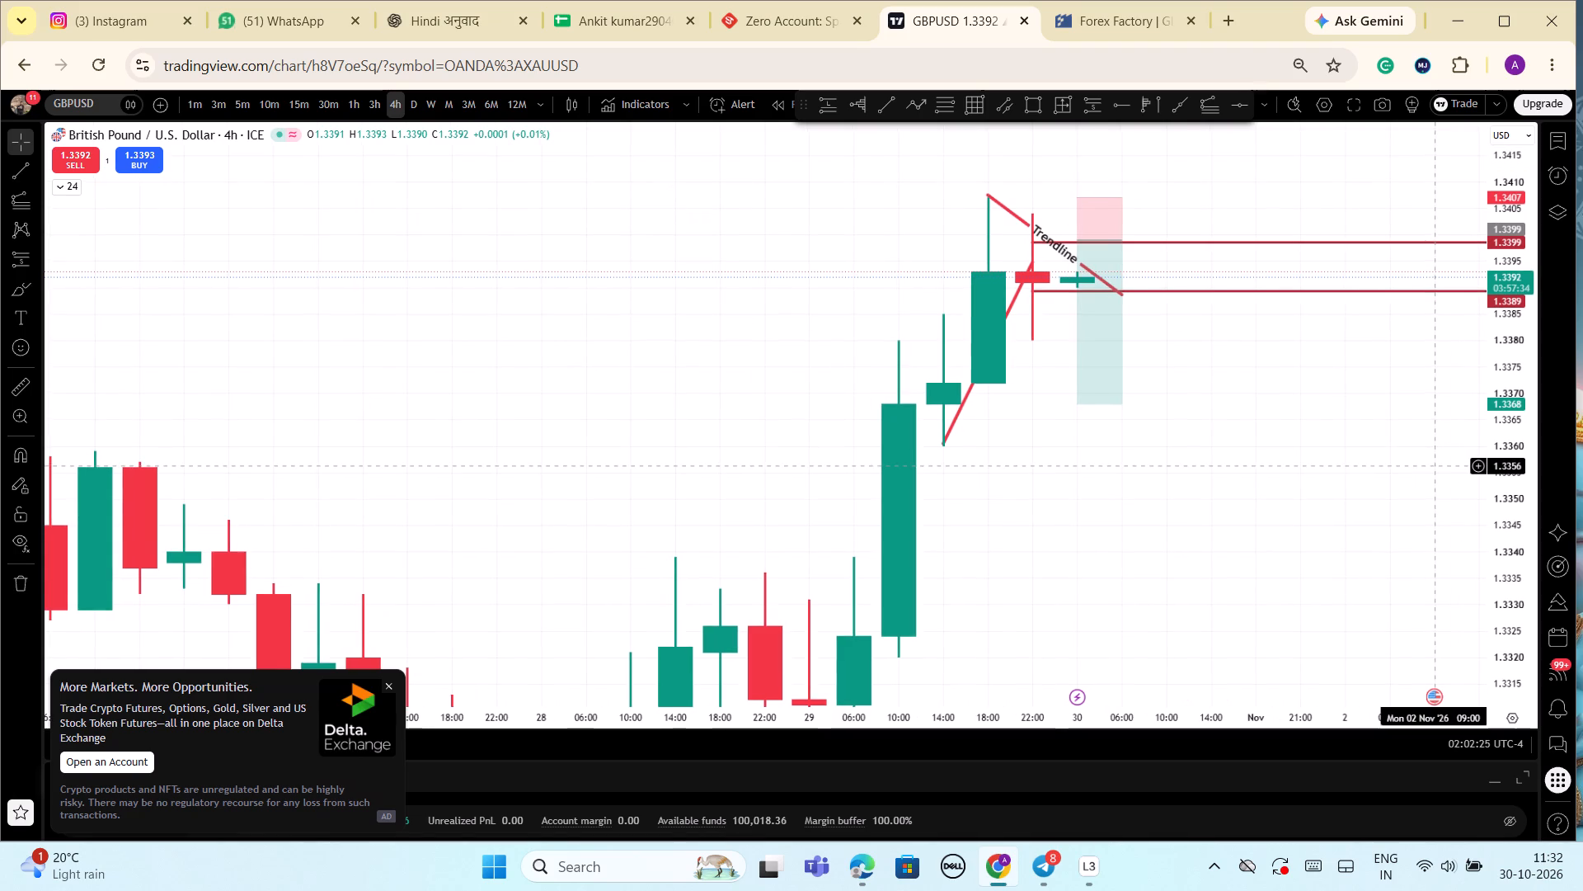
pyautogui.moveTo(1422, 466); pyautogui.dragTo(1426, 468)
# Draw a rectangle zone from the 22 October high at about 1.3420 down to about 1.3405, extending to 1 November 21:00.
pyautogui.scroll(-2, 1407, 475)
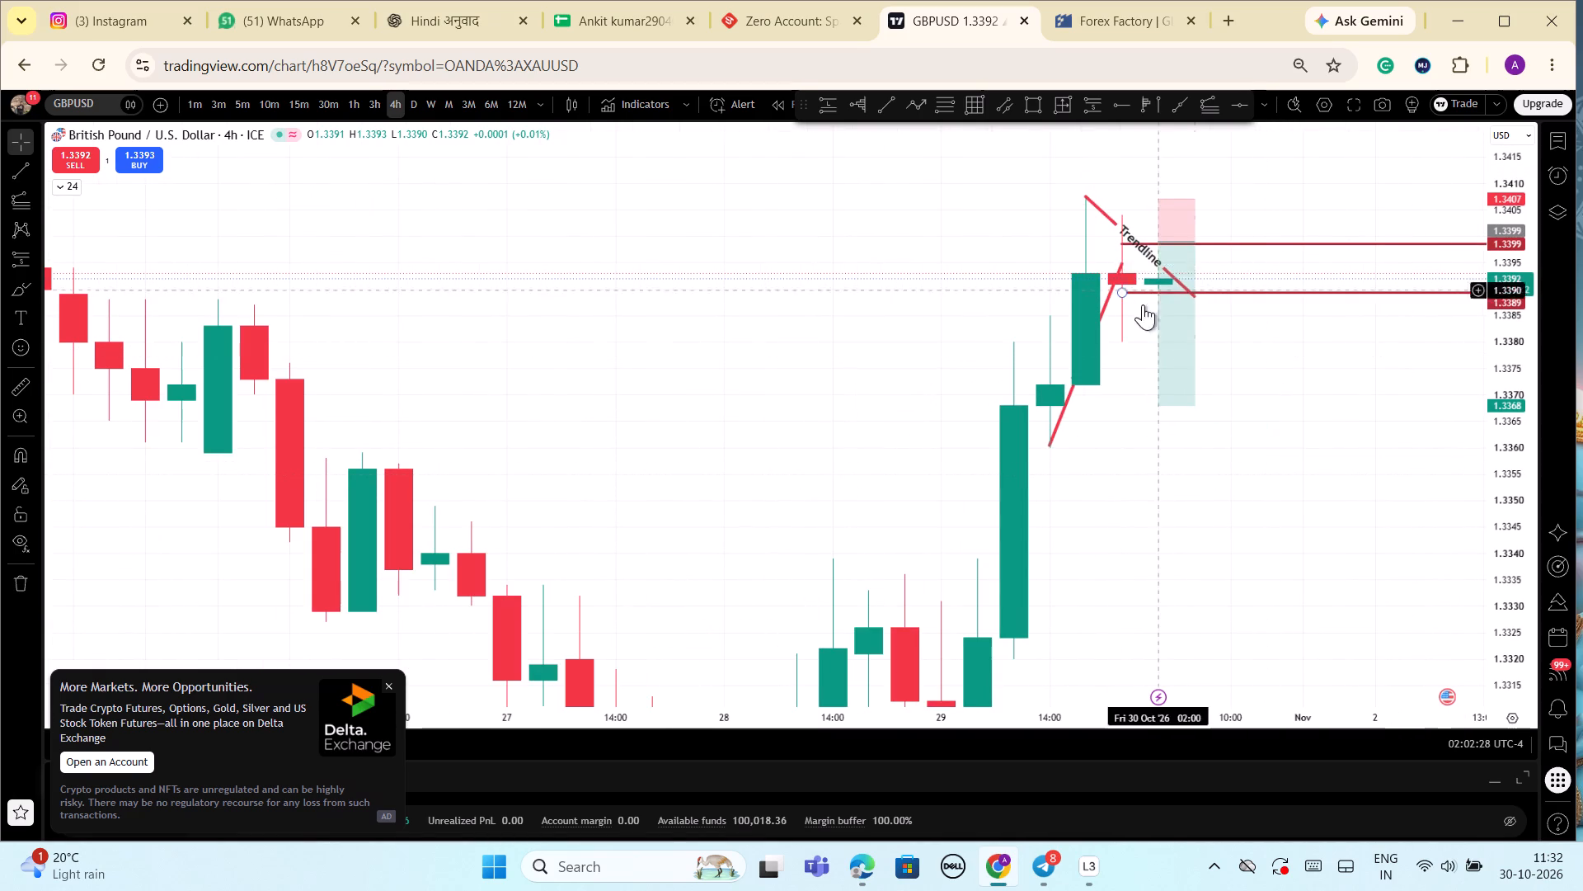
pyautogui.scroll(-2, 1289, 352)
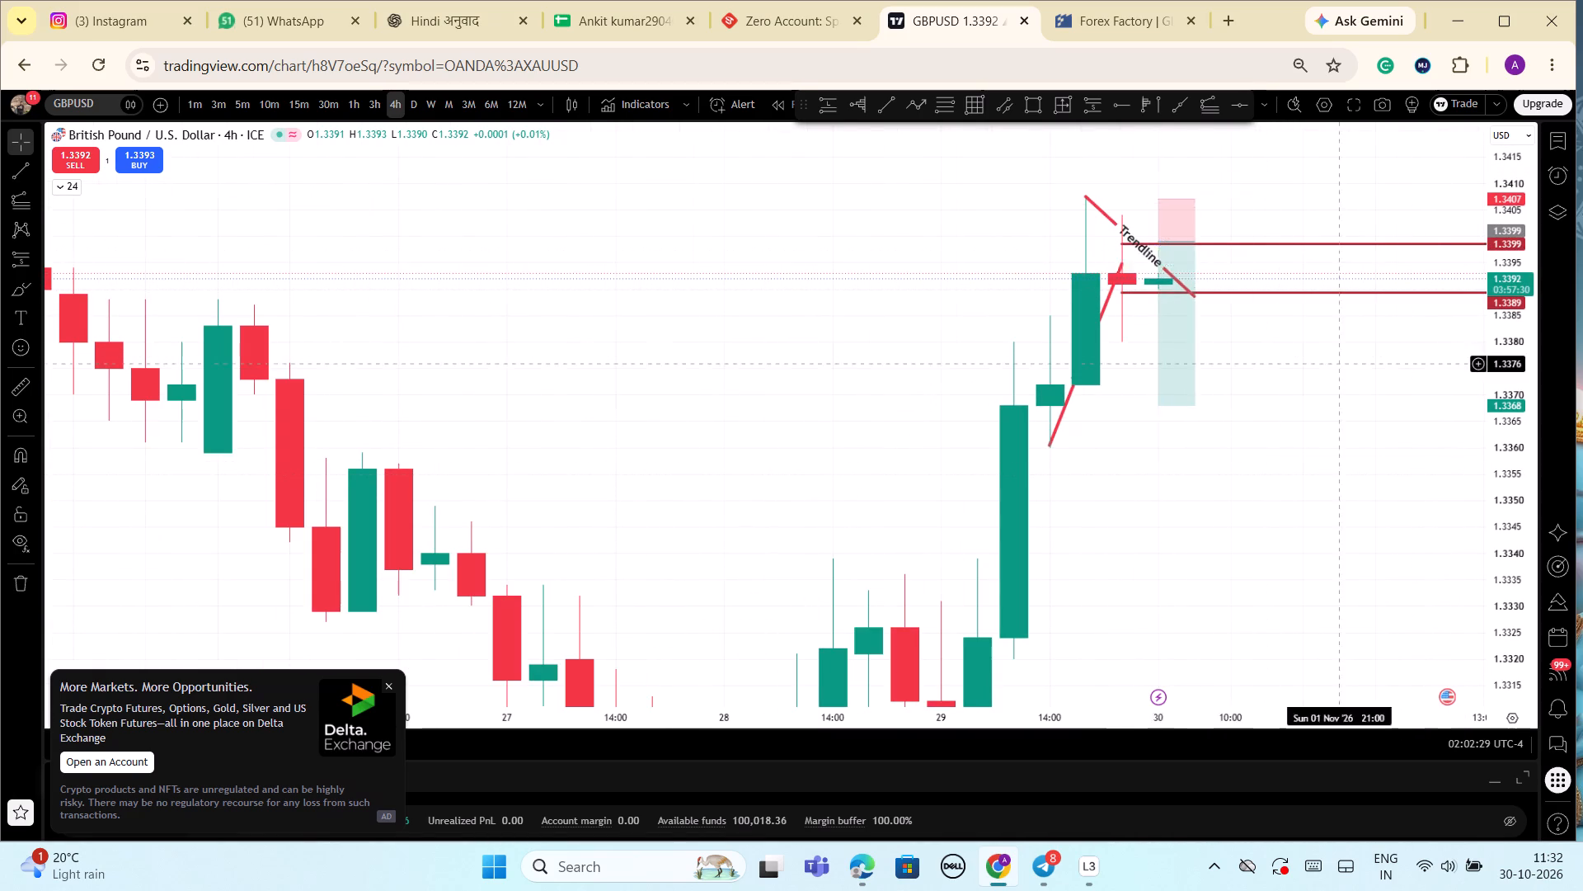
pyautogui.scroll(-2, 1297, 351)
pyautogui.moveTo(1500, 481); pyautogui.dragTo(1515, 555)
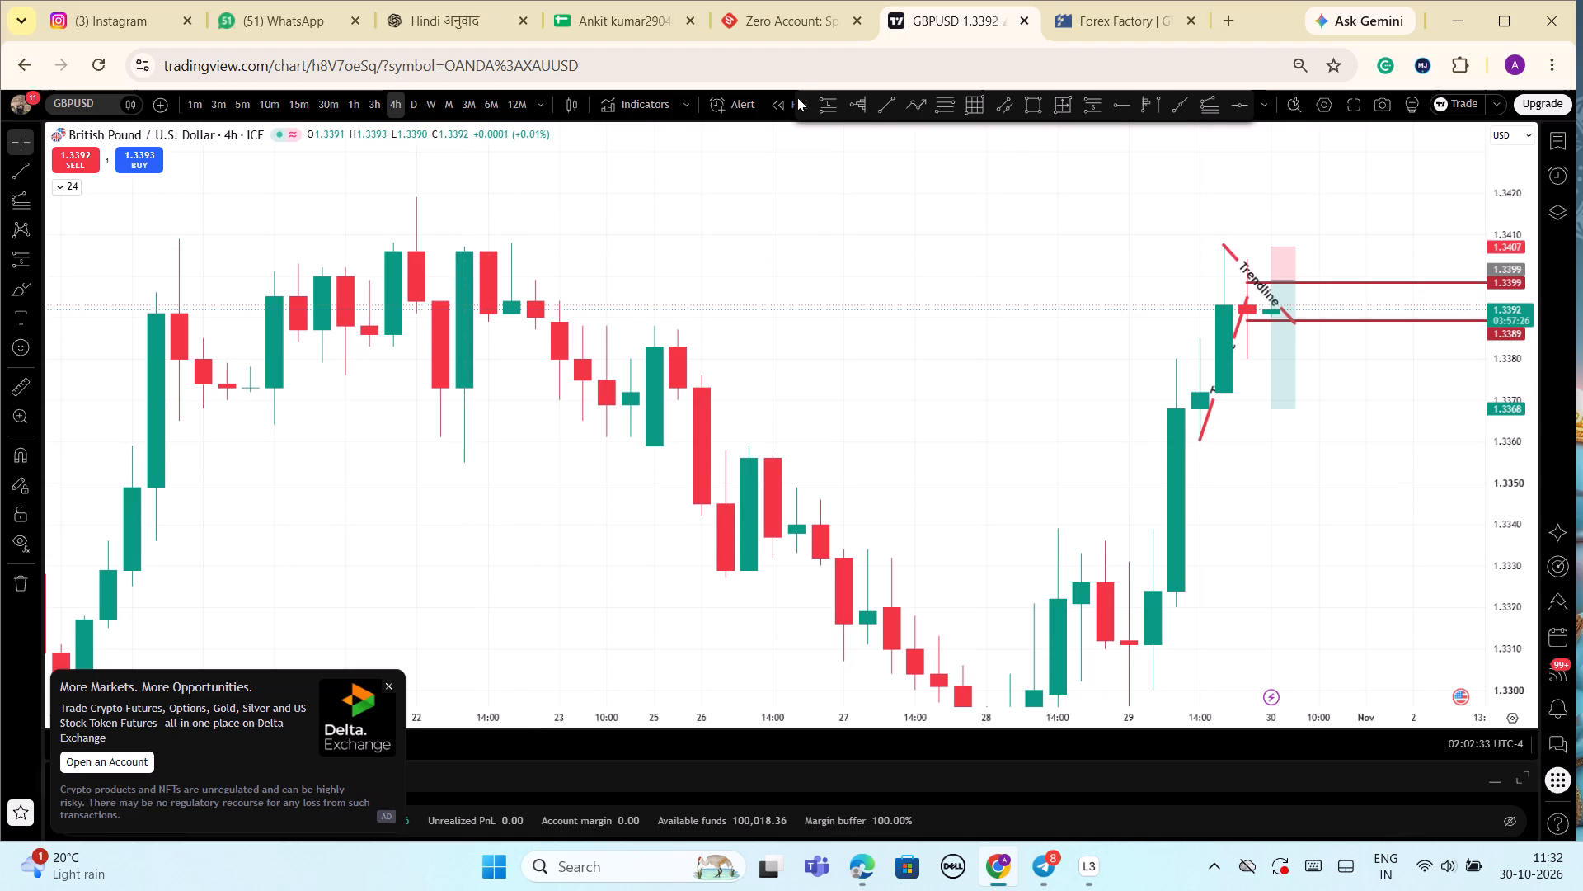
pyautogui.click(1038, 110)
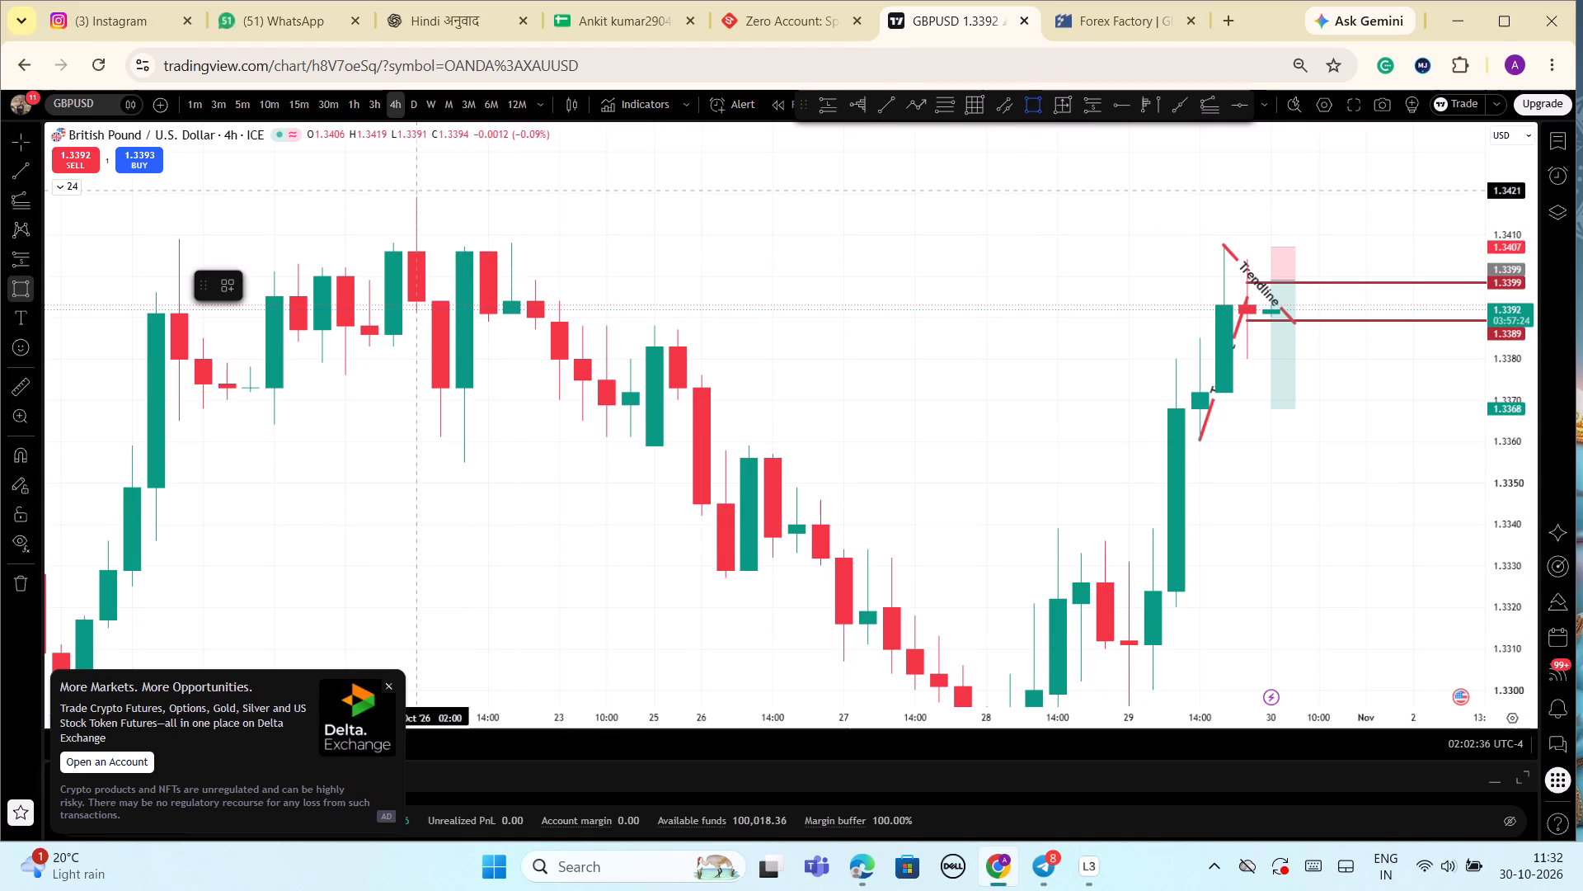
pyautogui.click(413, 192)
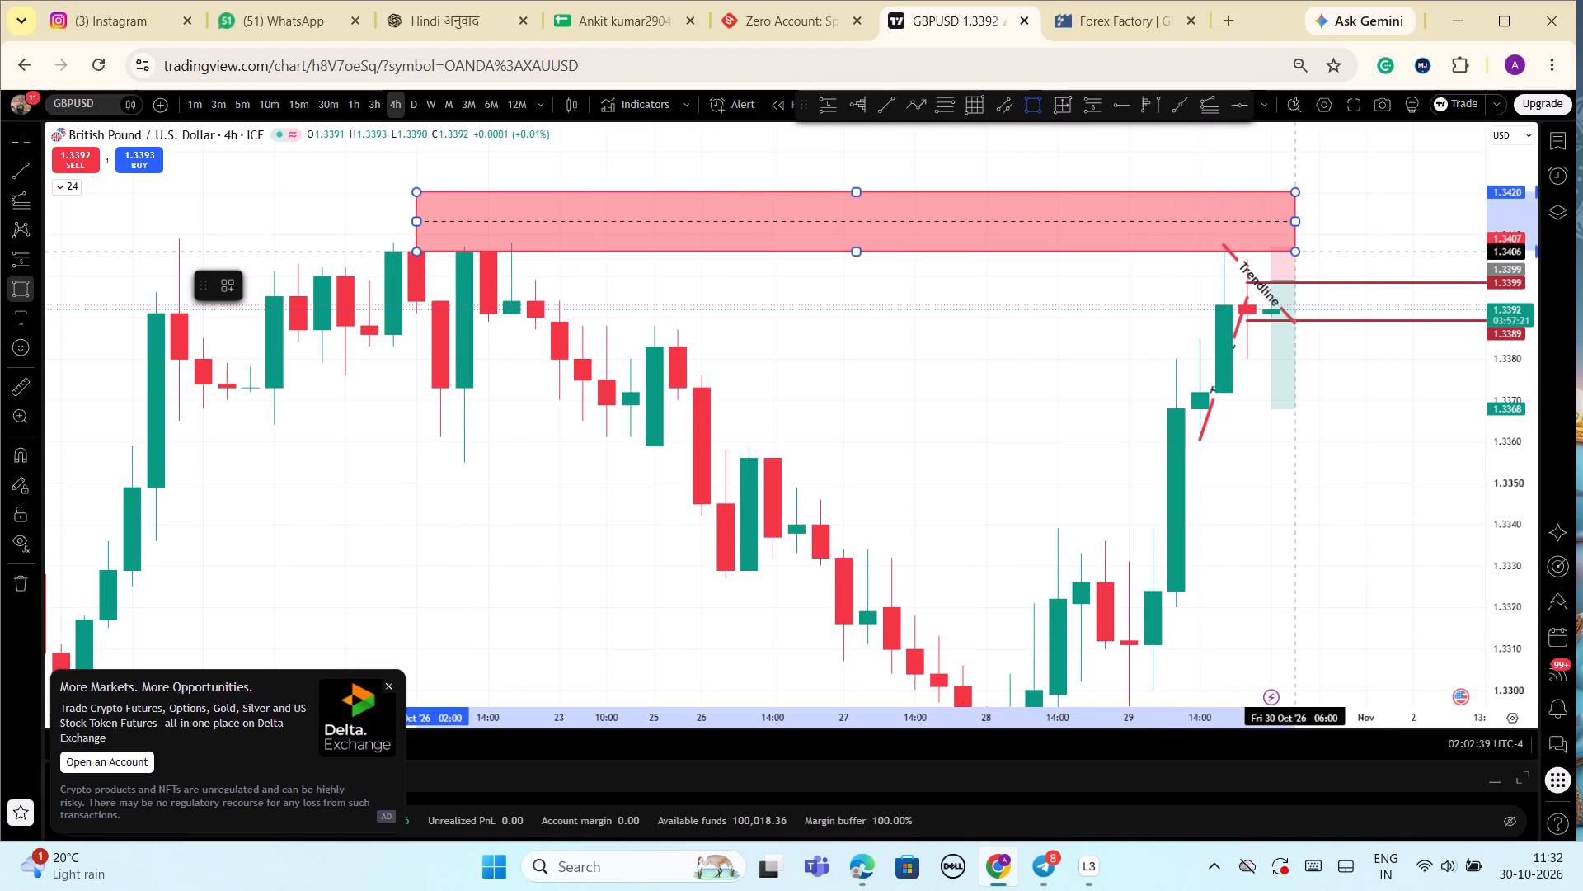
pyautogui.click(1389, 257)
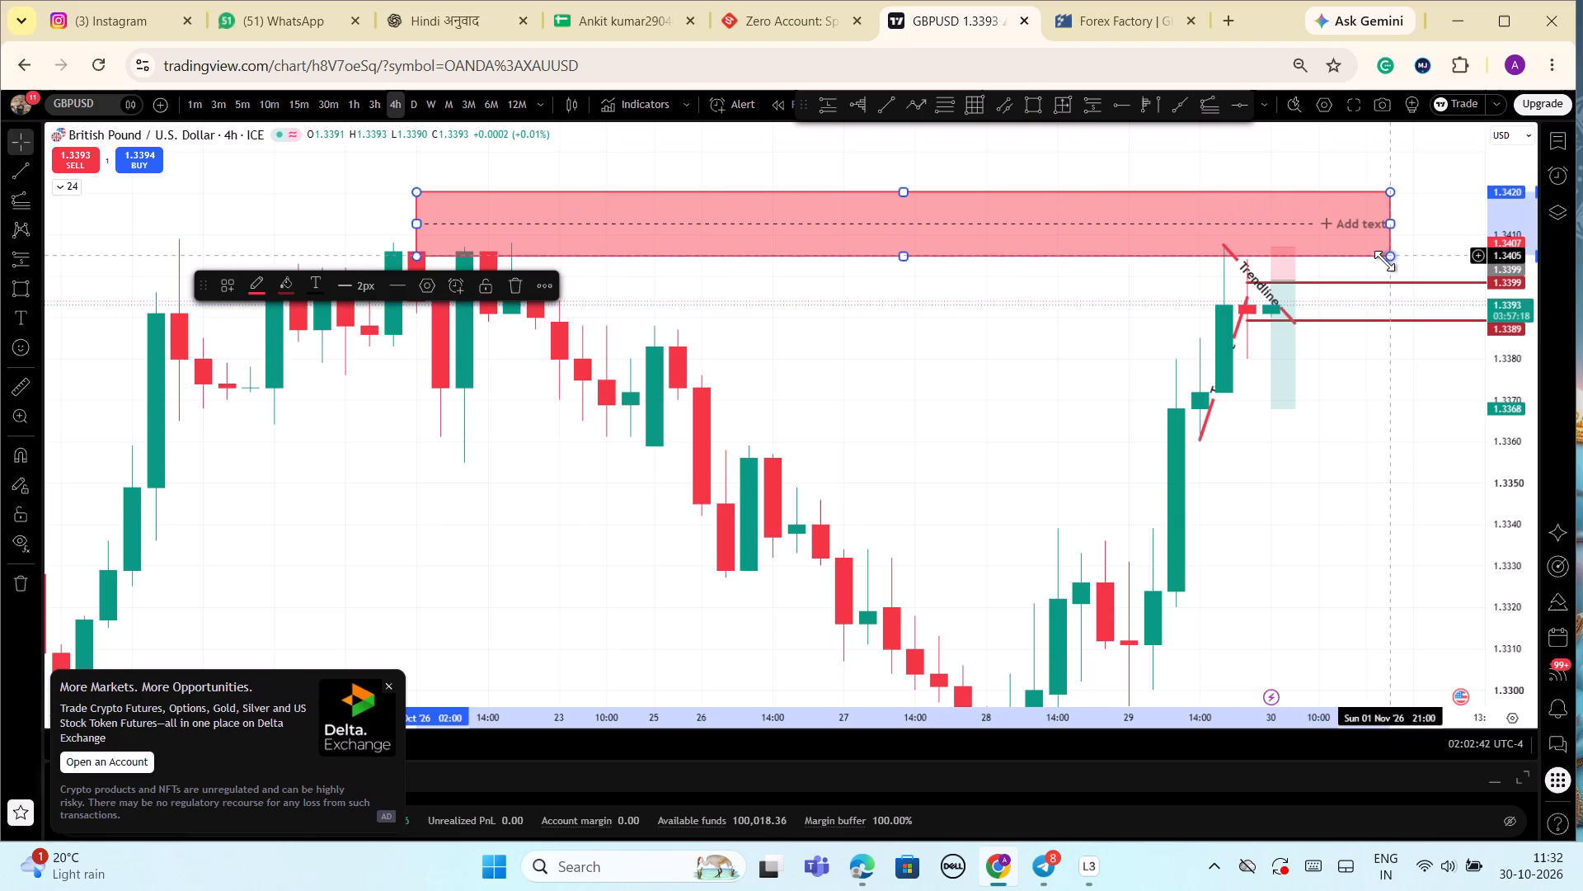
pyautogui.click(1085, 398)
# Switch GBPUSD to the 15-minute timeframe and examine price against the rectangle zone, trend lines and short position.
pyautogui.scroll(-3, 989, 373)
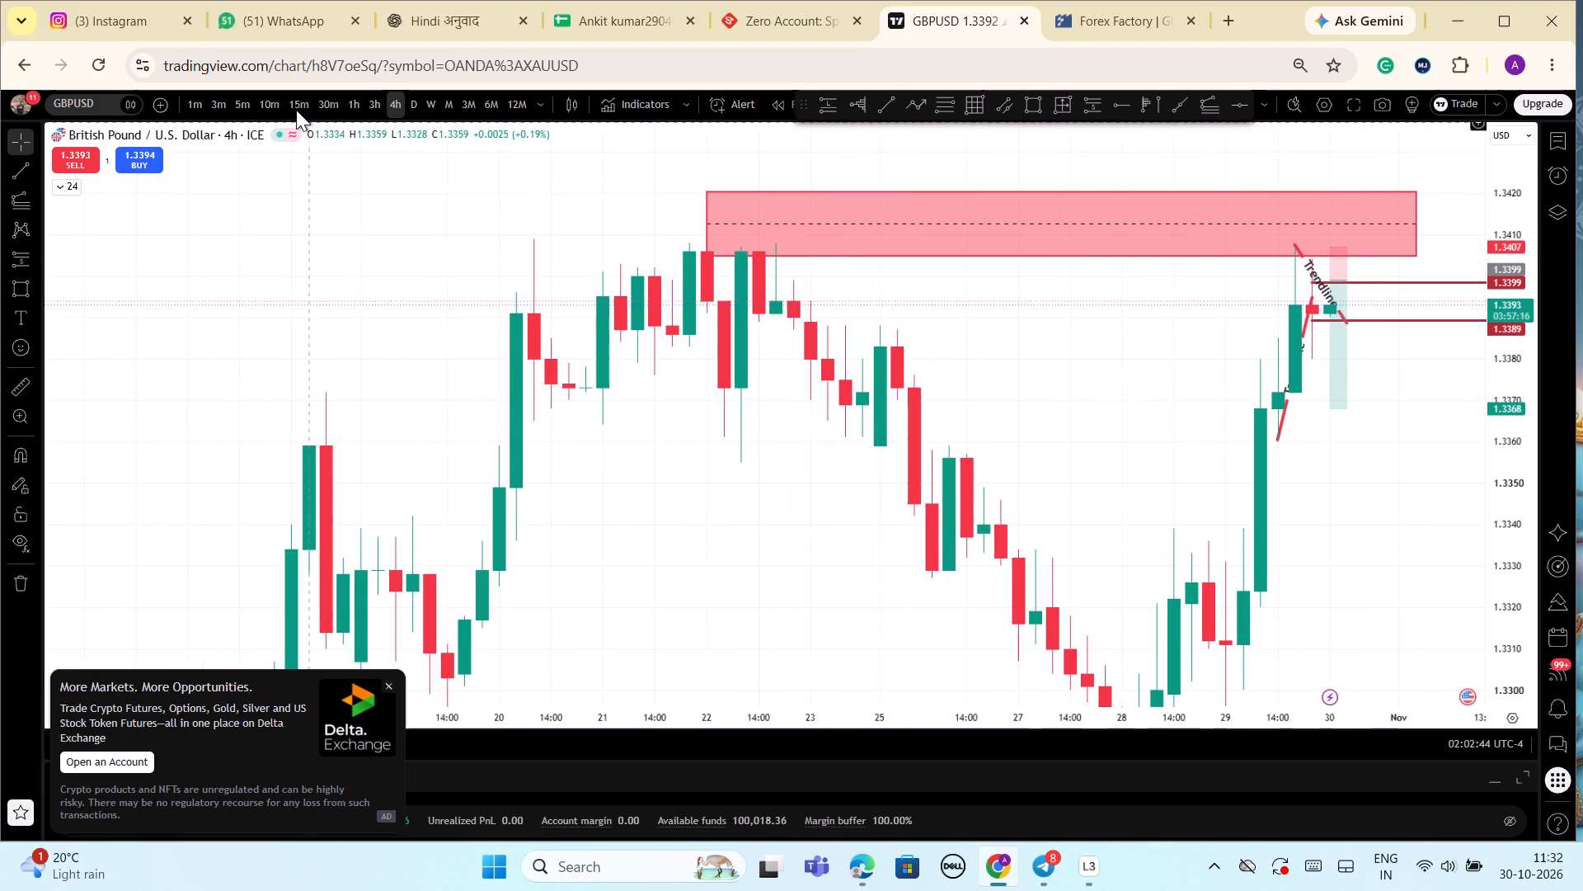
pyautogui.click(298, 106)
pyautogui.scroll(-5, 1371, 379)
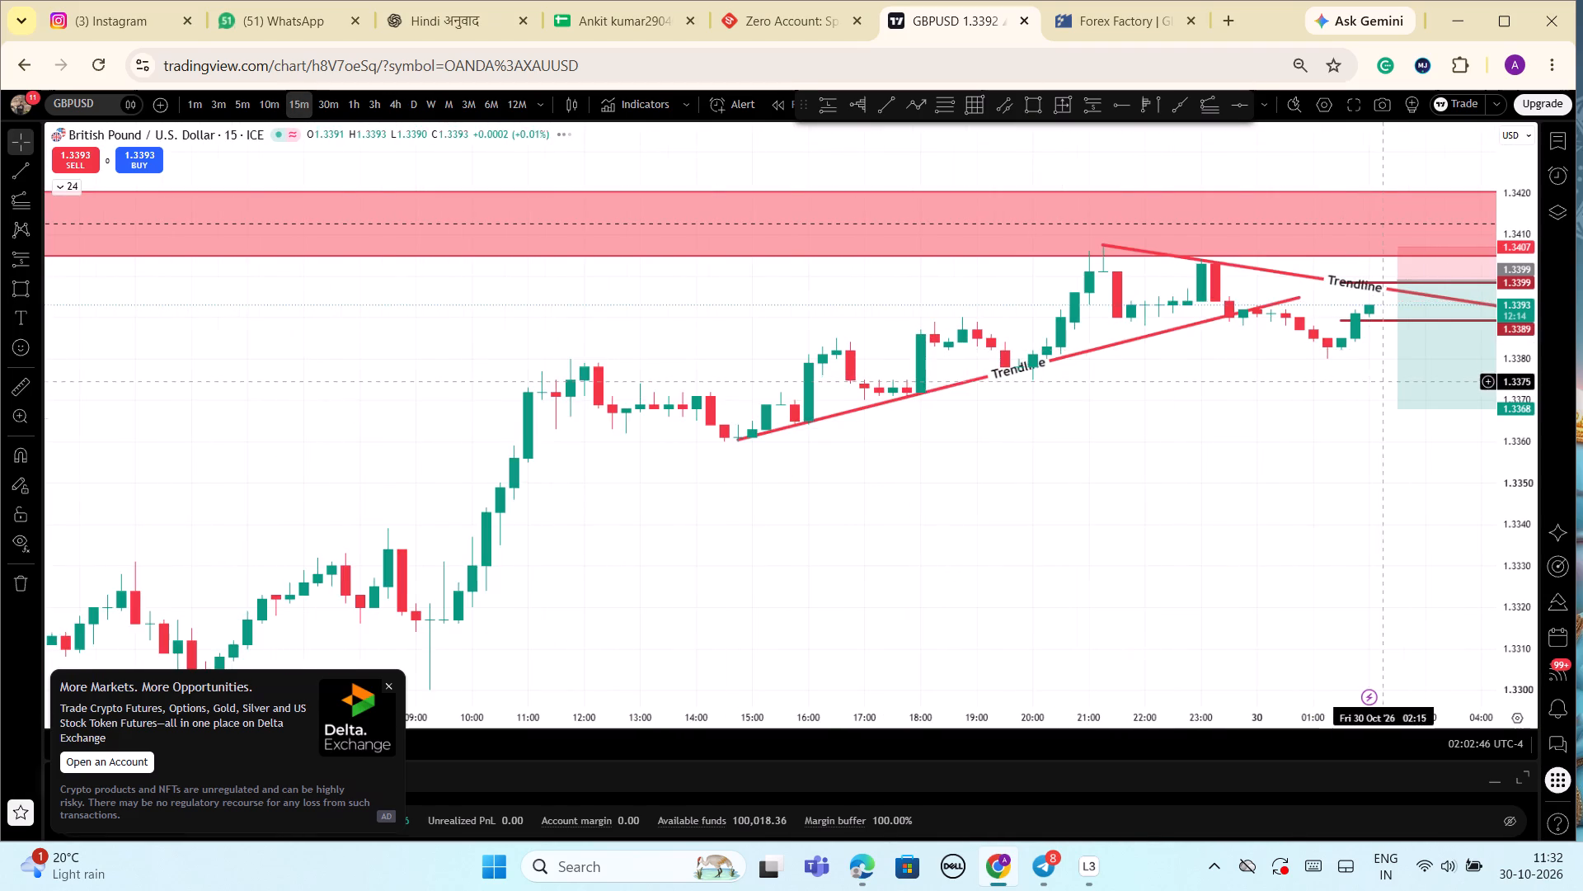
pyautogui.scroll(-7, 1332, 430)
pyautogui.moveTo(1365, 511); pyautogui.dragTo(1017, 446)
pyautogui.scroll(2, 1141, 437)
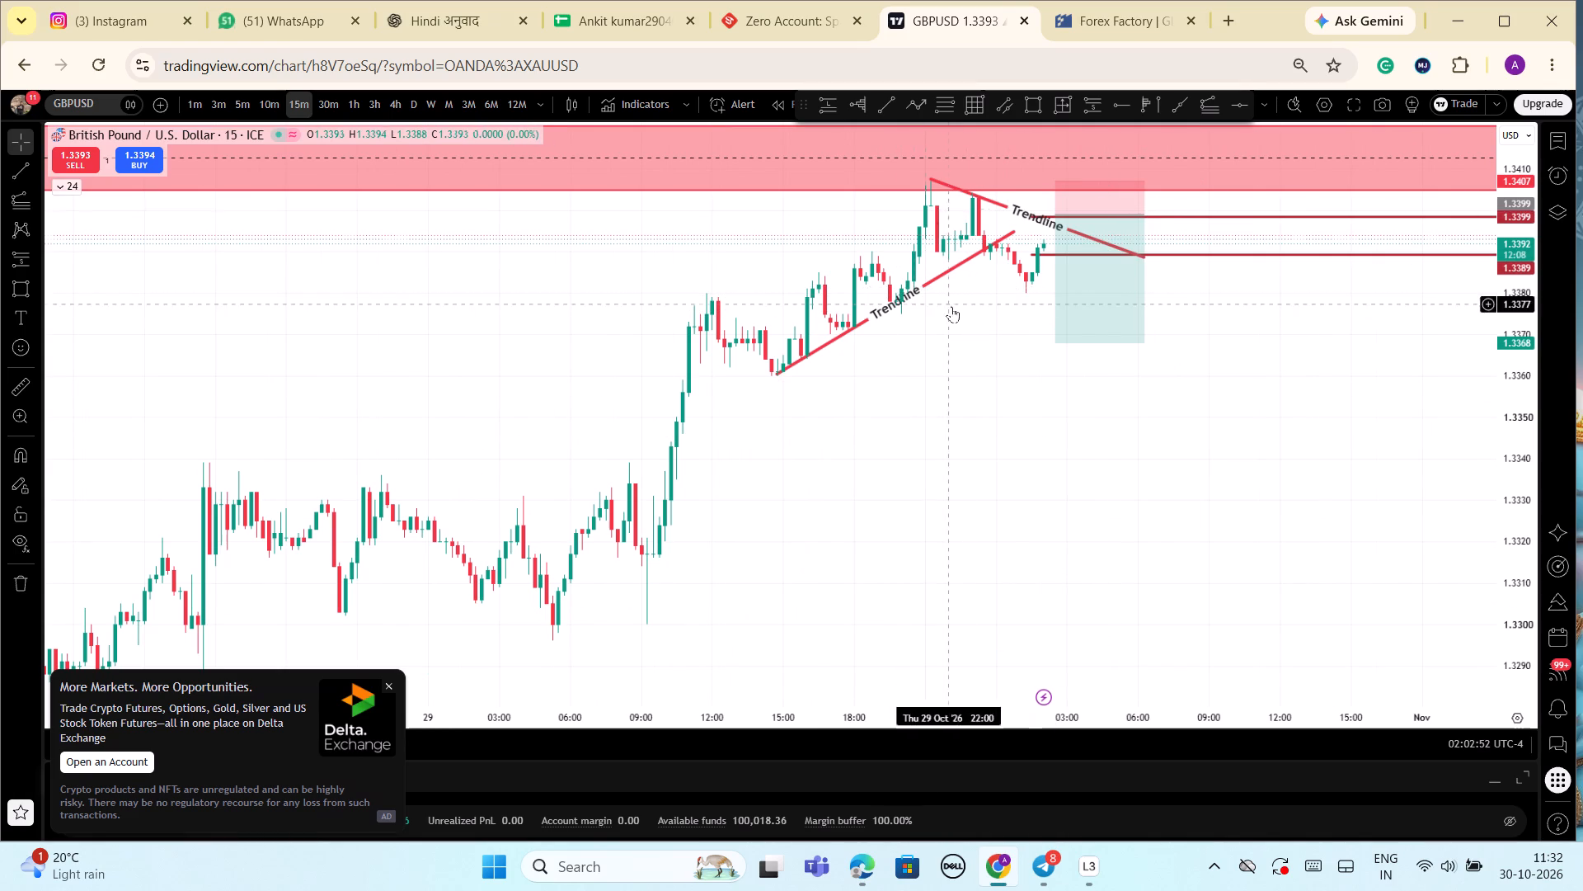
pyautogui.moveTo(1499, 587); pyautogui.dragTo(1499, 549)
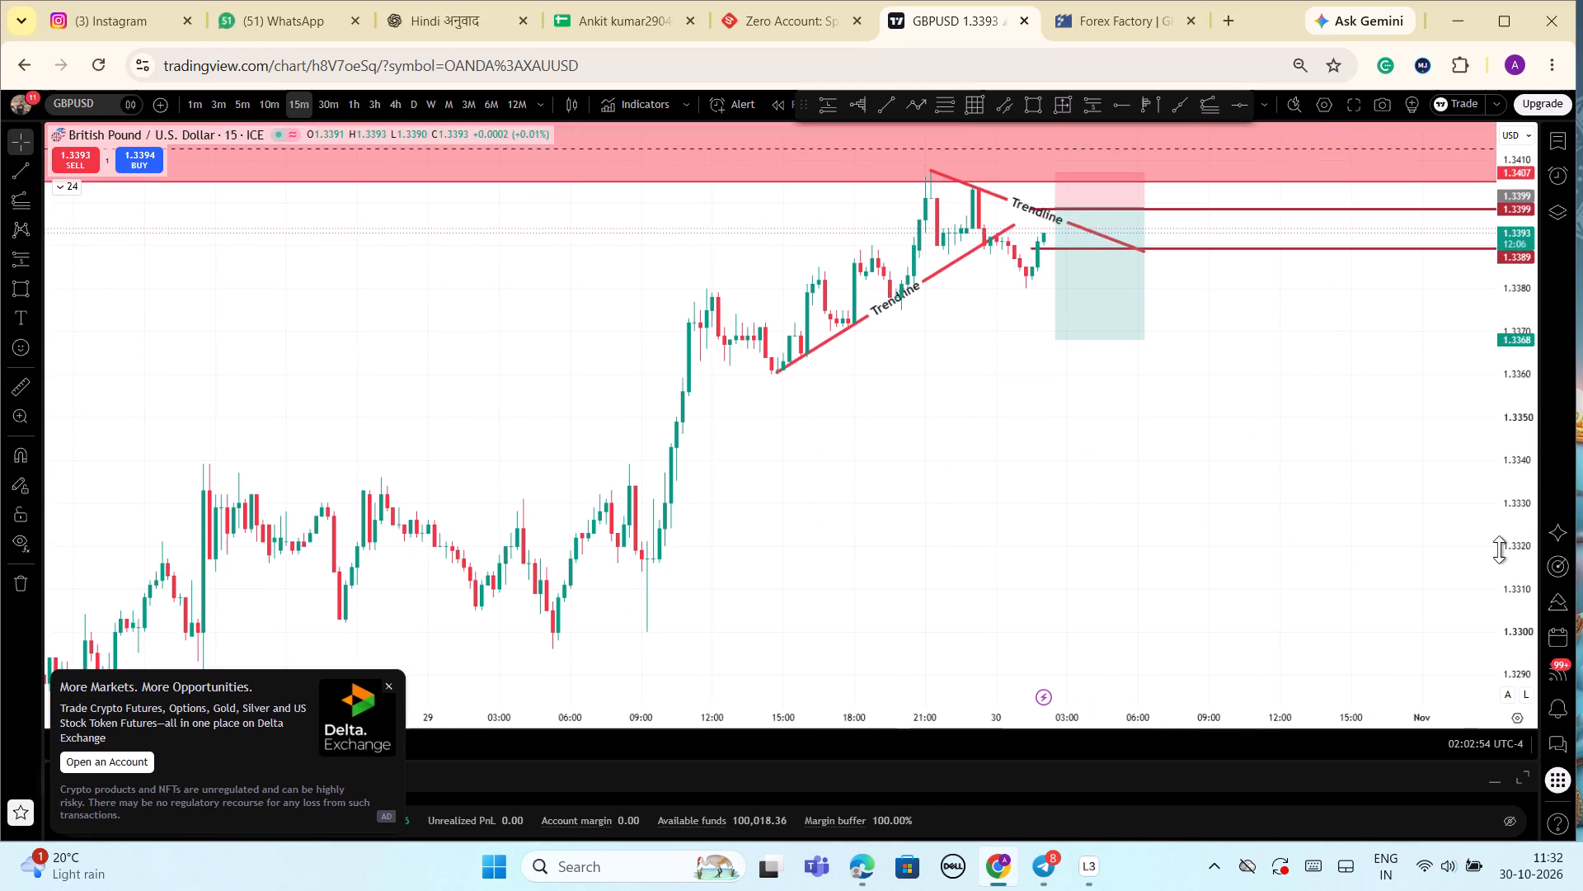
pyautogui.moveTo(1499, 549); pyautogui.dragTo(1520, 421)
pyautogui.moveTo(1348, 429); pyautogui.dragTo(1364, 648)
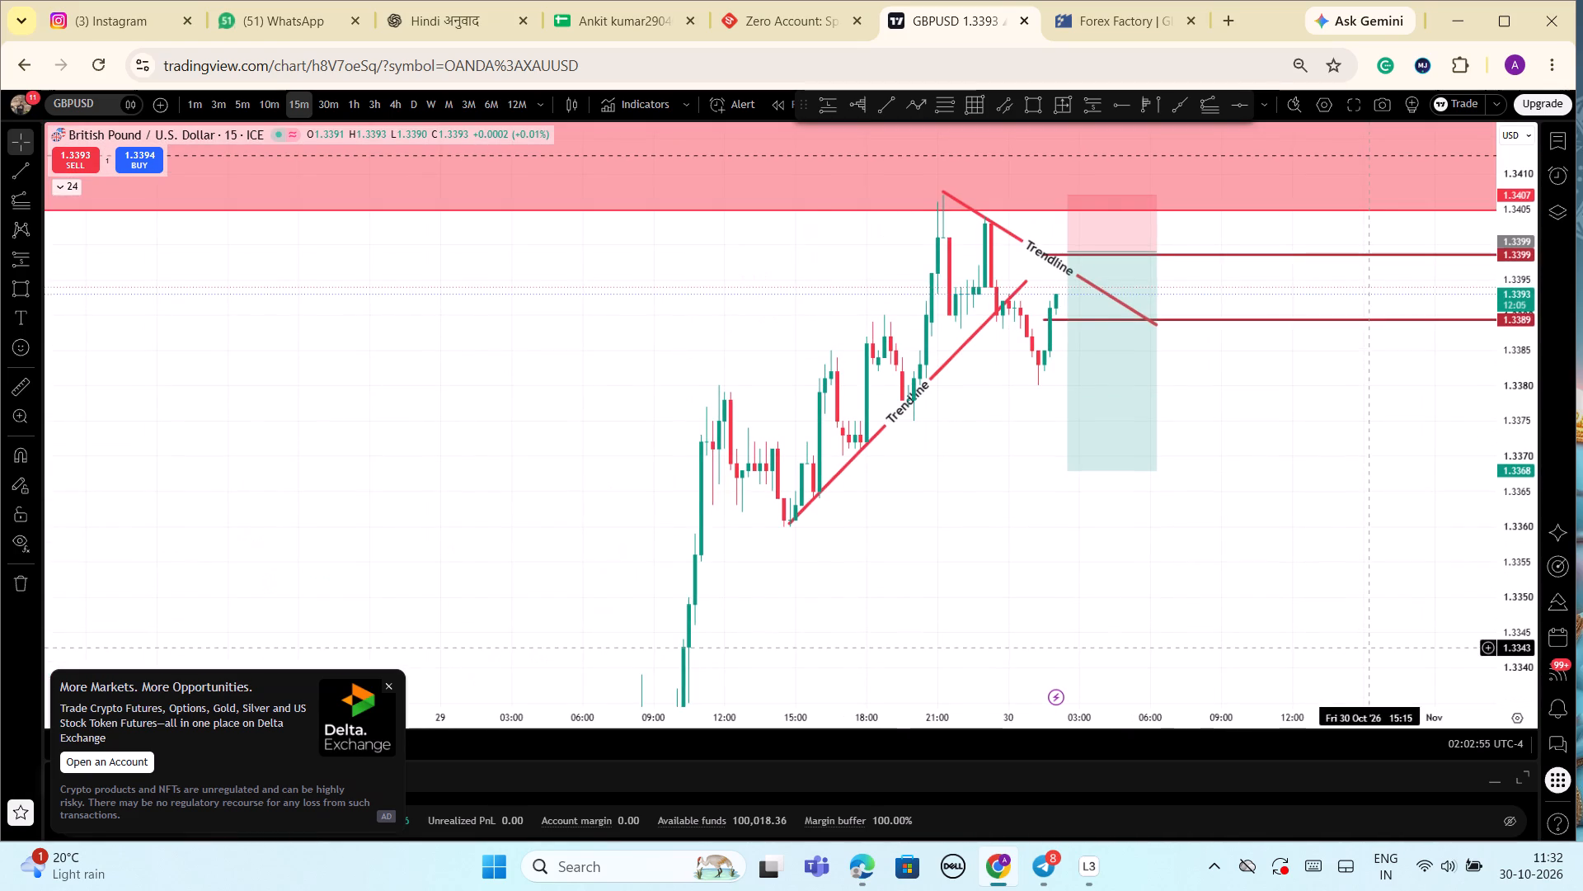
pyautogui.scroll(2, 1241, 553)
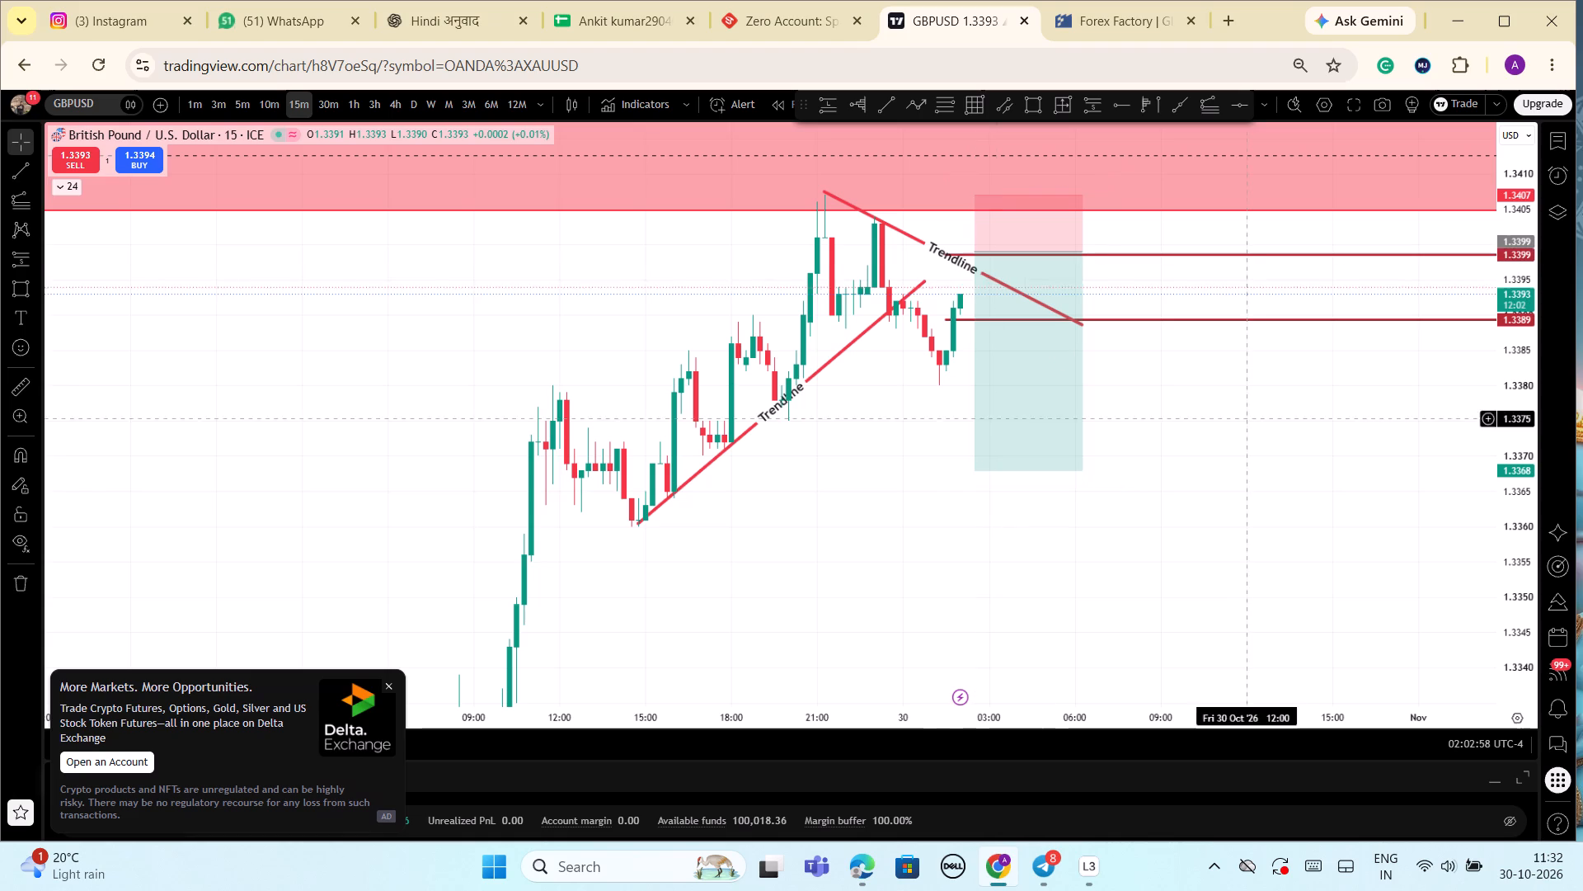
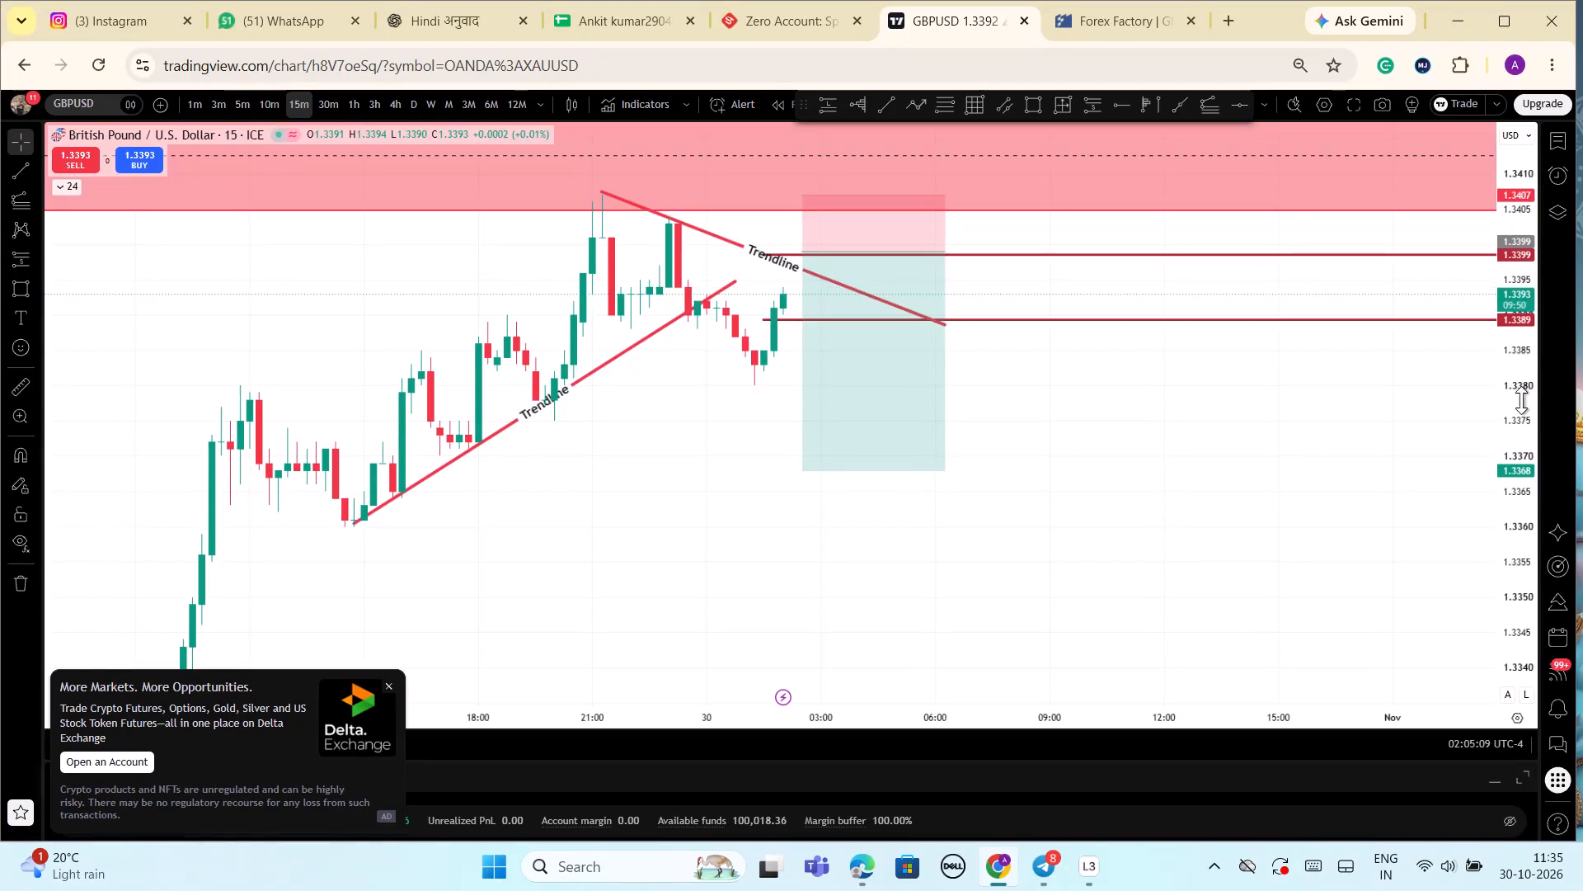
# Switch GBPUSD to the 5-minute timeframe and examine price around the trend lines, rectangle zone and short position.
pyautogui.moveTo(1521, 400); pyautogui.dragTo(1533, 483)
pyautogui.moveTo(1533, 483); pyautogui.dragTo(1470, 536)
pyautogui.scroll(-6, 1283, 557)
pyautogui.scroll(3, 1316, 521)
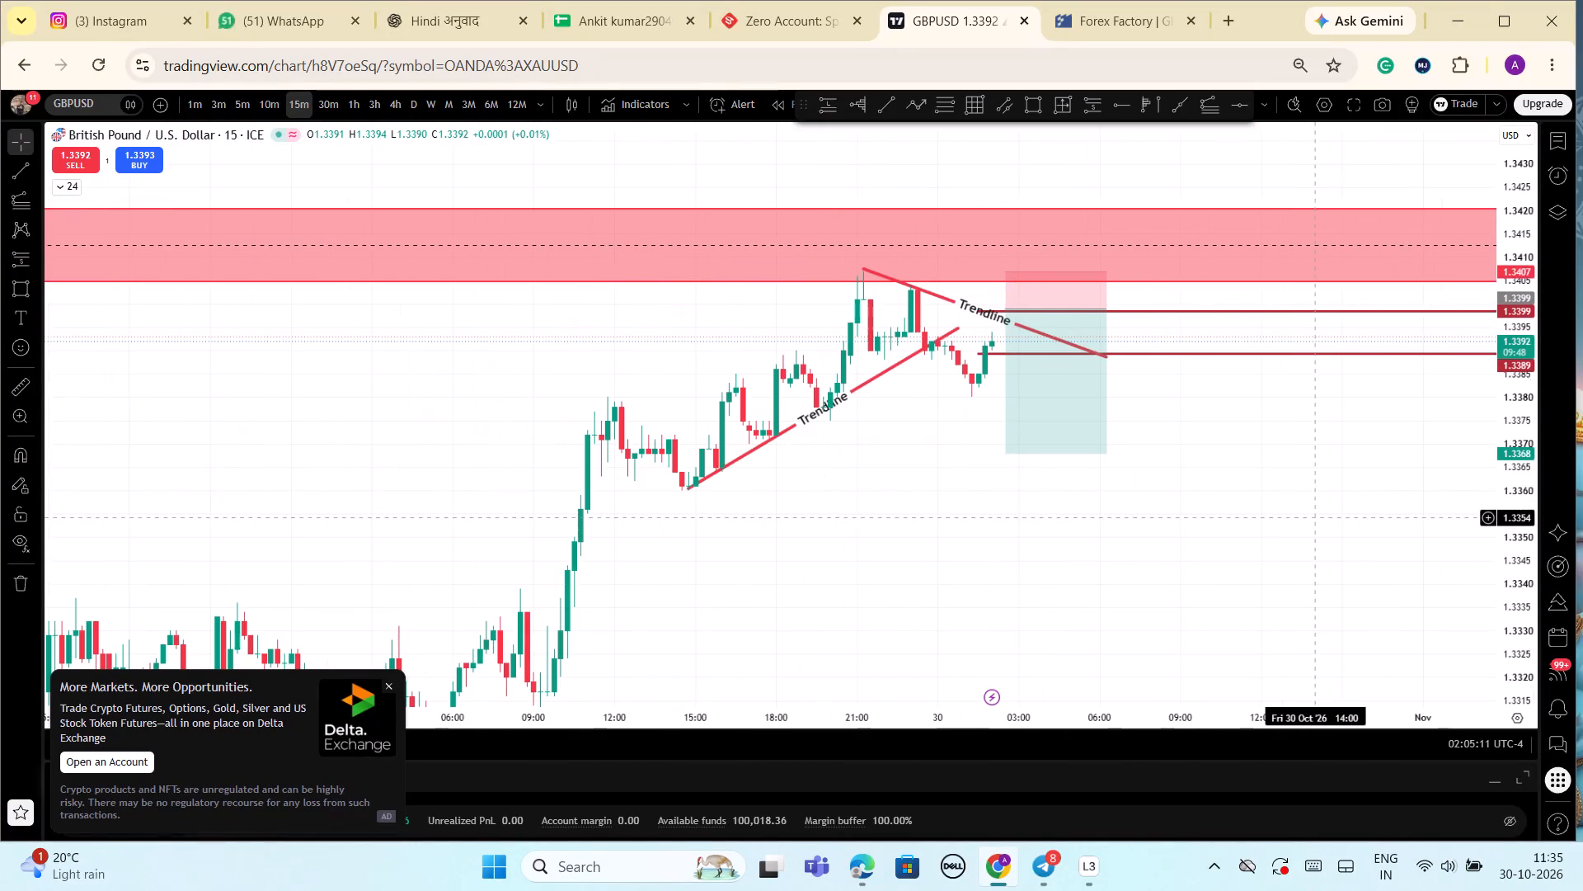
pyautogui.click(241, 102)
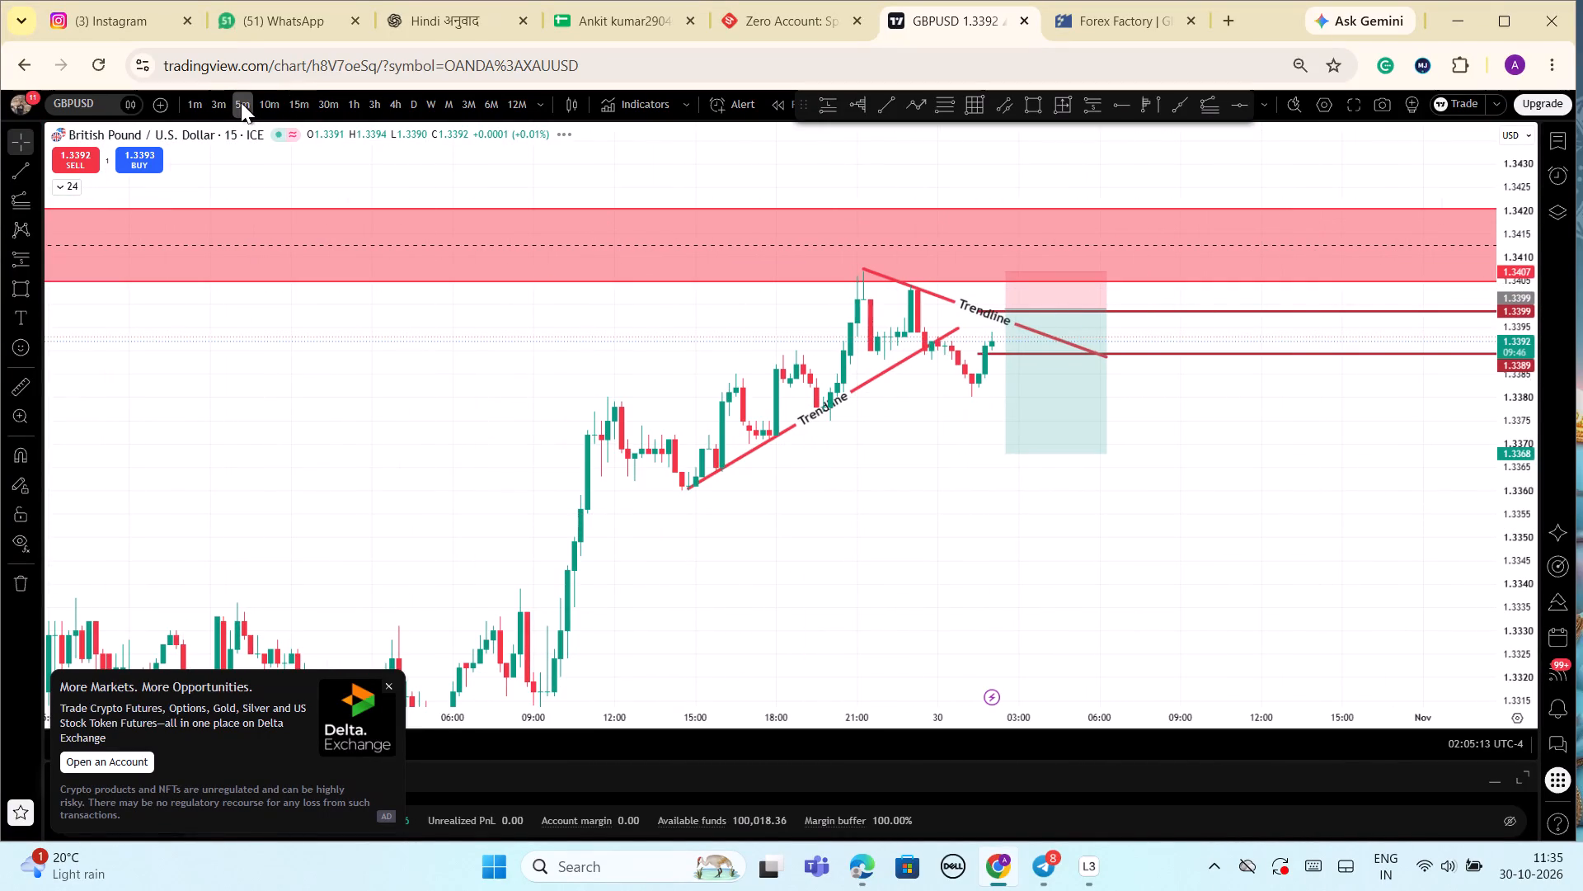
pyautogui.scroll(-2, 1323, 413)
pyautogui.scroll(-3, 1511, 531)
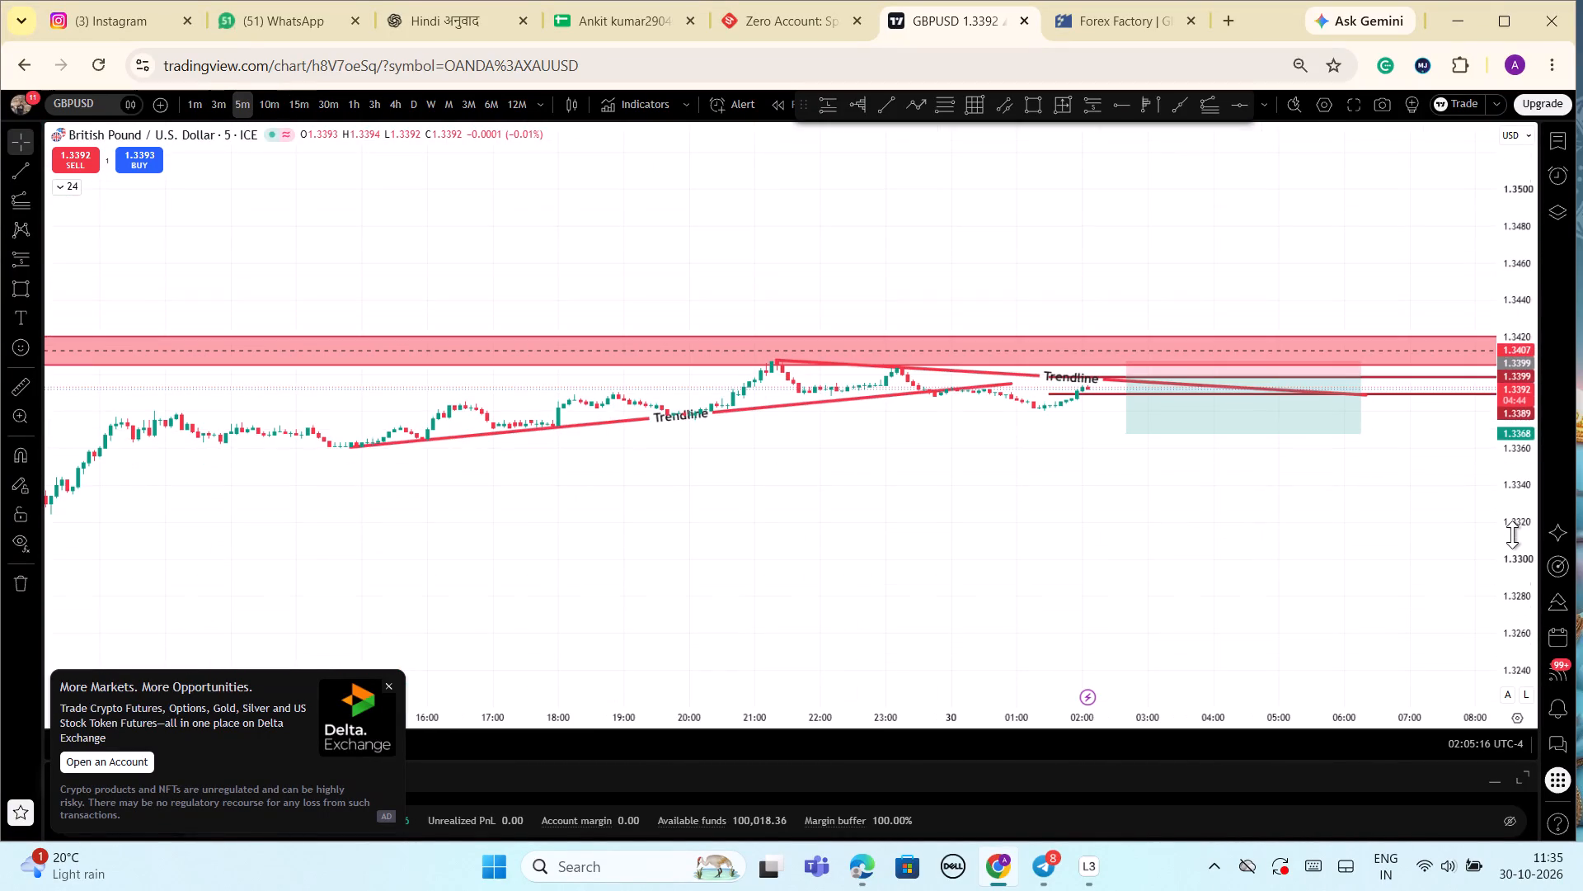
pyautogui.moveTo(1517, 609); pyautogui.dragTo(1500, 363)
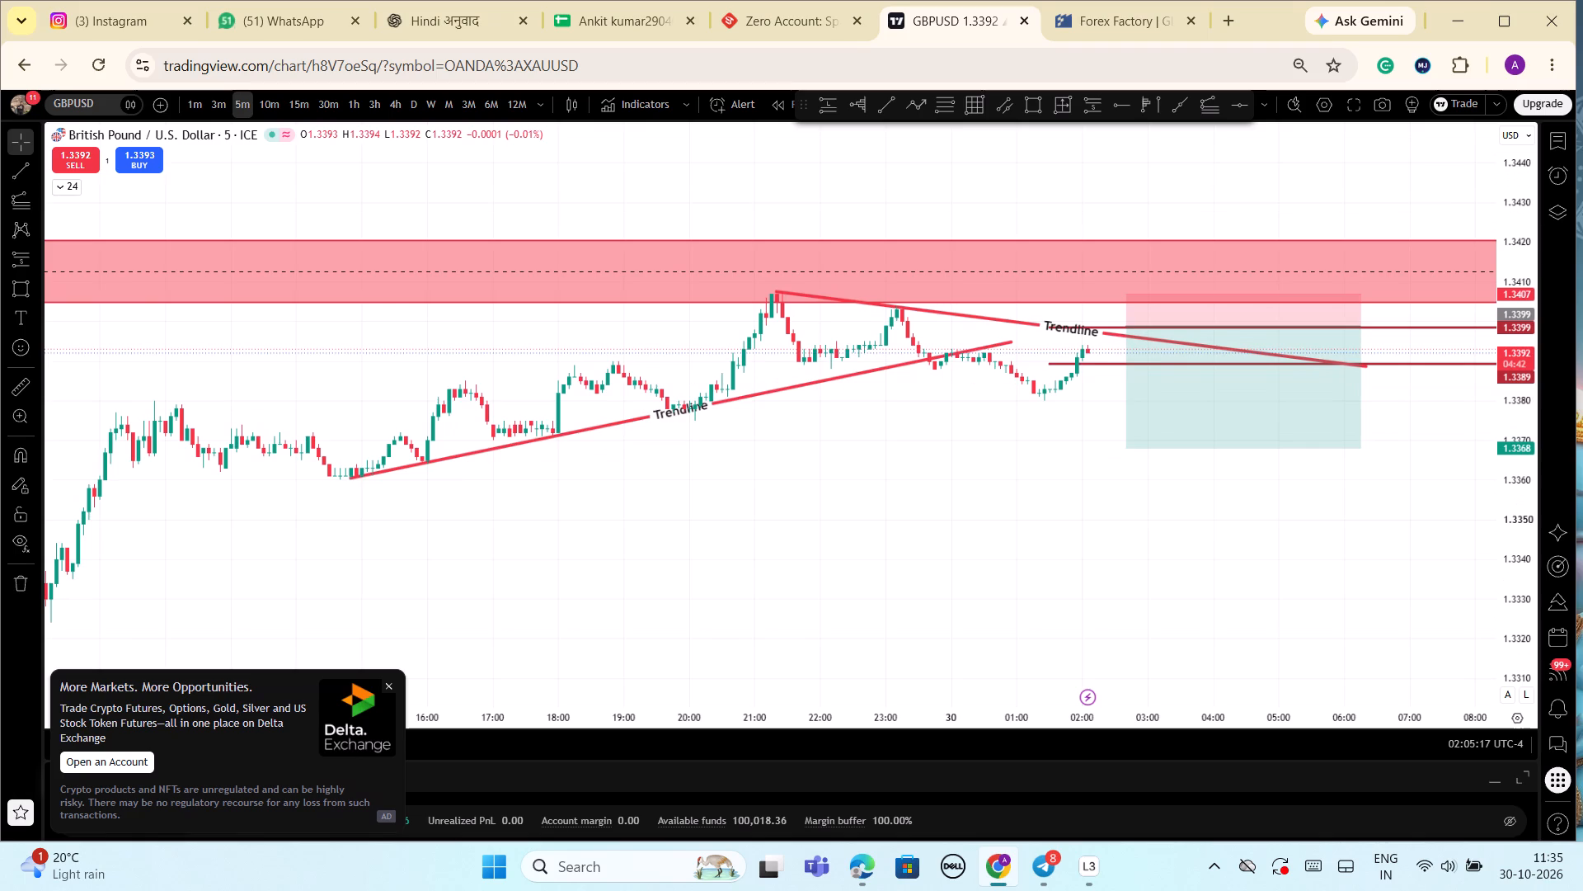
pyautogui.scroll(-3, 1072, 544)
pyautogui.moveTo(1113, 499); pyautogui.dragTo(1098, 547)
pyautogui.moveTo(1521, 605); pyautogui.dragTo(1547, 278)
pyautogui.scroll(4, 1166, 414)
pyautogui.scroll(1, 1086, 402)
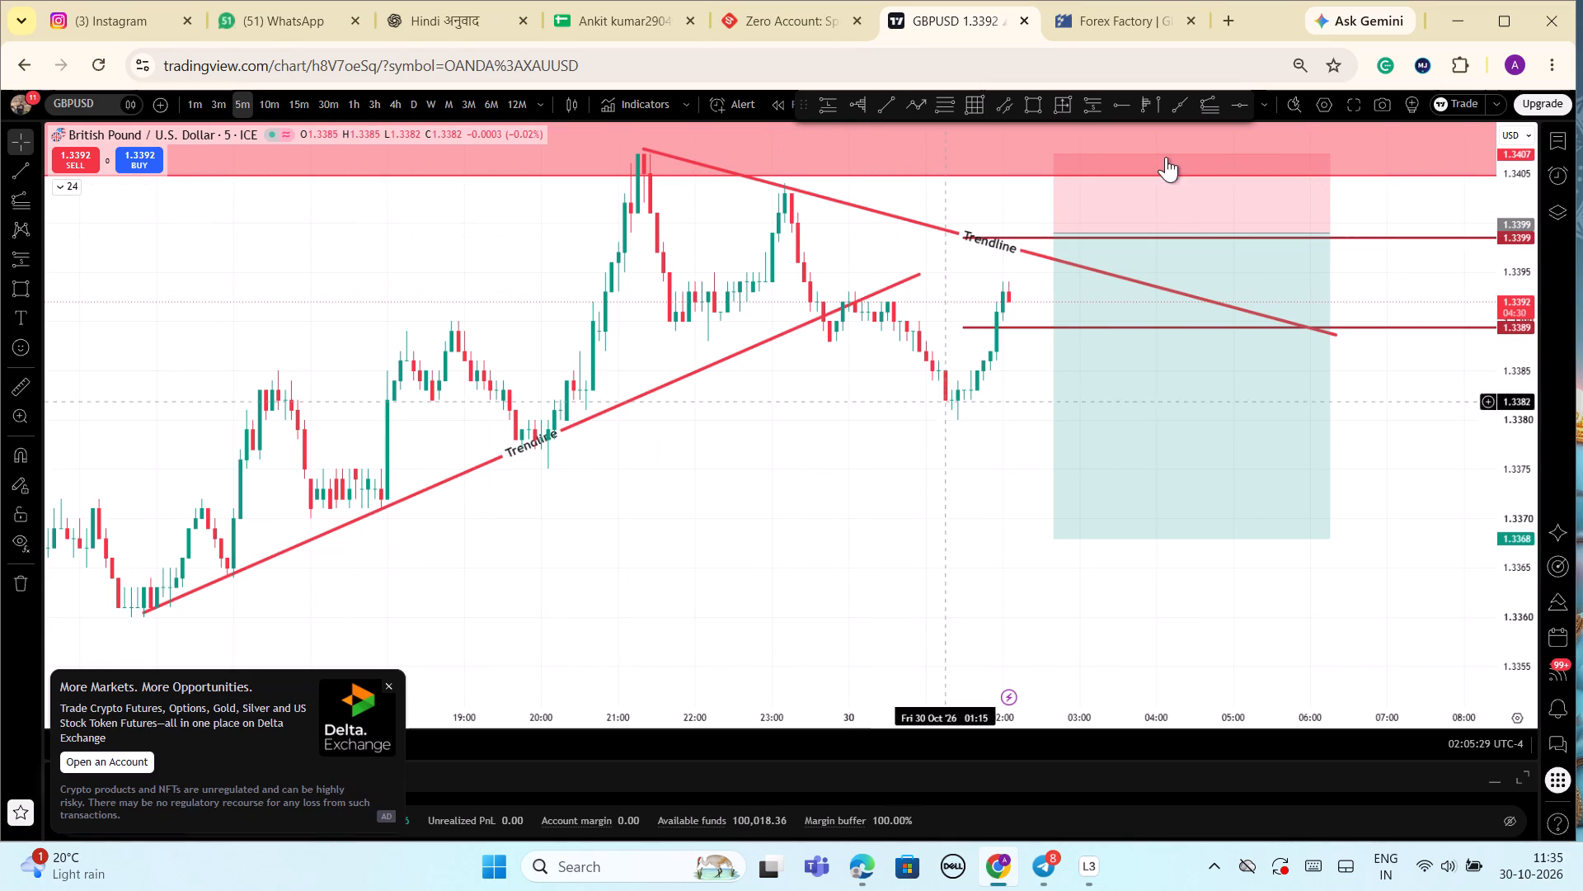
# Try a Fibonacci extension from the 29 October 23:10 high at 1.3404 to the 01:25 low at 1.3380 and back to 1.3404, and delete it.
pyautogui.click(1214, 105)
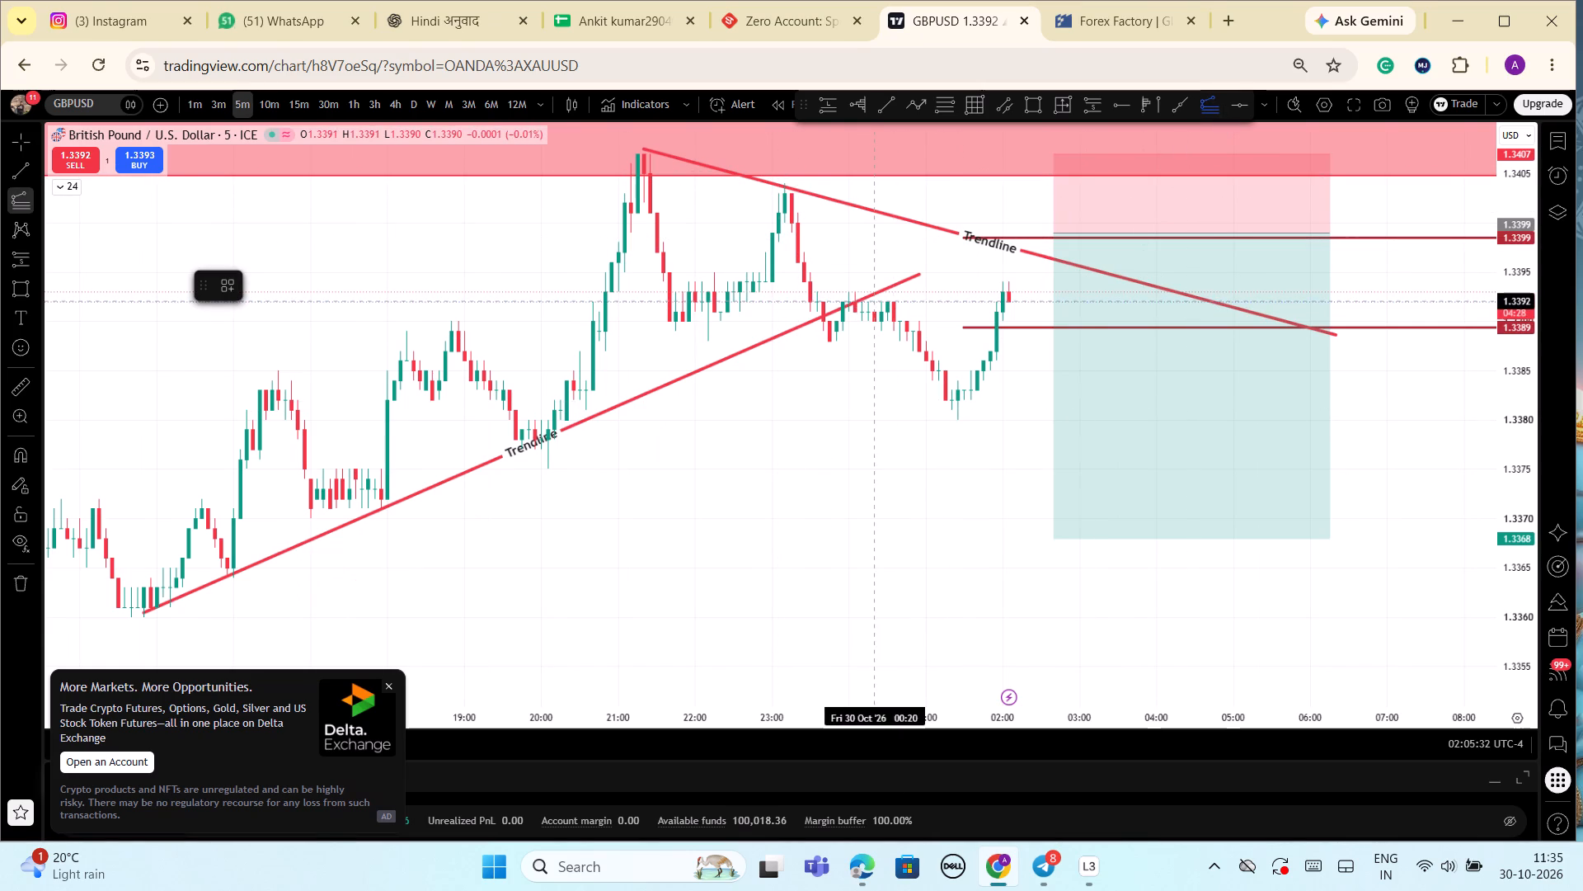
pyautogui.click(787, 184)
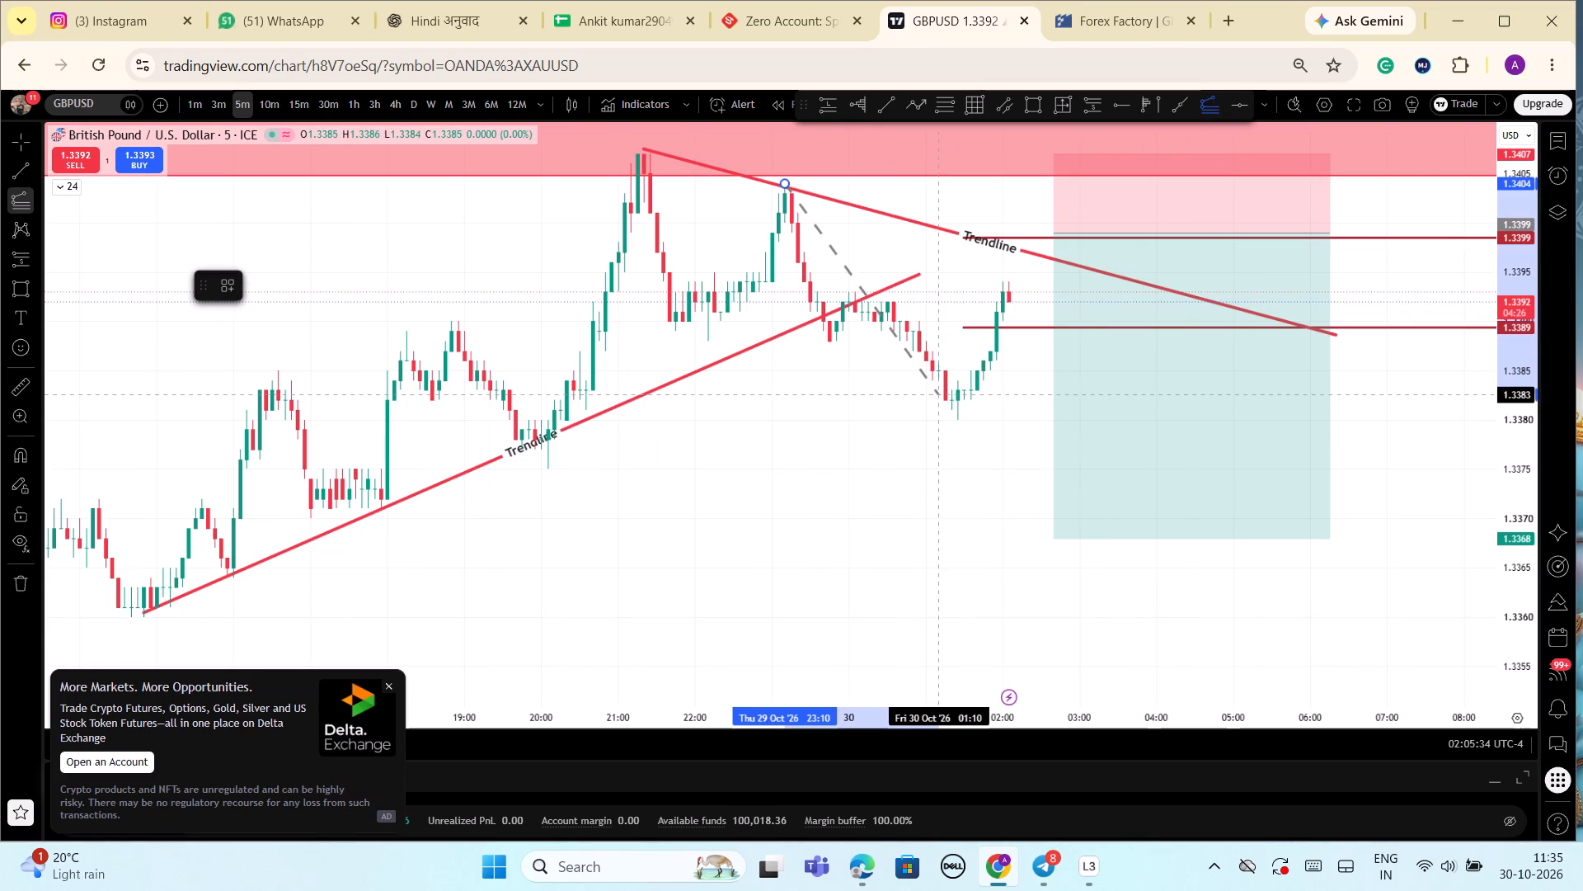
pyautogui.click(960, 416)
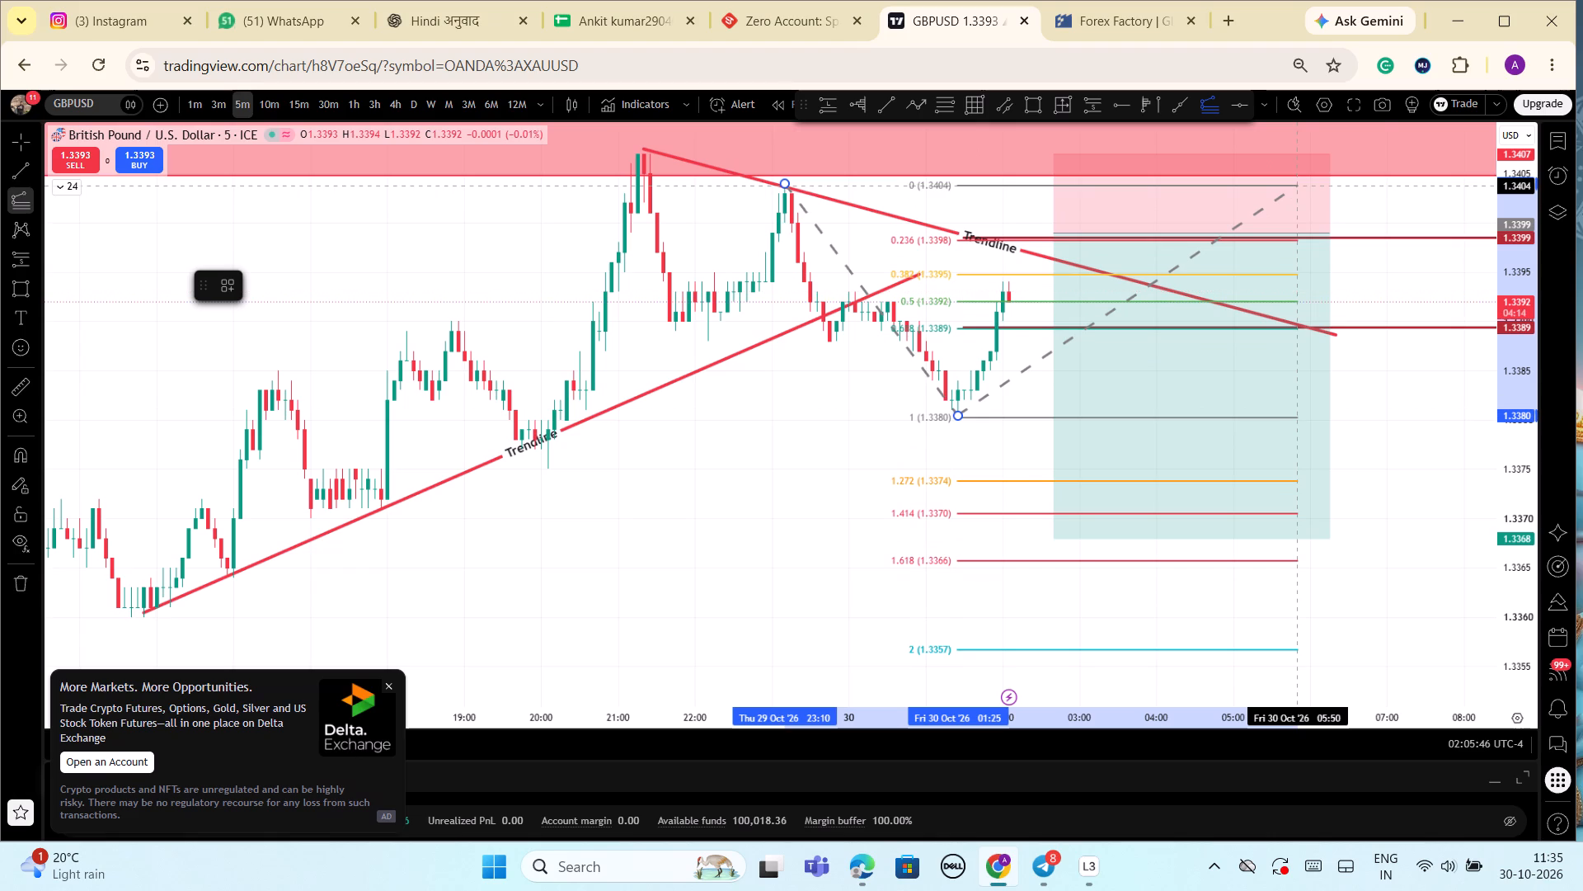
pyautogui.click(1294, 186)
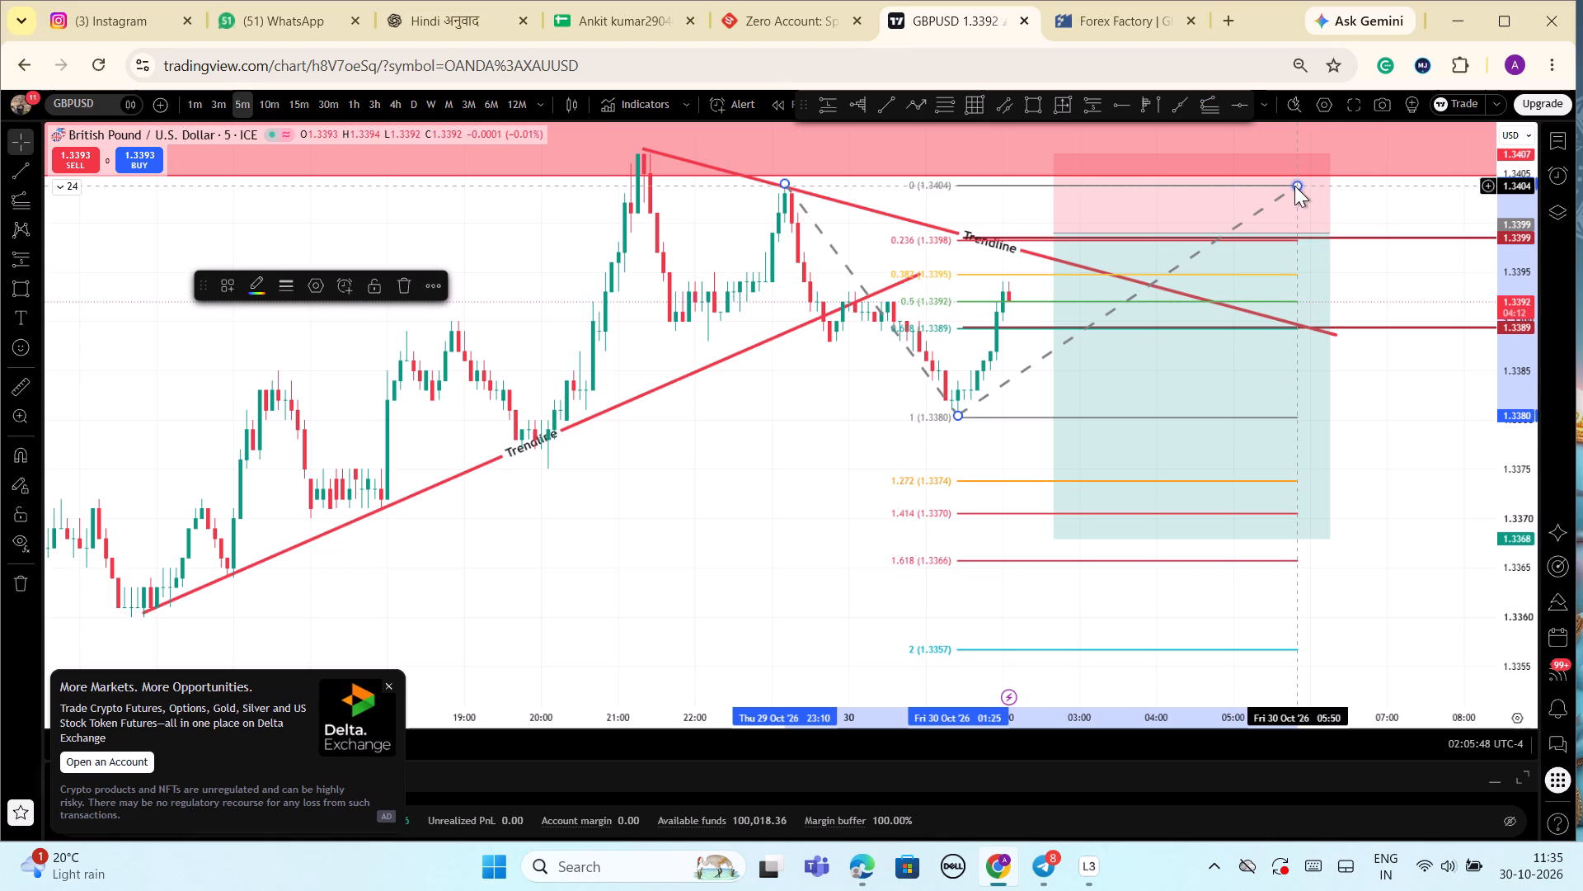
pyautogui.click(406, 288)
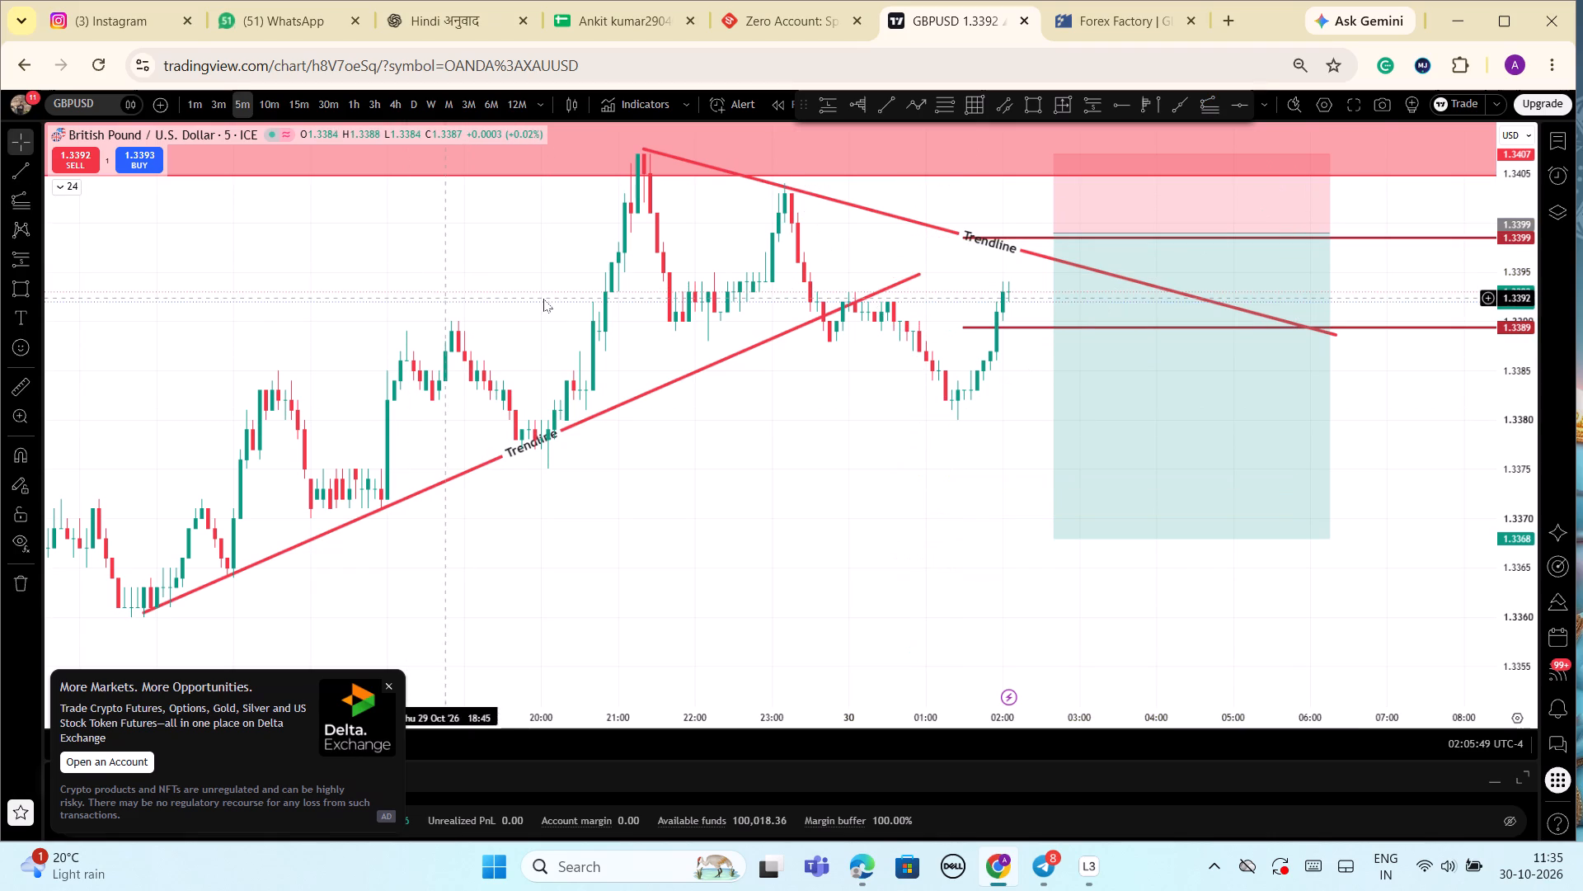
# Examine the latest 5-minute candles of 29 and 30 October against the trend lines, horizontal levels and short position.
pyautogui.moveTo(1526, 586); pyautogui.dragTo(1553, 449)
pyautogui.scroll(5, 1439, 470)
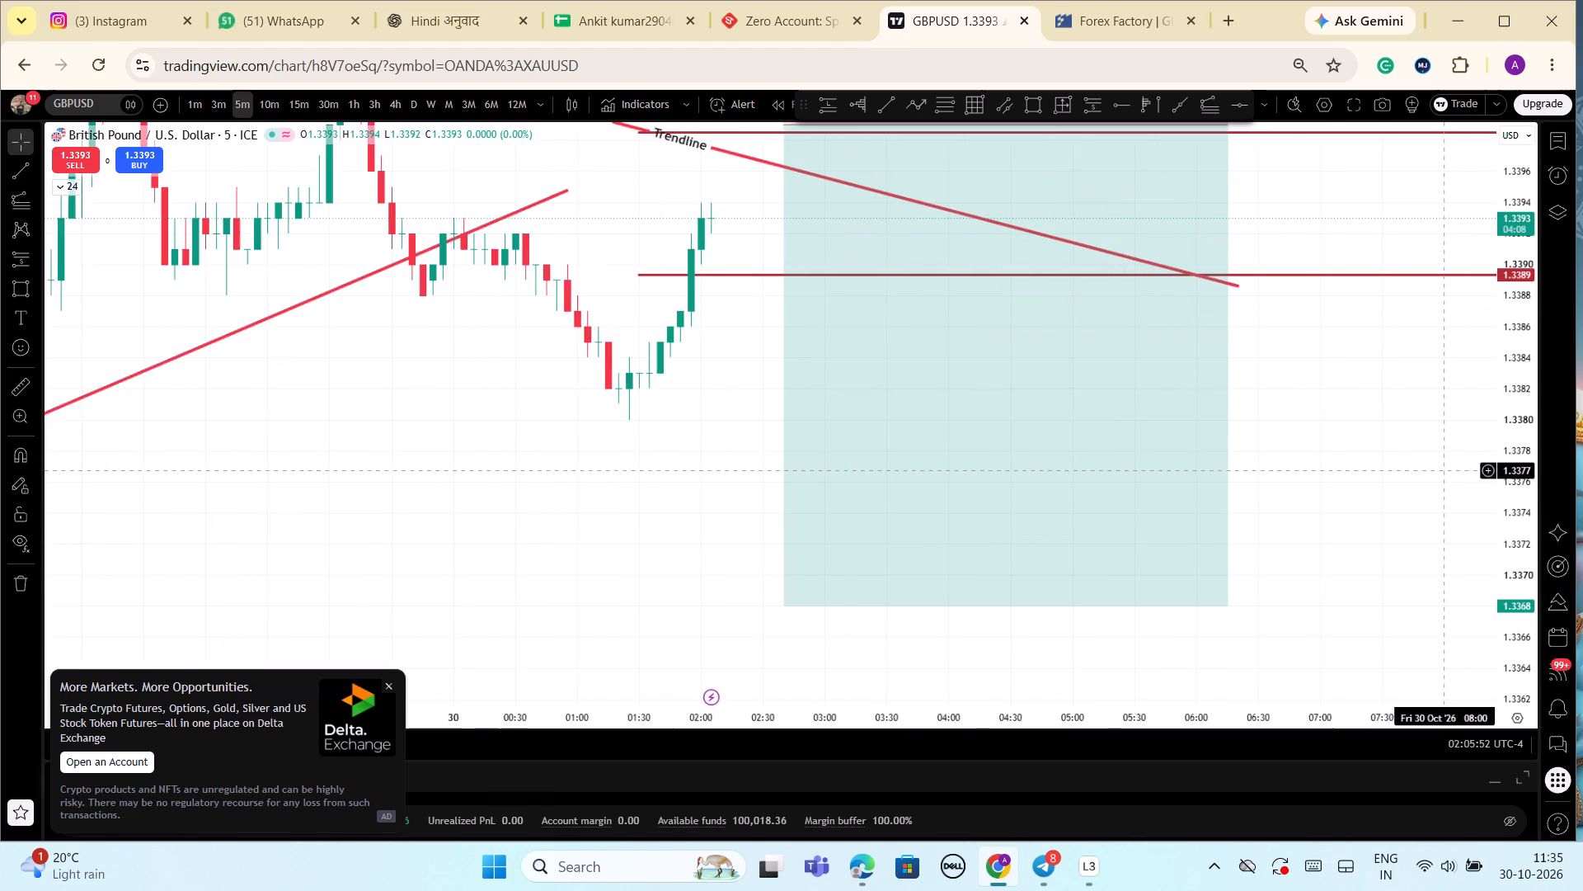
pyautogui.scroll(4, 1439, 470)
pyautogui.moveTo(1506, 333); pyautogui.dragTo(1515, 582)
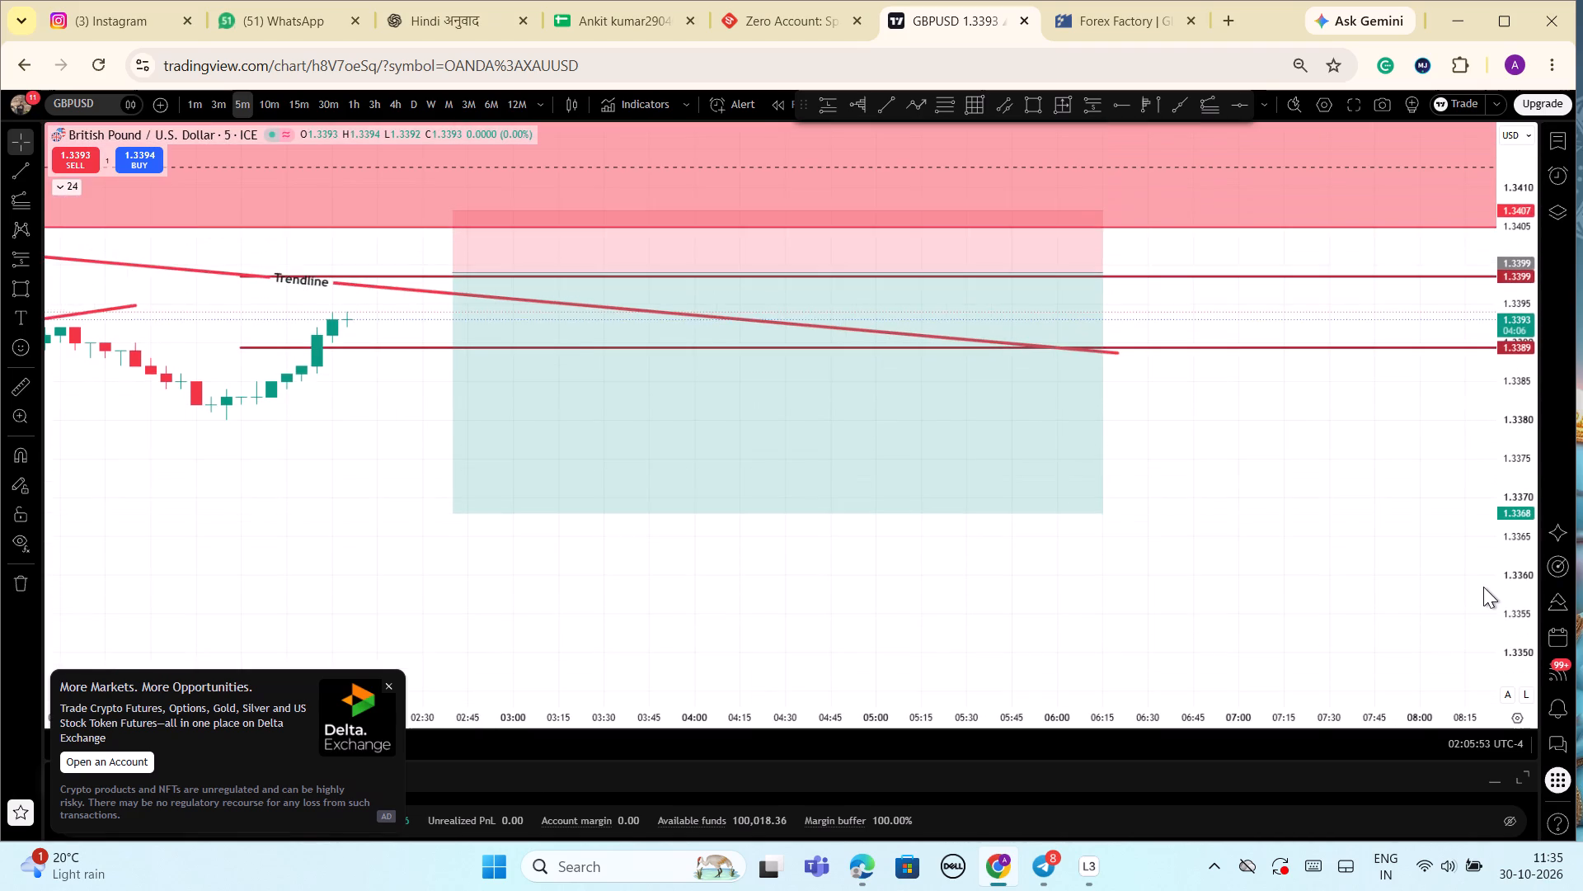
pyautogui.scroll(-7, 1374, 580)
pyautogui.moveTo(1532, 572); pyautogui.dragTo(1533, 546)
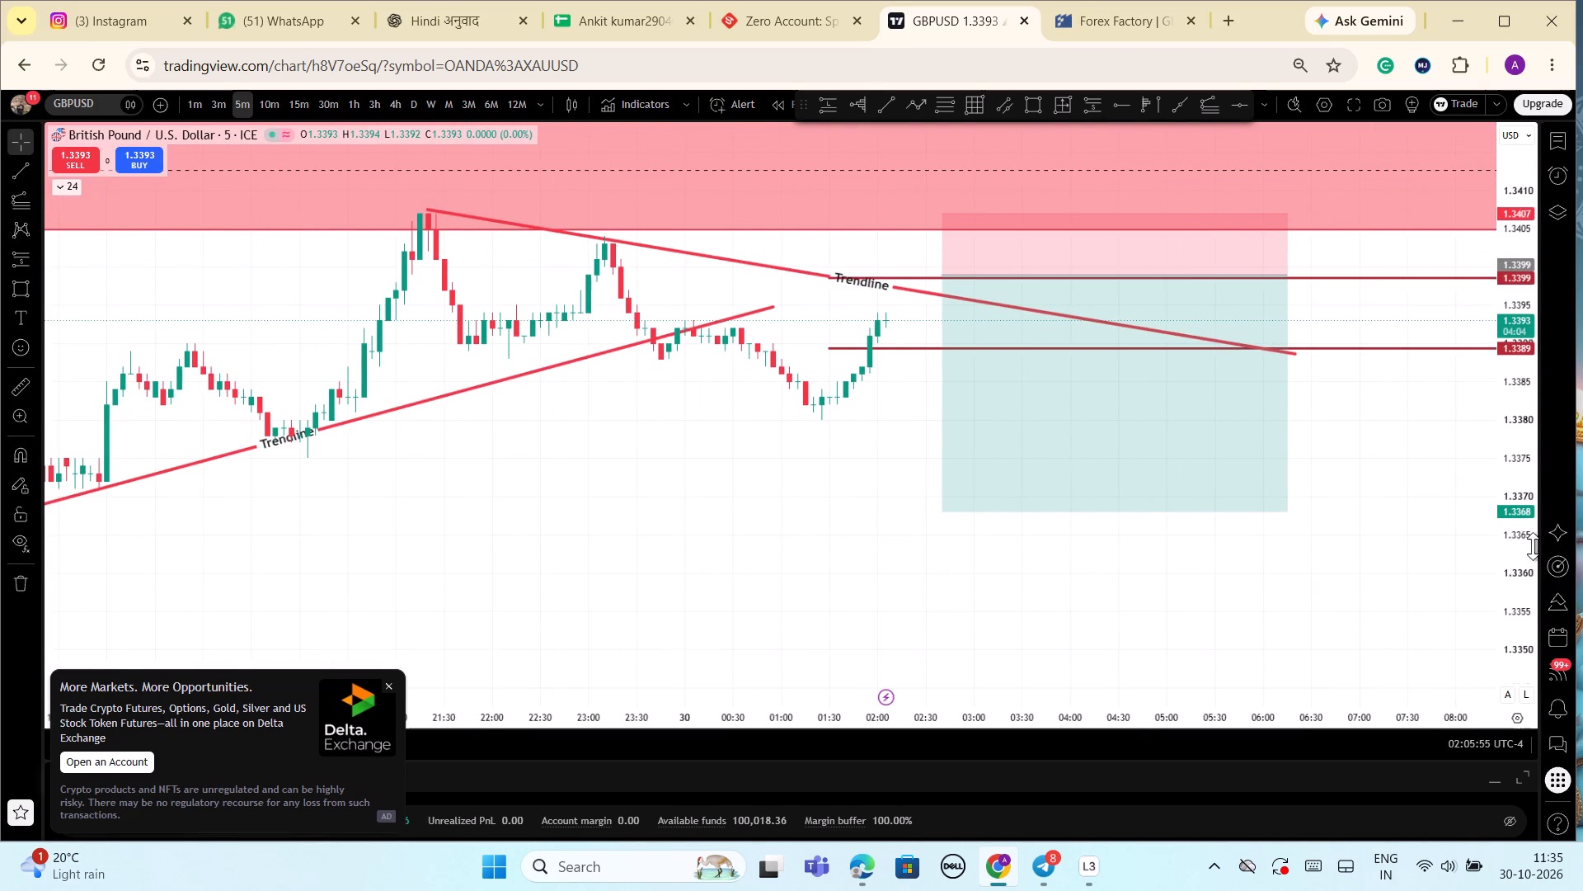
pyautogui.moveTo(1533, 546); pyautogui.dragTo(1531, 403)
pyautogui.scroll(4, 1468, 423)
pyautogui.moveTo(1379, 408); pyautogui.dragTo(1434, 586)
pyautogui.scroll(-3, 1434, 586)
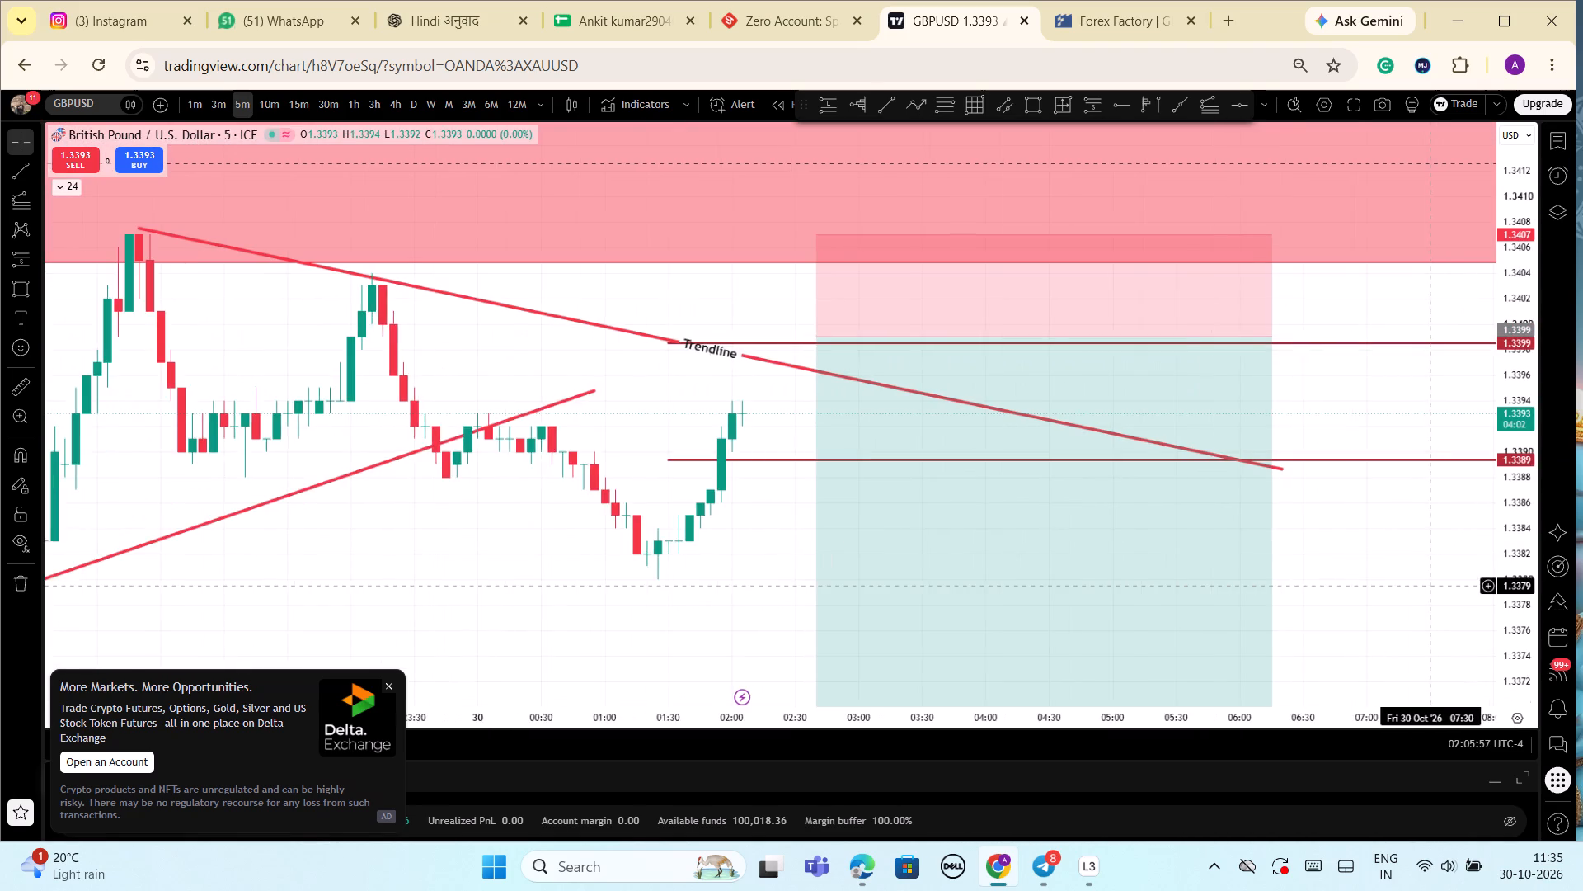
# Compare GBPUSD on the 15-minute and 30-minute timeframes around the rectangle zone and short position.
pyautogui.click(299, 100)
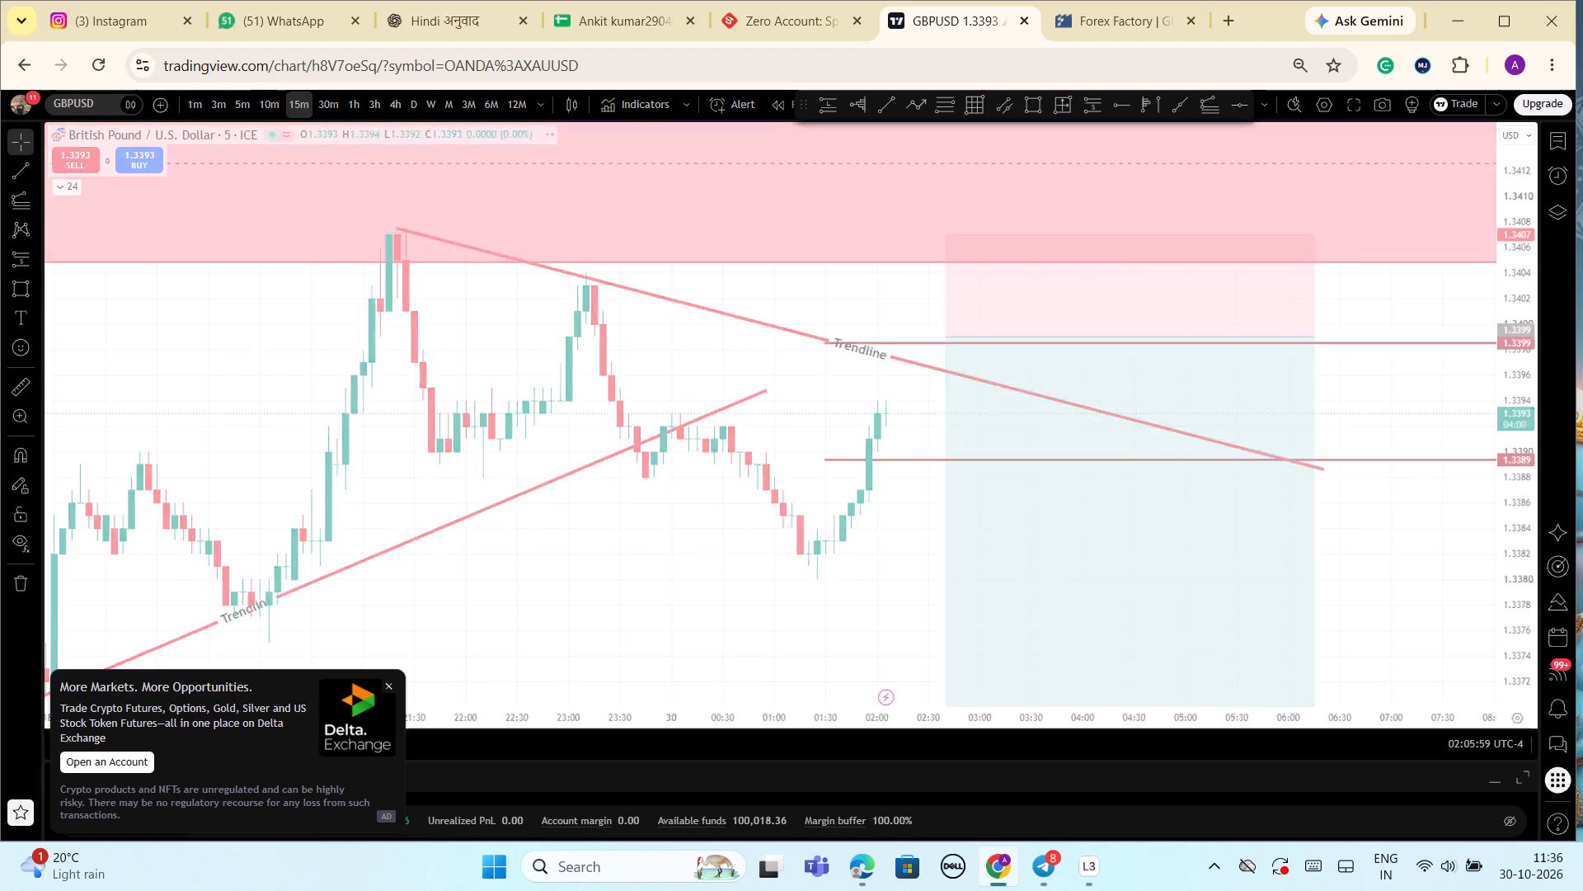
pyautogui.scroll(-1, 941, 210)
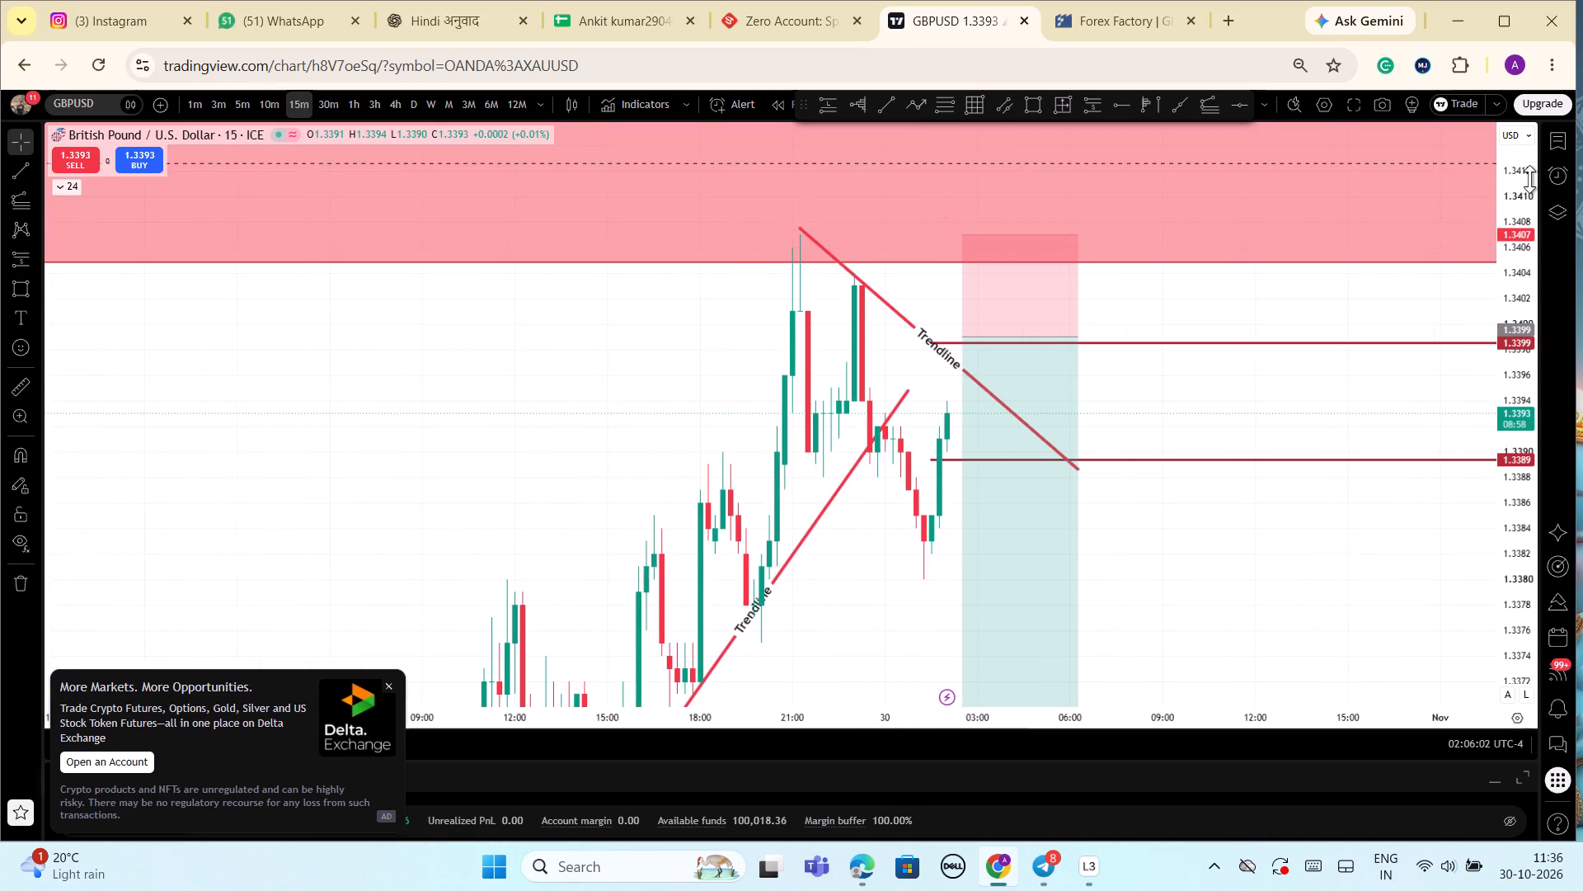
pyautogui.moveTo(1529, 179); pyautogui.dragTo(1497, 403)
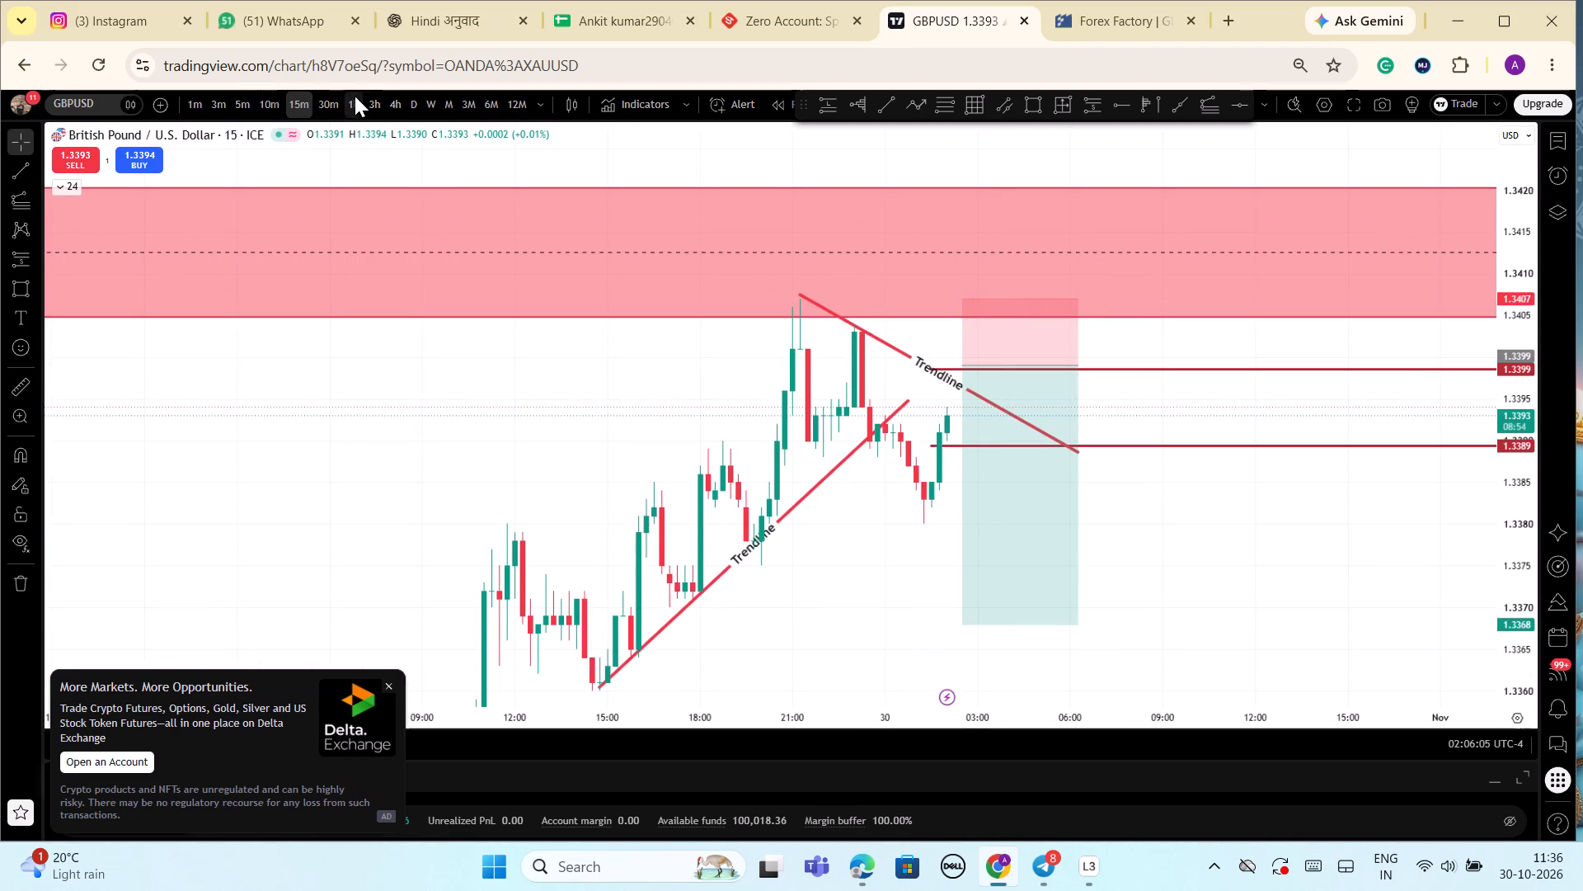
pyautogui.click(331, 109)
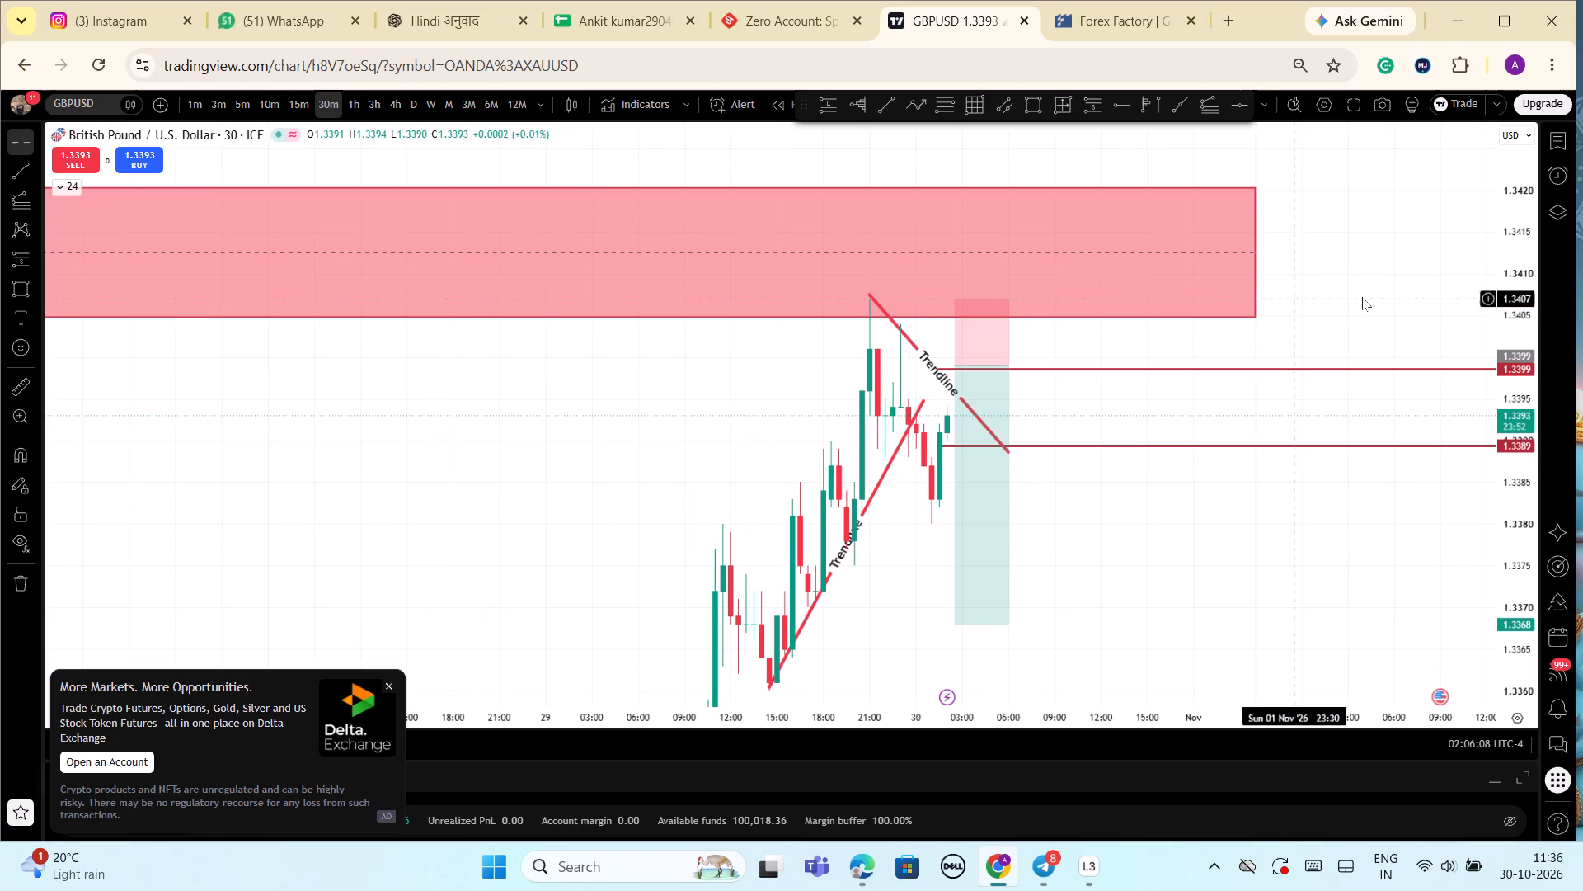
pyautogui.moveTo(1533, 210); pyautogui.dragTo(1524, 372)
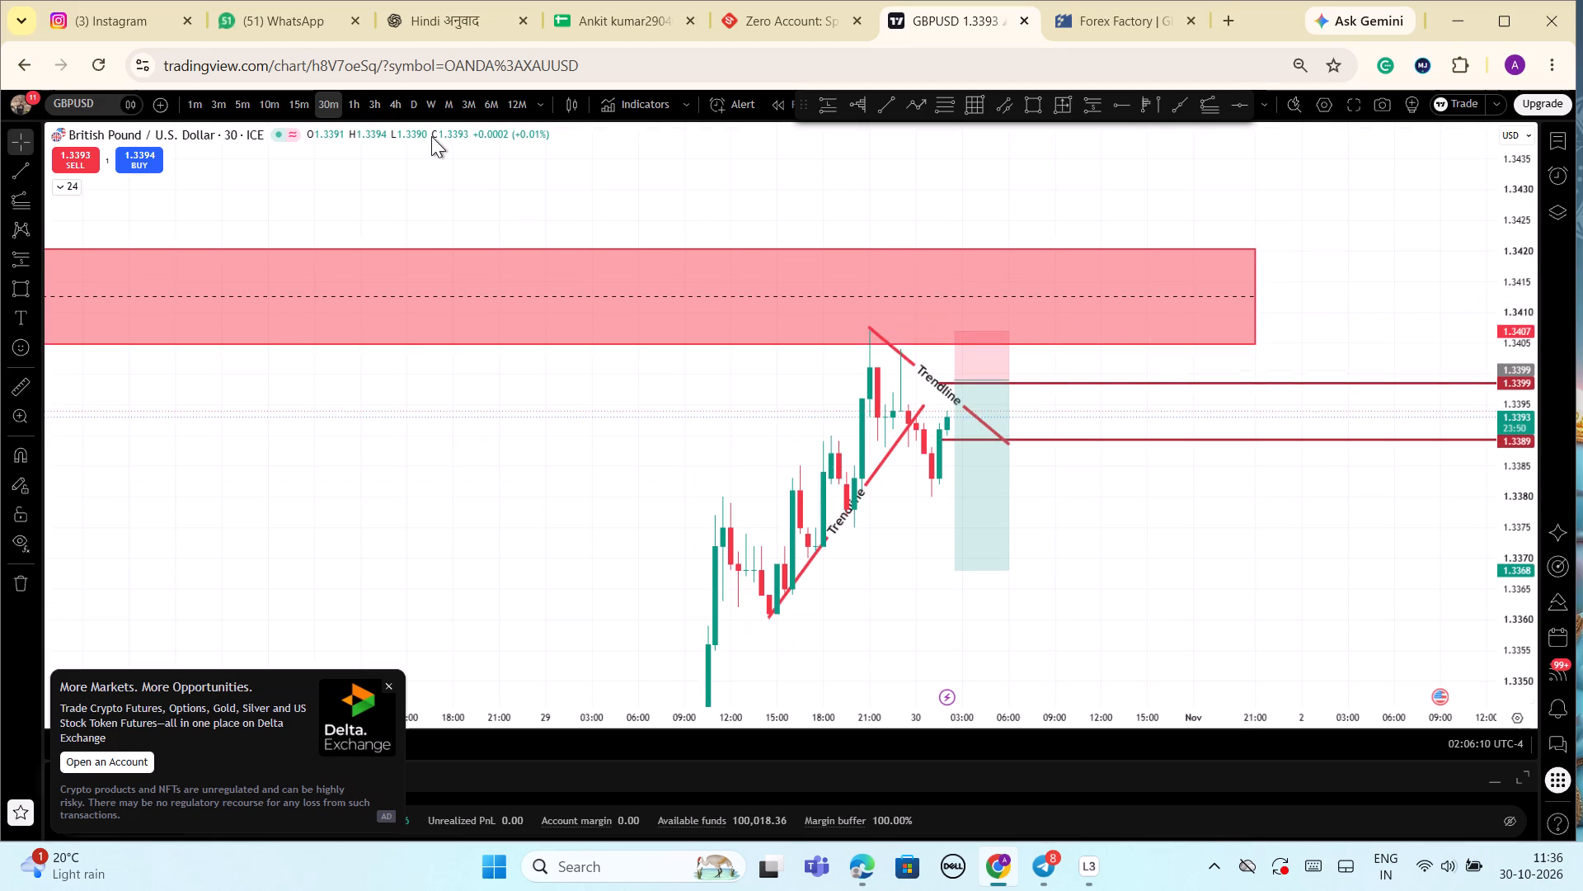
# Switch GBPUSD to the 1-hour timeframe and examine price below the rectangle zone and around the short position.
pyautogui.click(355, 109)
pyautogui.scroll(4, 1214, 223)
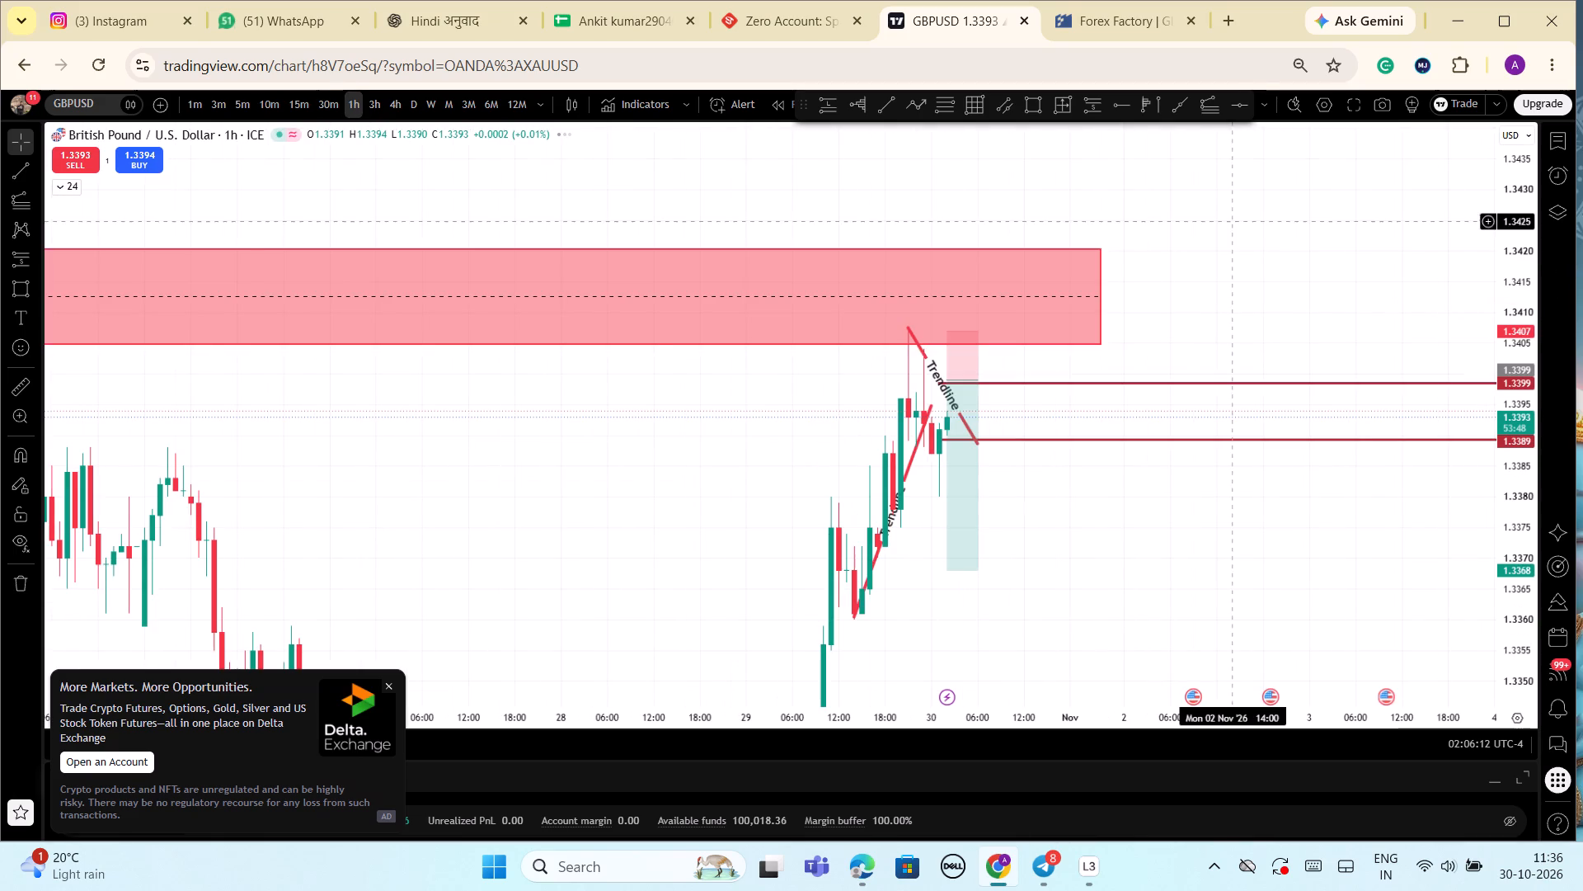
pyautogui.scroll(3, 1308, 232)
pyautogui.moveTo(1512, 172); pyautogui.dragTo(1540, 308)
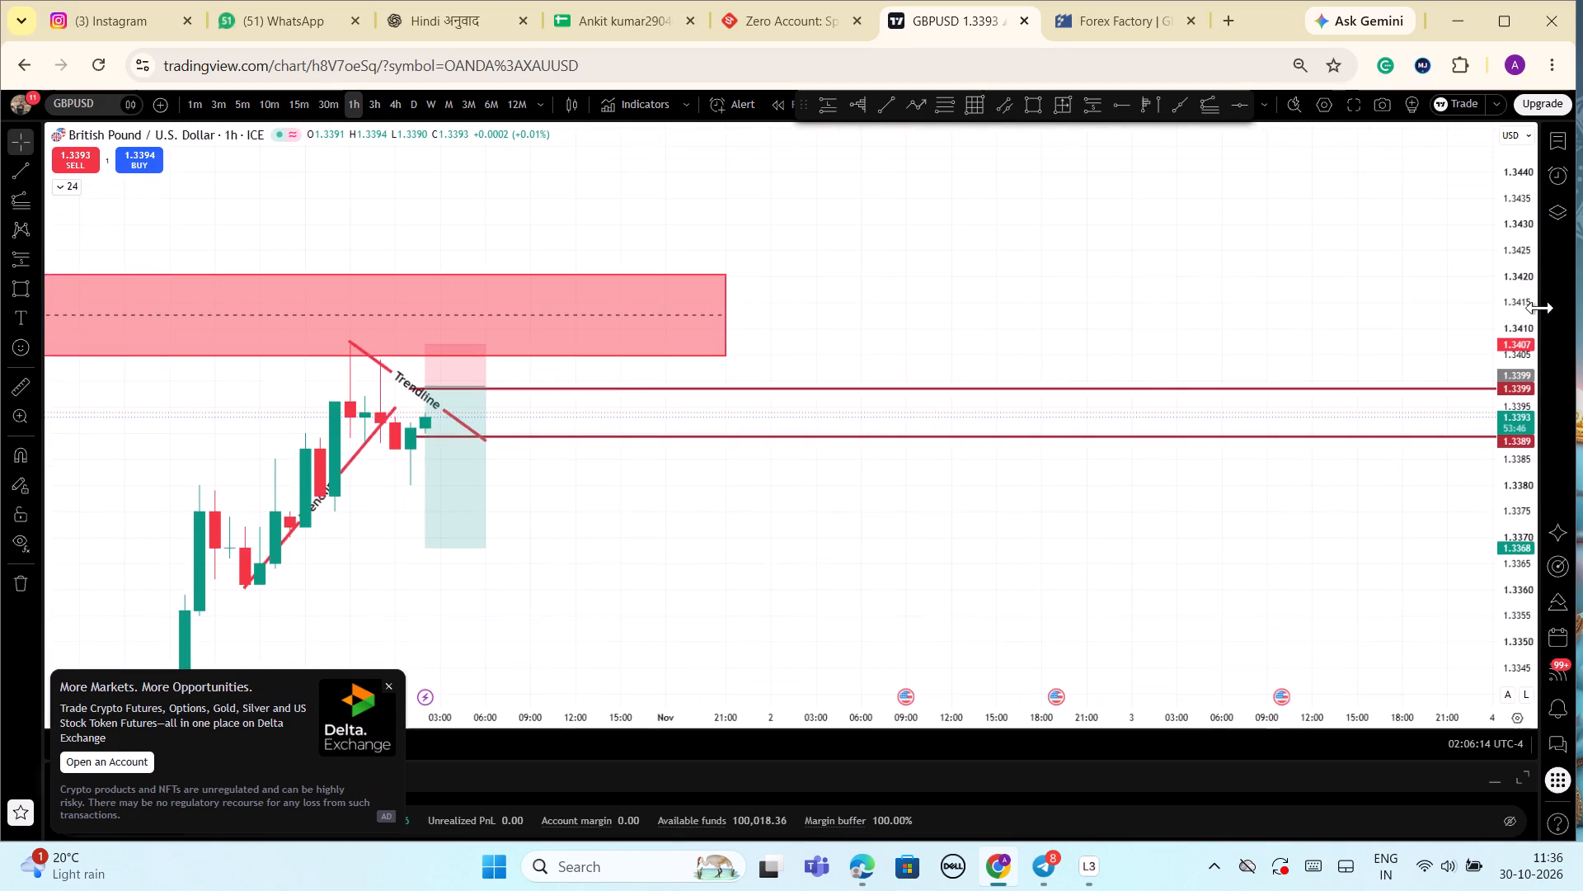
pyautogui.moveTo(1540, 308); pyautogui.dragTo(1534, 315)
pyautogui.scroll(-4, 1081, 323)
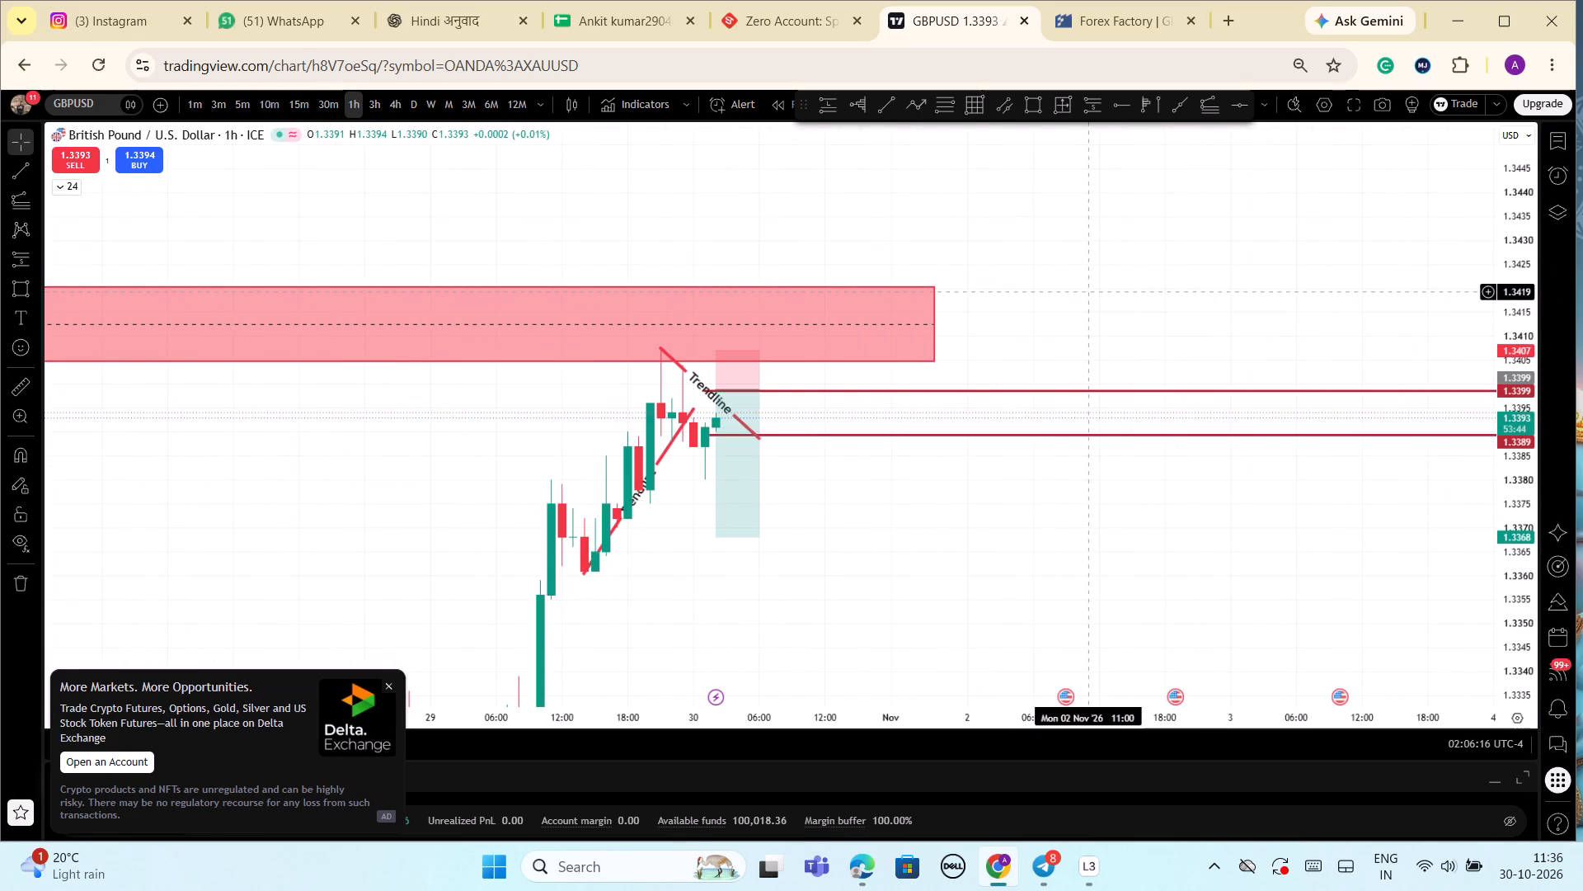
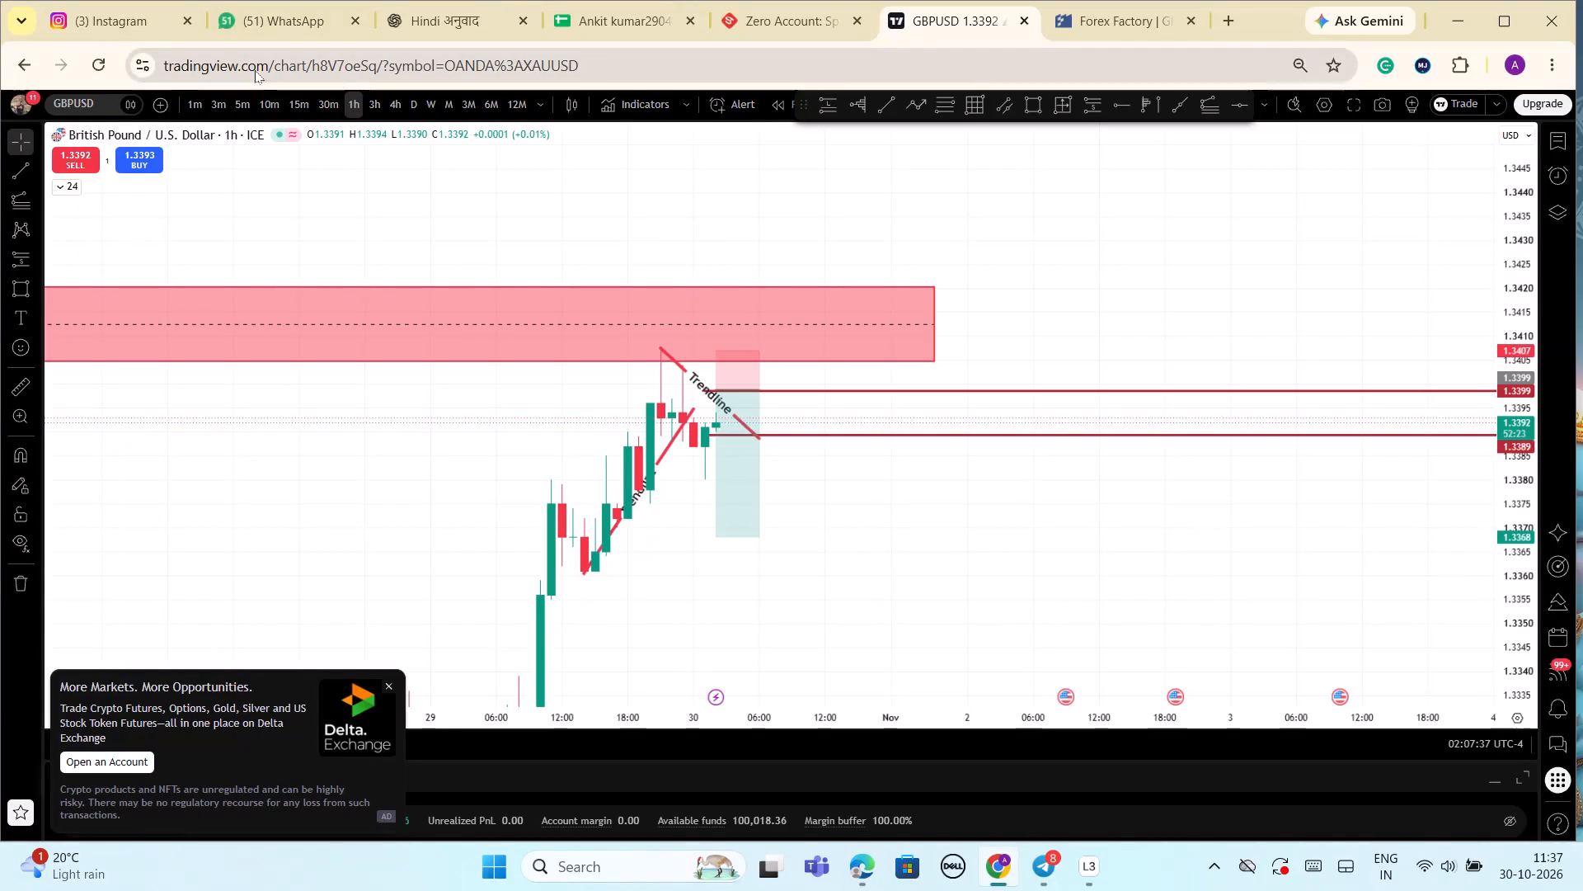
# Switch GBPUSD to the 3-minute timeframe and examine recent price action against the rectangle zone, trend lines and short position.
pyautogui.click(210, 107)
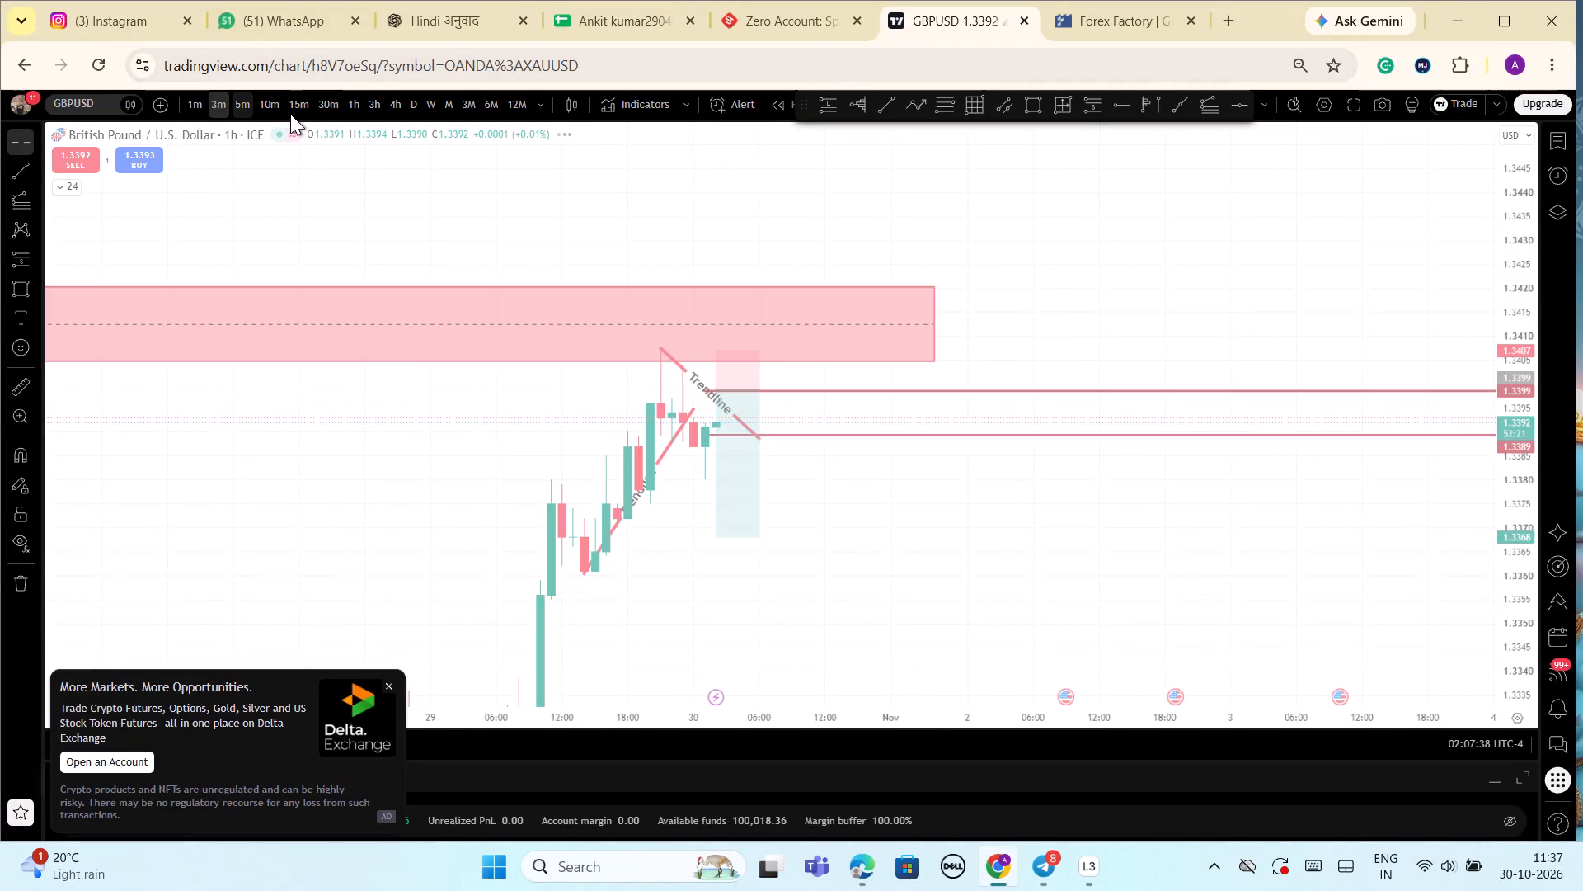
pyautogui.scroll(-3, 1007, 356)
pyautogui.scroll(-4, 1205, 386)
pyautogui.scroll(-4, 1455, 472)
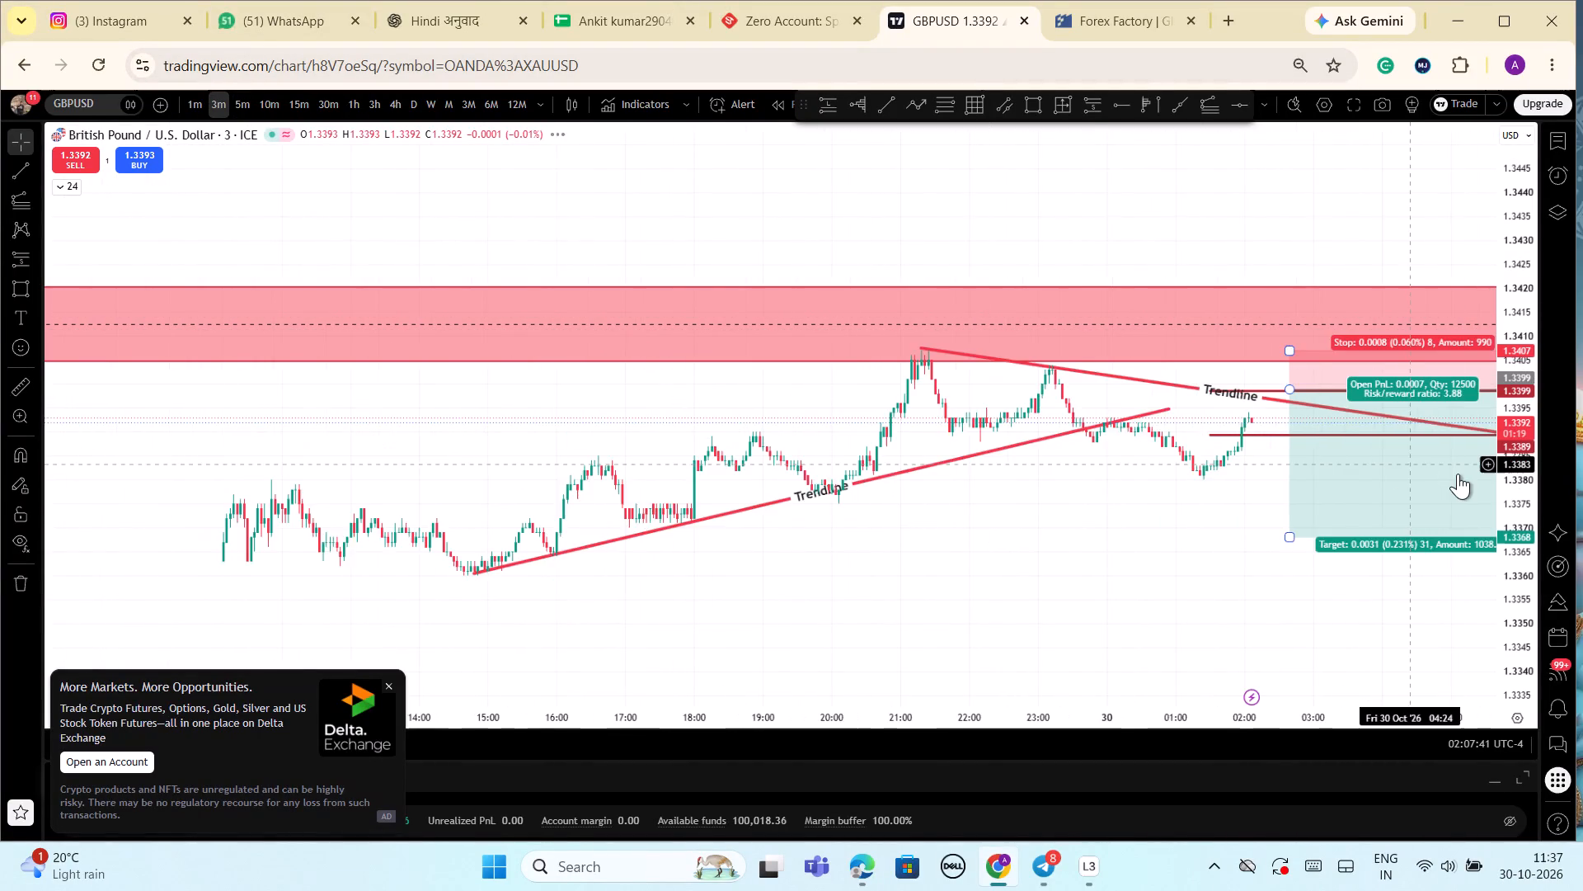
pyautogui.scroll(-4, 1459, 474)
pyautogui.scroll(-3, 1226, 553)
pyautogui.moveTo(1242, 544); pyautogui.dragTo(1064, 466)
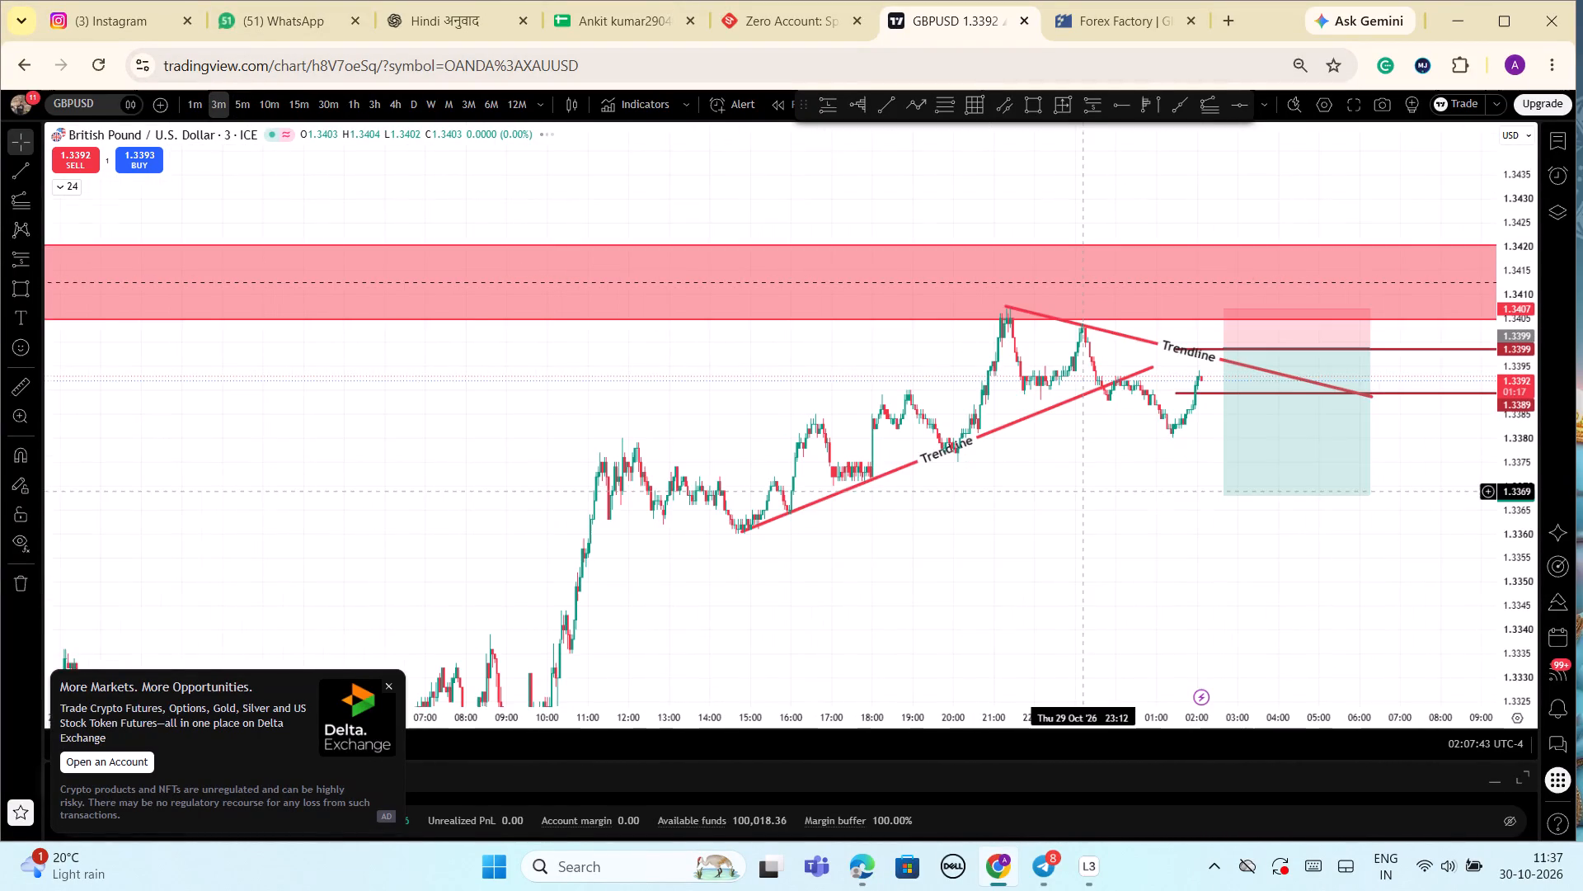
pyautogui.moveTo(1506, 578); pyautogui.dragTo(1507, 440)
pyautogui.scroll(2, 1485, 455)
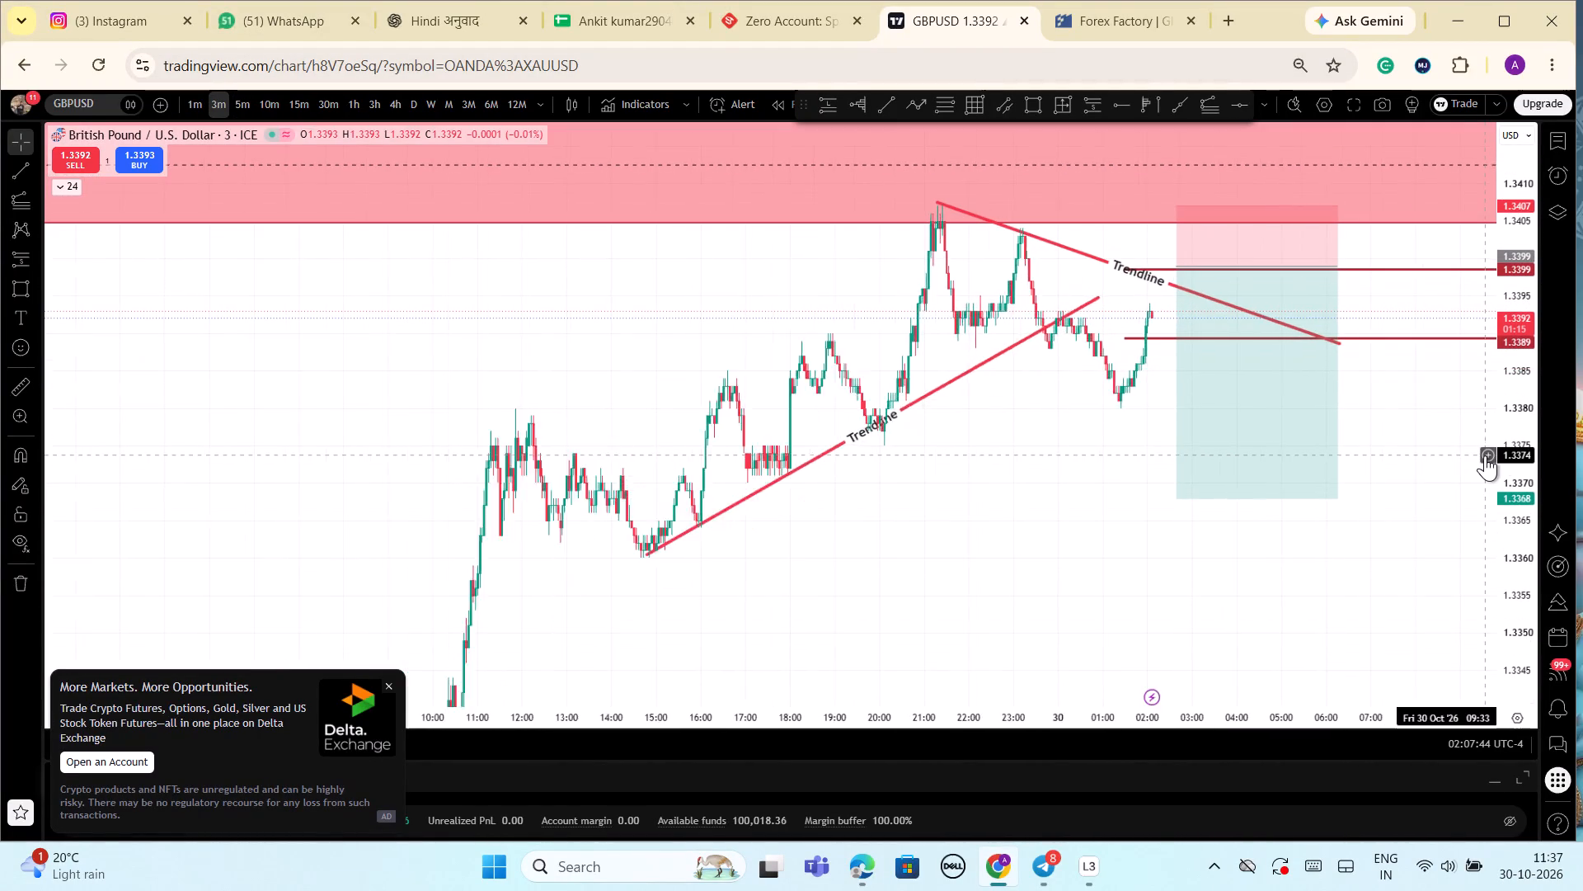
pyautogui.scroll(7, 1485, 455)
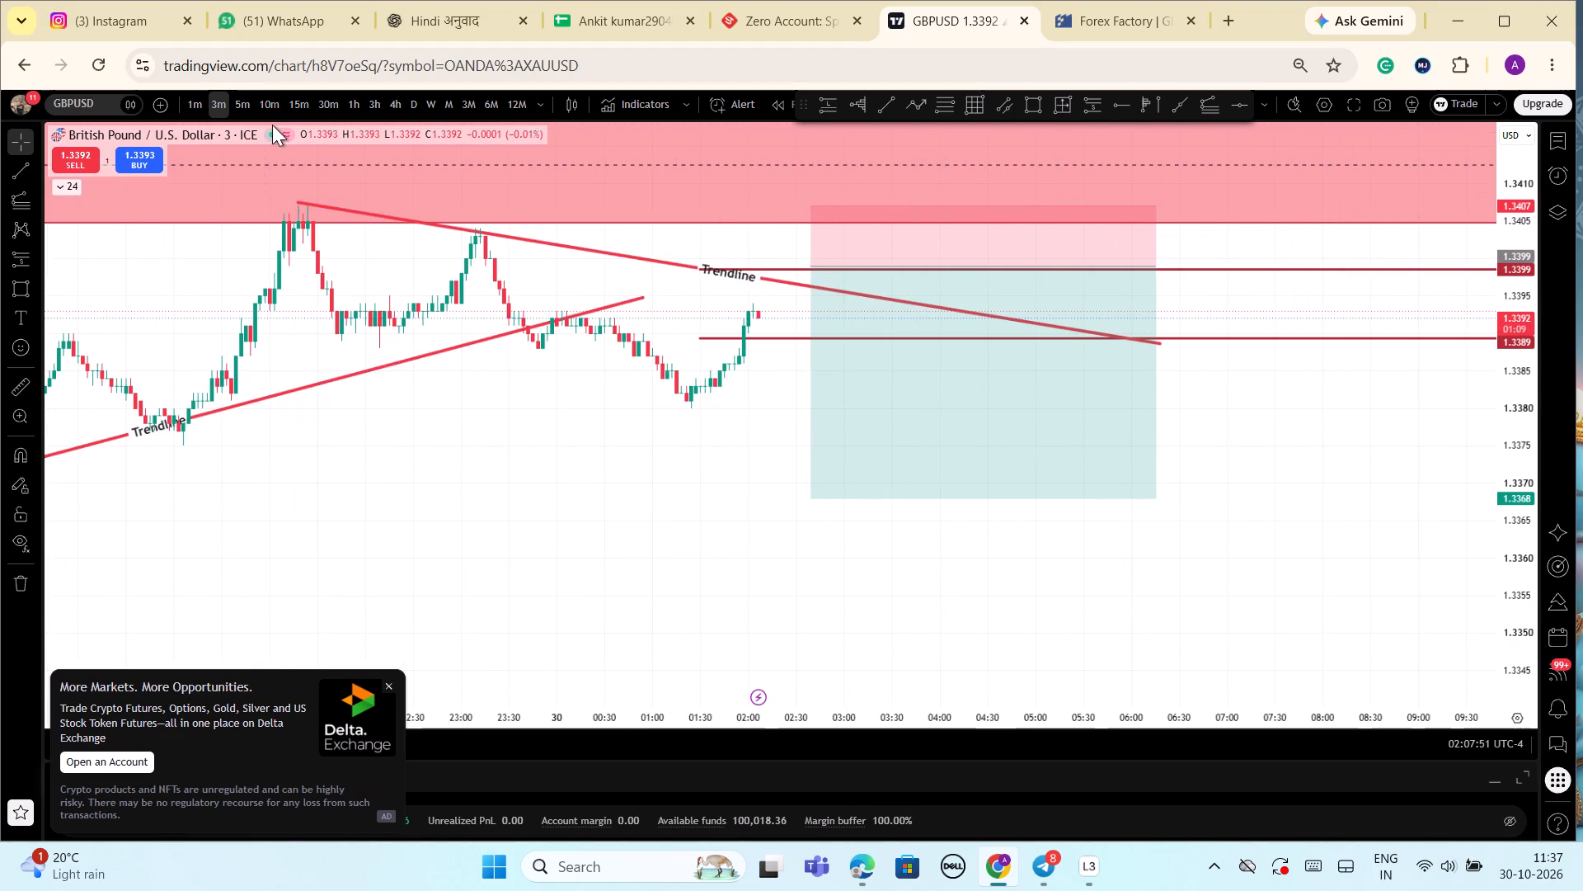
# Switch GBPUSD to the 5-minute timeframe and move the short position to an entry of 1.3392 at 30 October 02:00.
pyautogui.click(241, 102)
pyautogui.scroll(-2, 1191, 345)
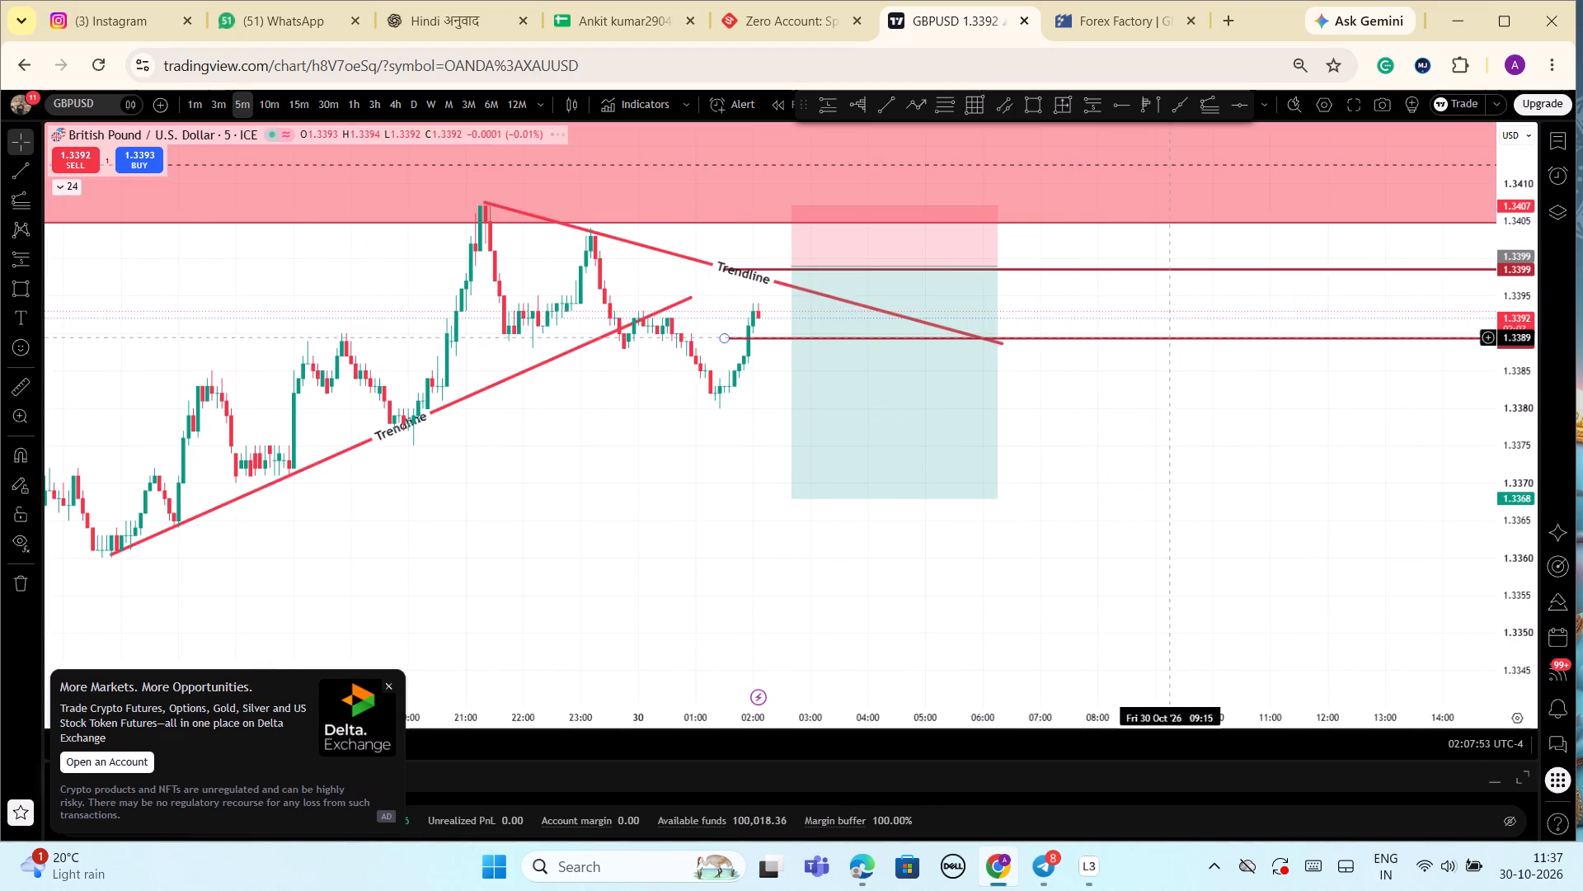
pyautogui.moveTo(1061, 435); pyautogui.dragTo(1044, 469)
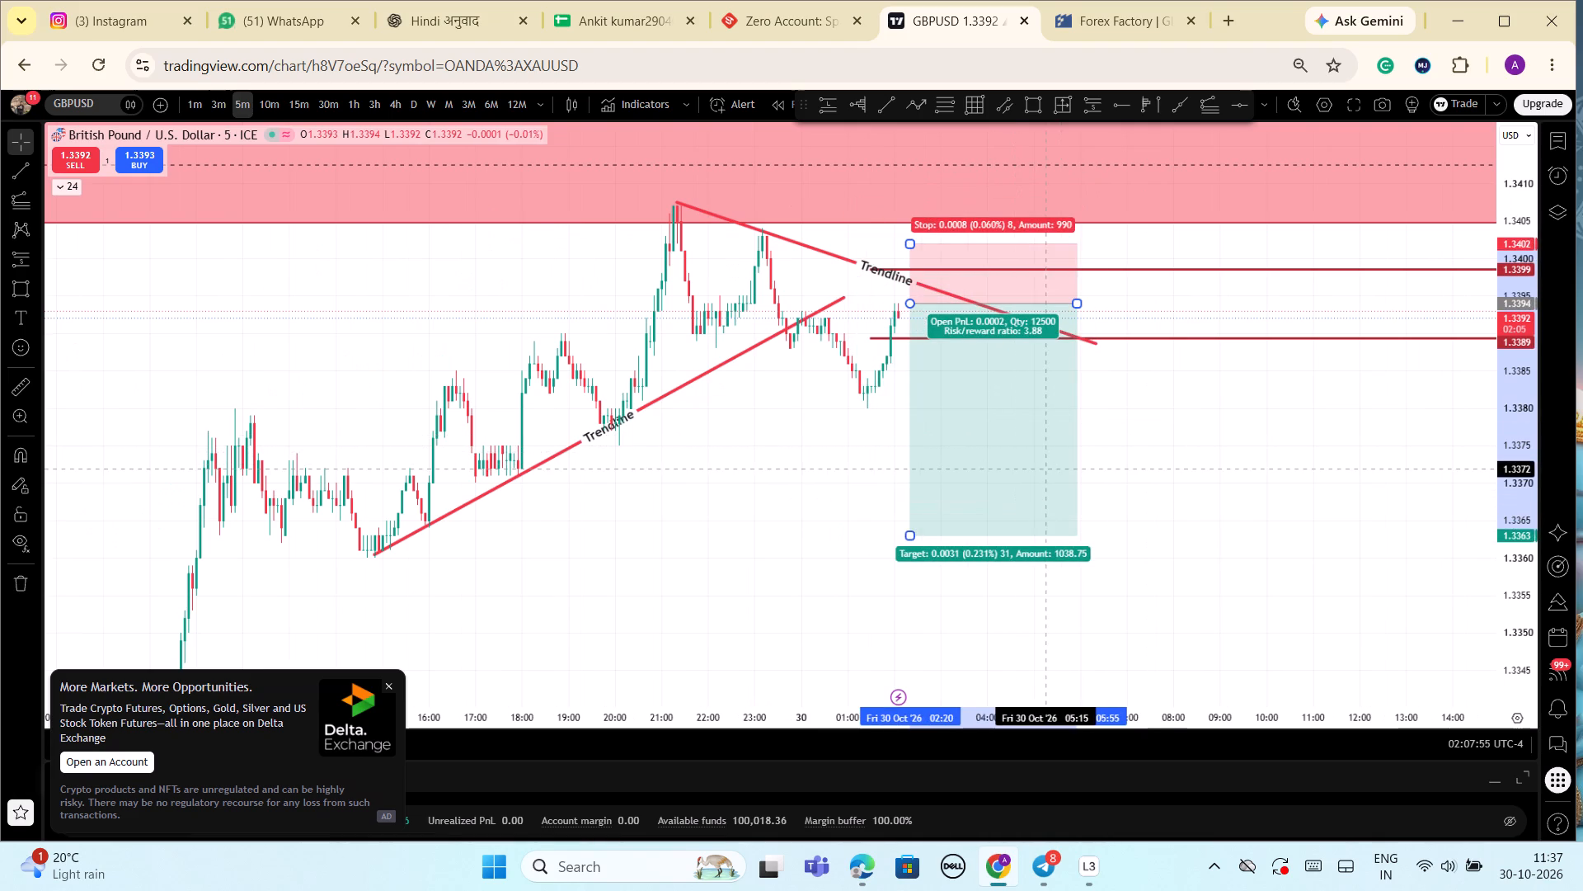
pyautogui.moveTo(1044, 469); pyautogui.dragTo(1030, 485)
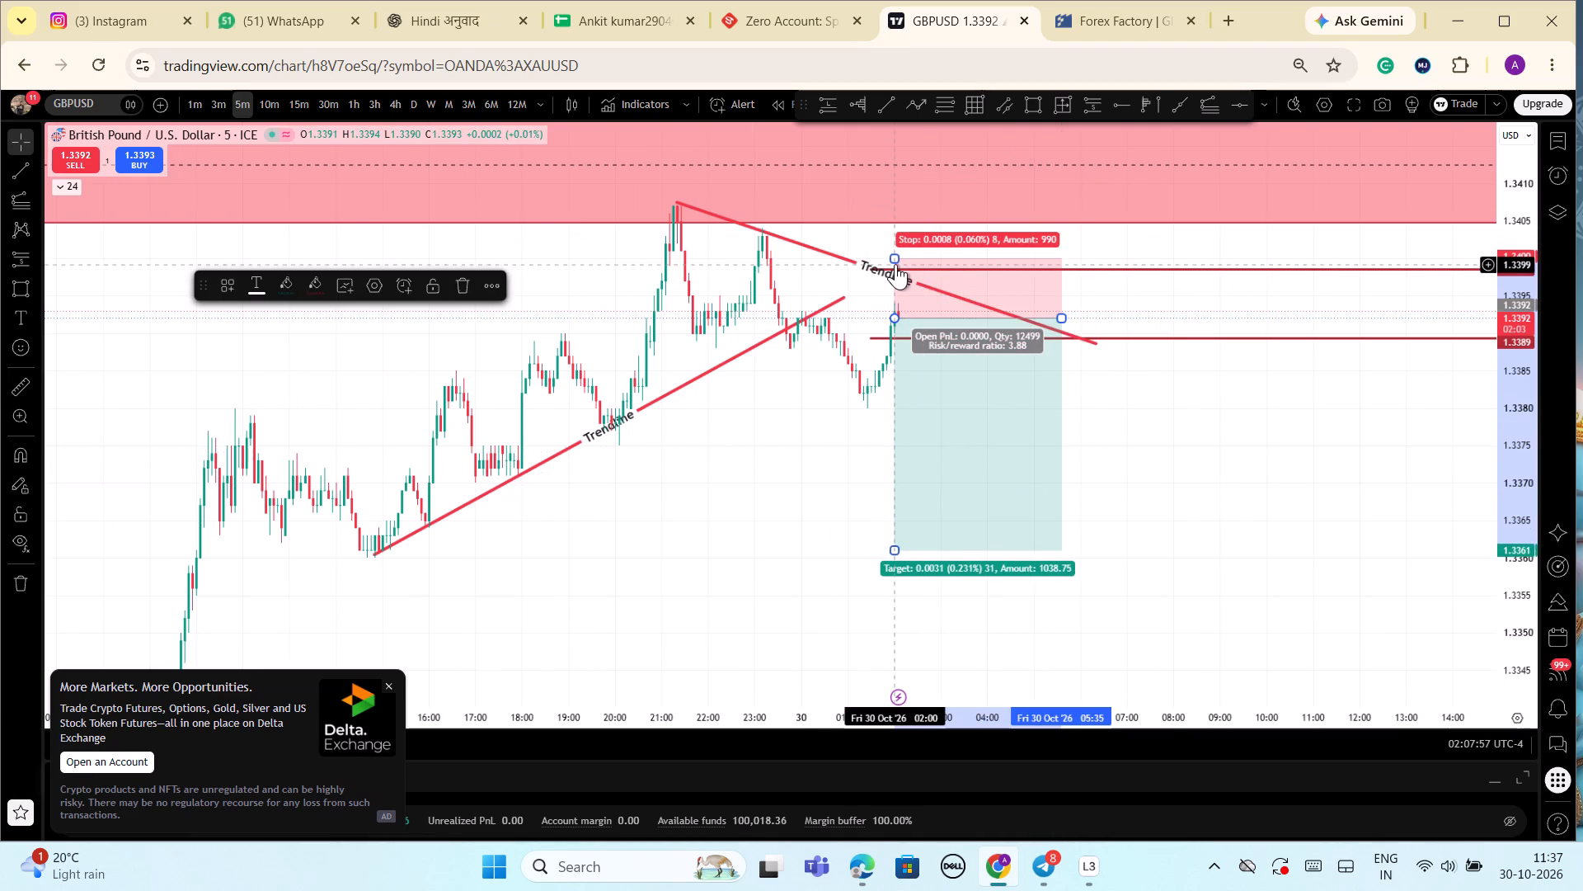
# Set the short position's stop to 1.3401 and shorten the position to end at 30 October 03:55.
pyautogui.moveTo(895, 258); pyautogui.dragTo(900, 250)
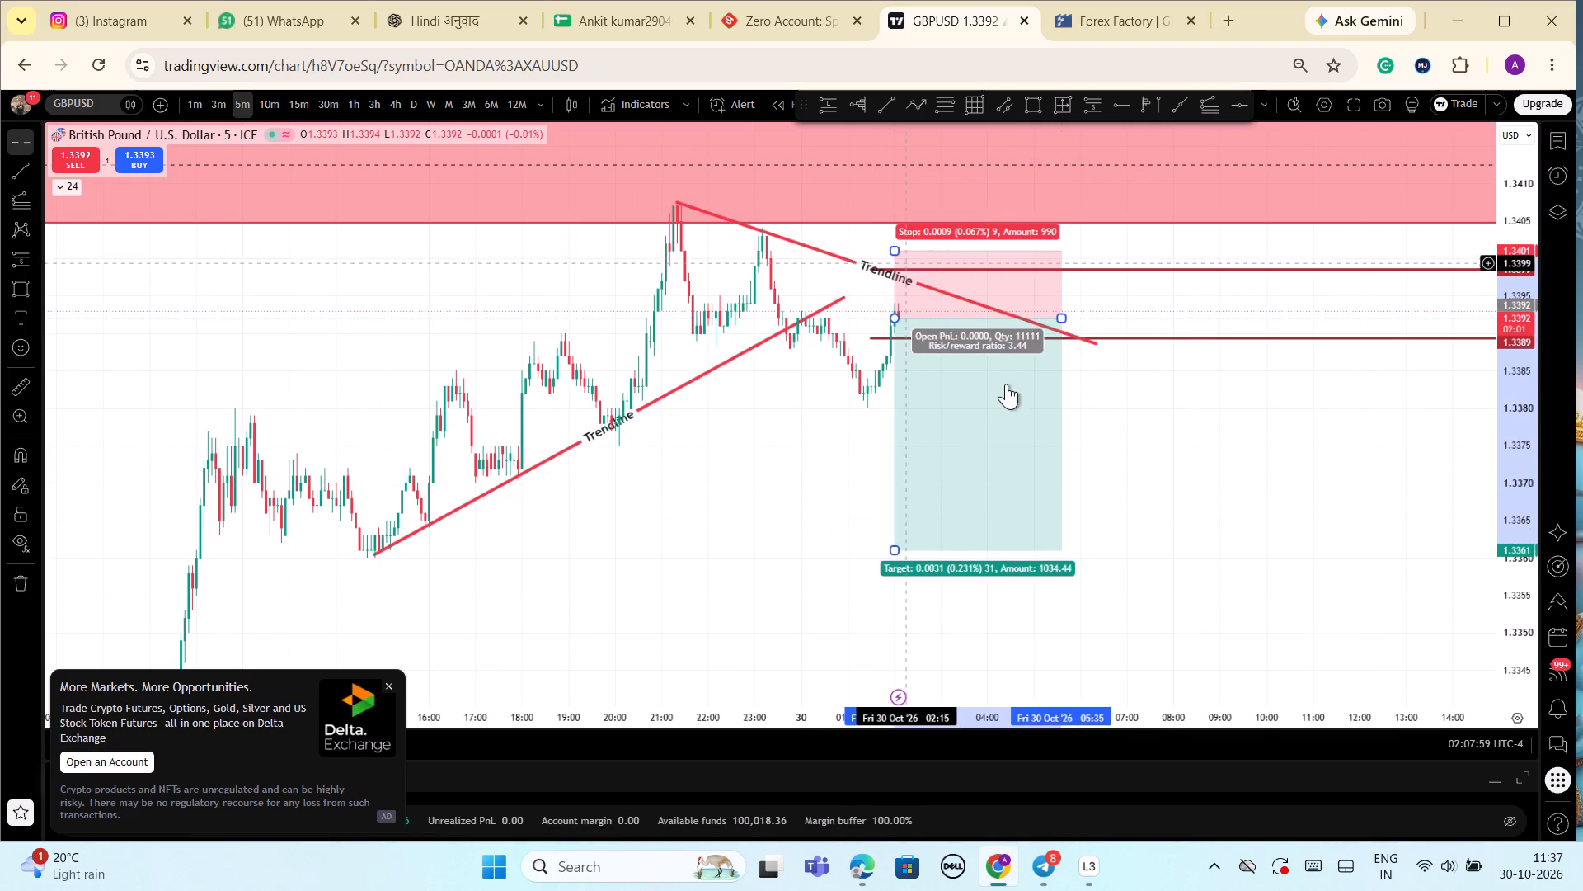
pyautogui.scroll(2, 1216, 488)
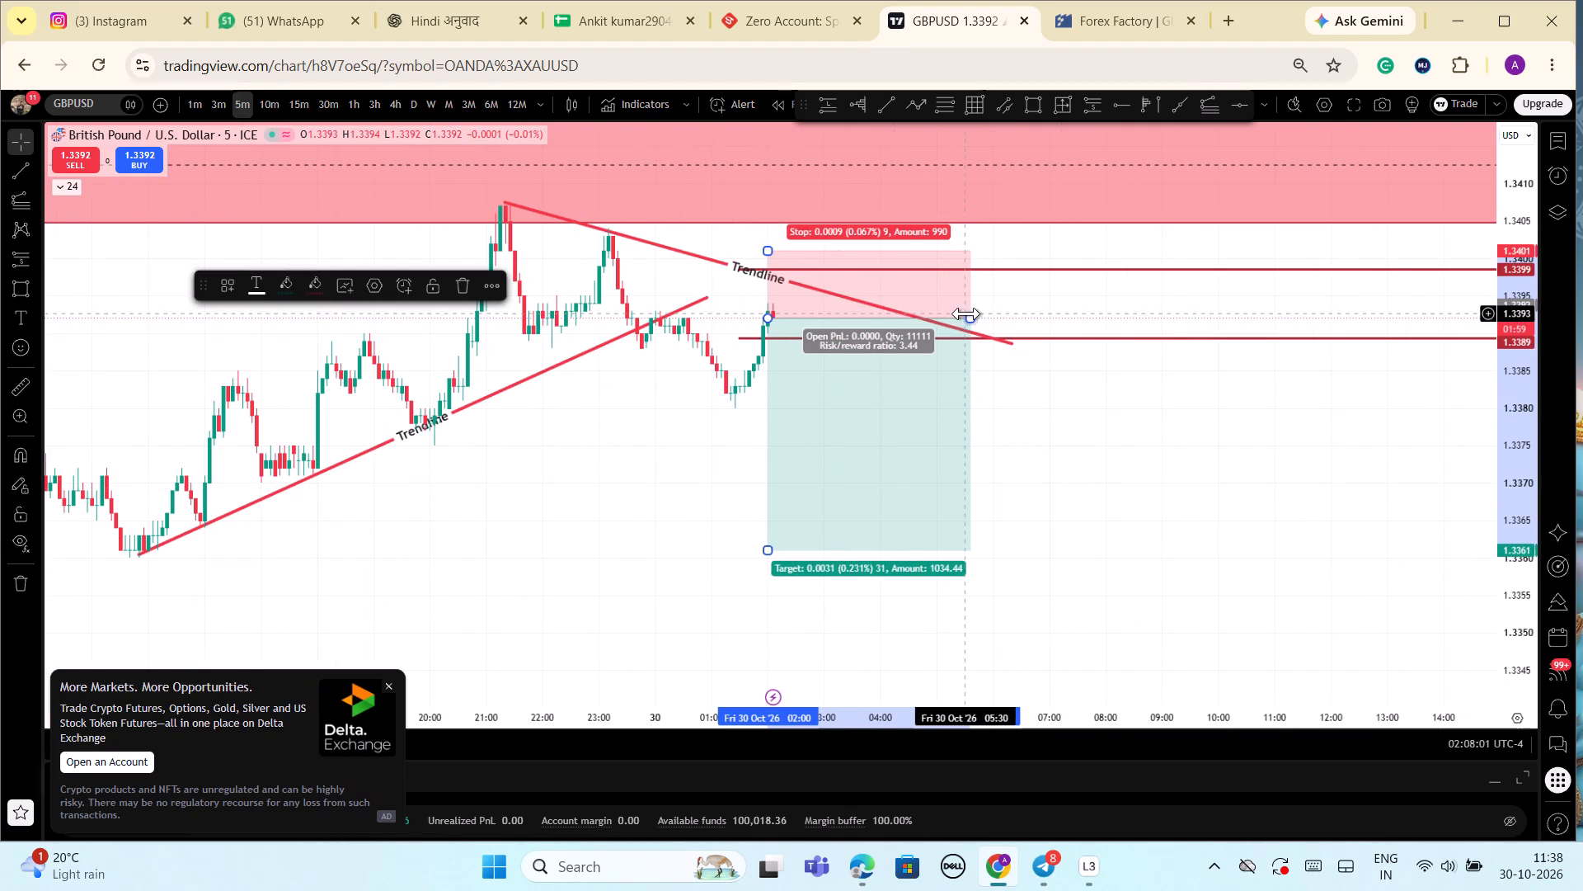
pyautogui.moveTo(970, 315); pyautogui.dragTo(875, 313)
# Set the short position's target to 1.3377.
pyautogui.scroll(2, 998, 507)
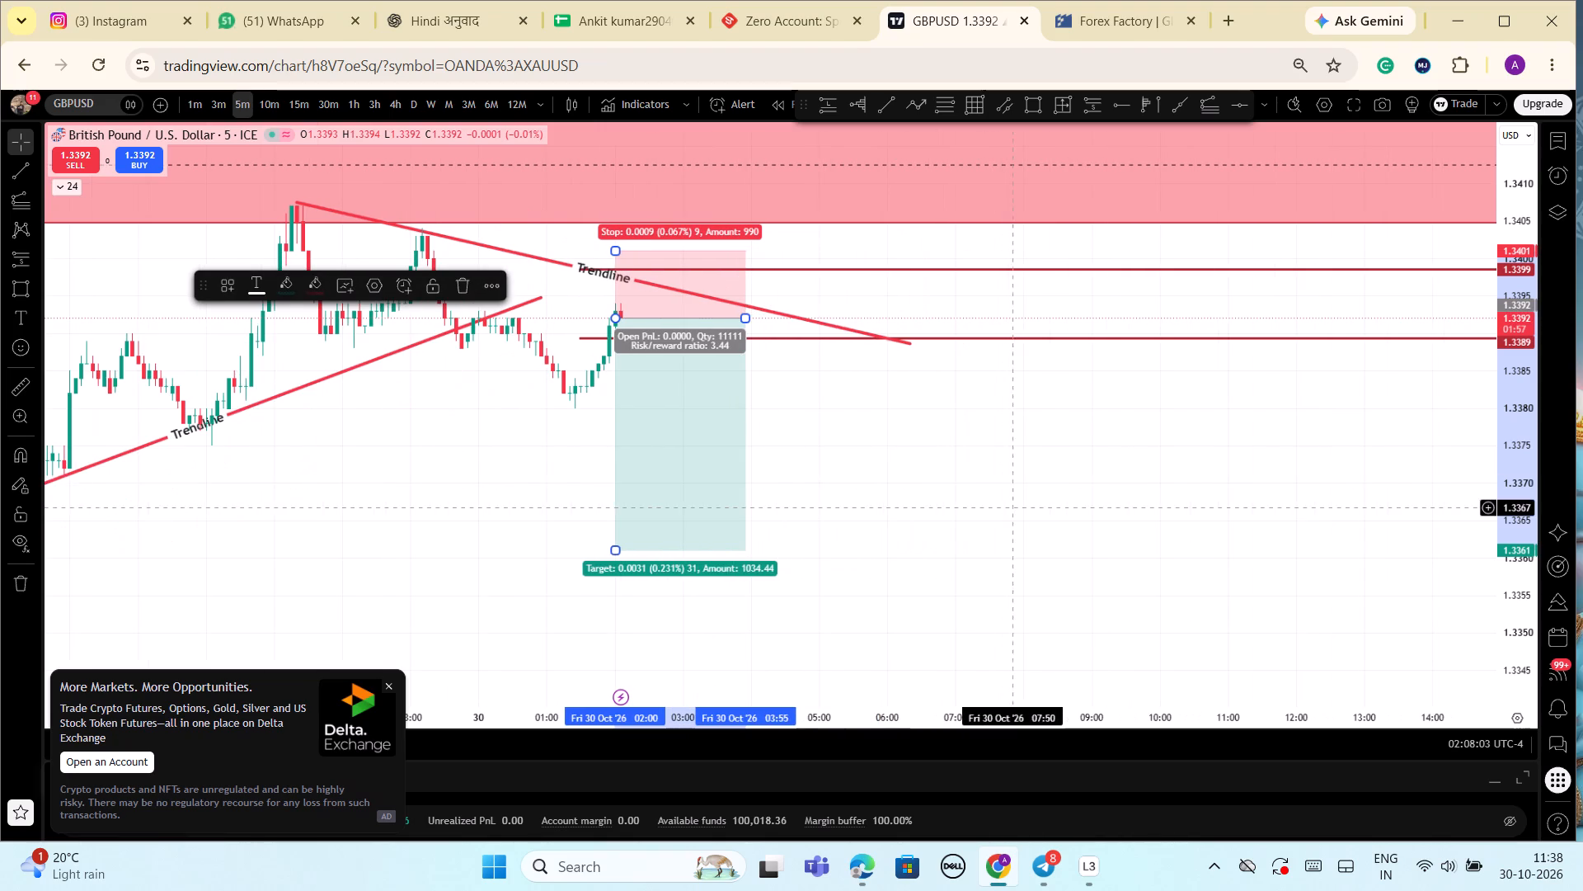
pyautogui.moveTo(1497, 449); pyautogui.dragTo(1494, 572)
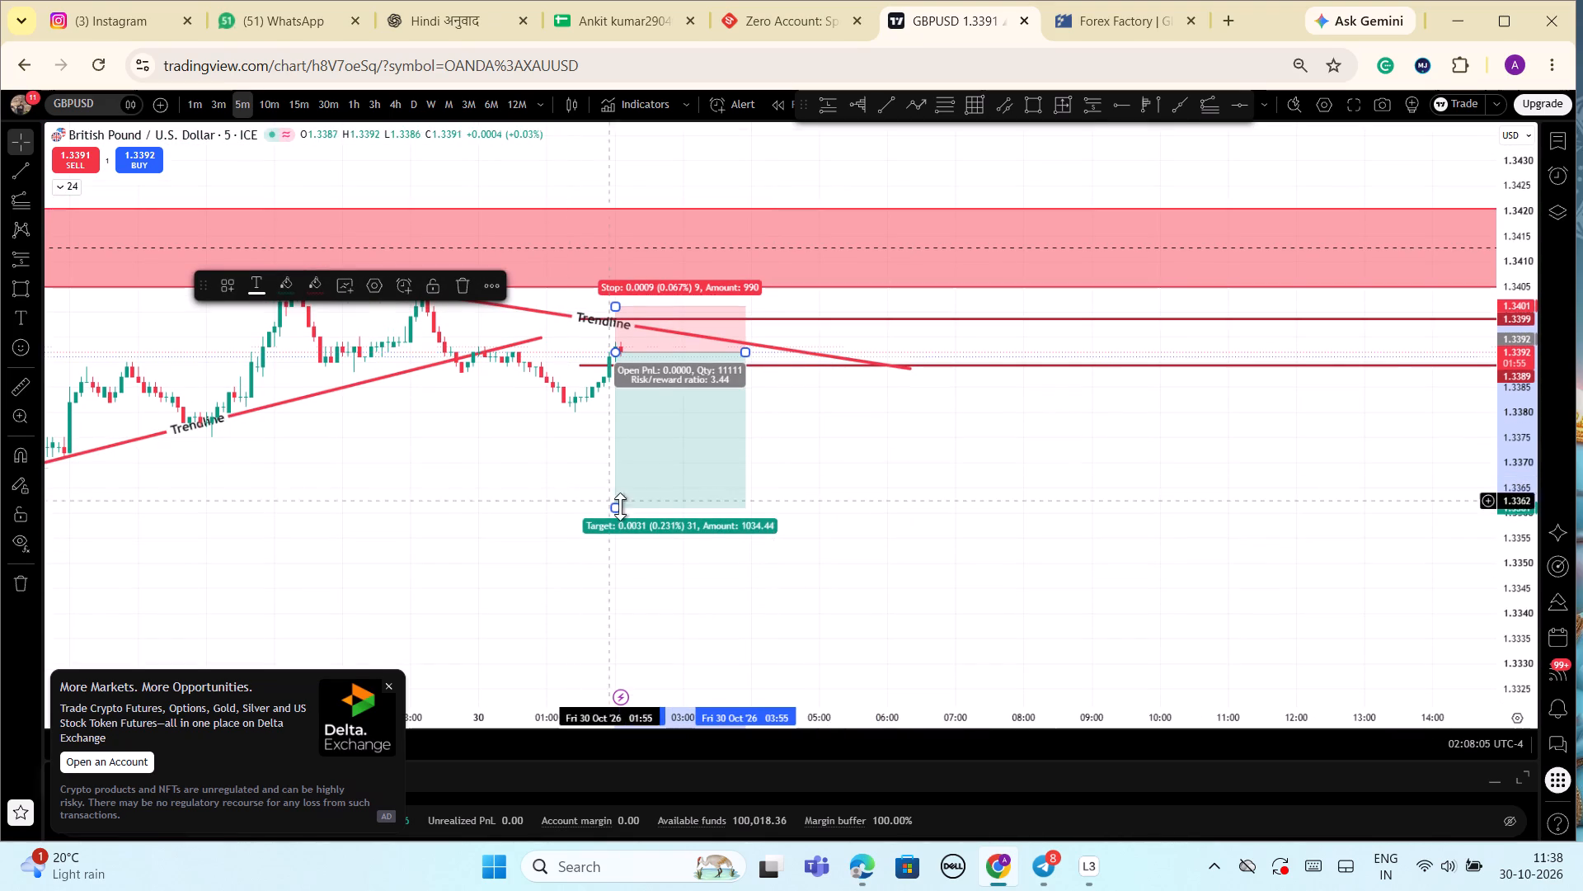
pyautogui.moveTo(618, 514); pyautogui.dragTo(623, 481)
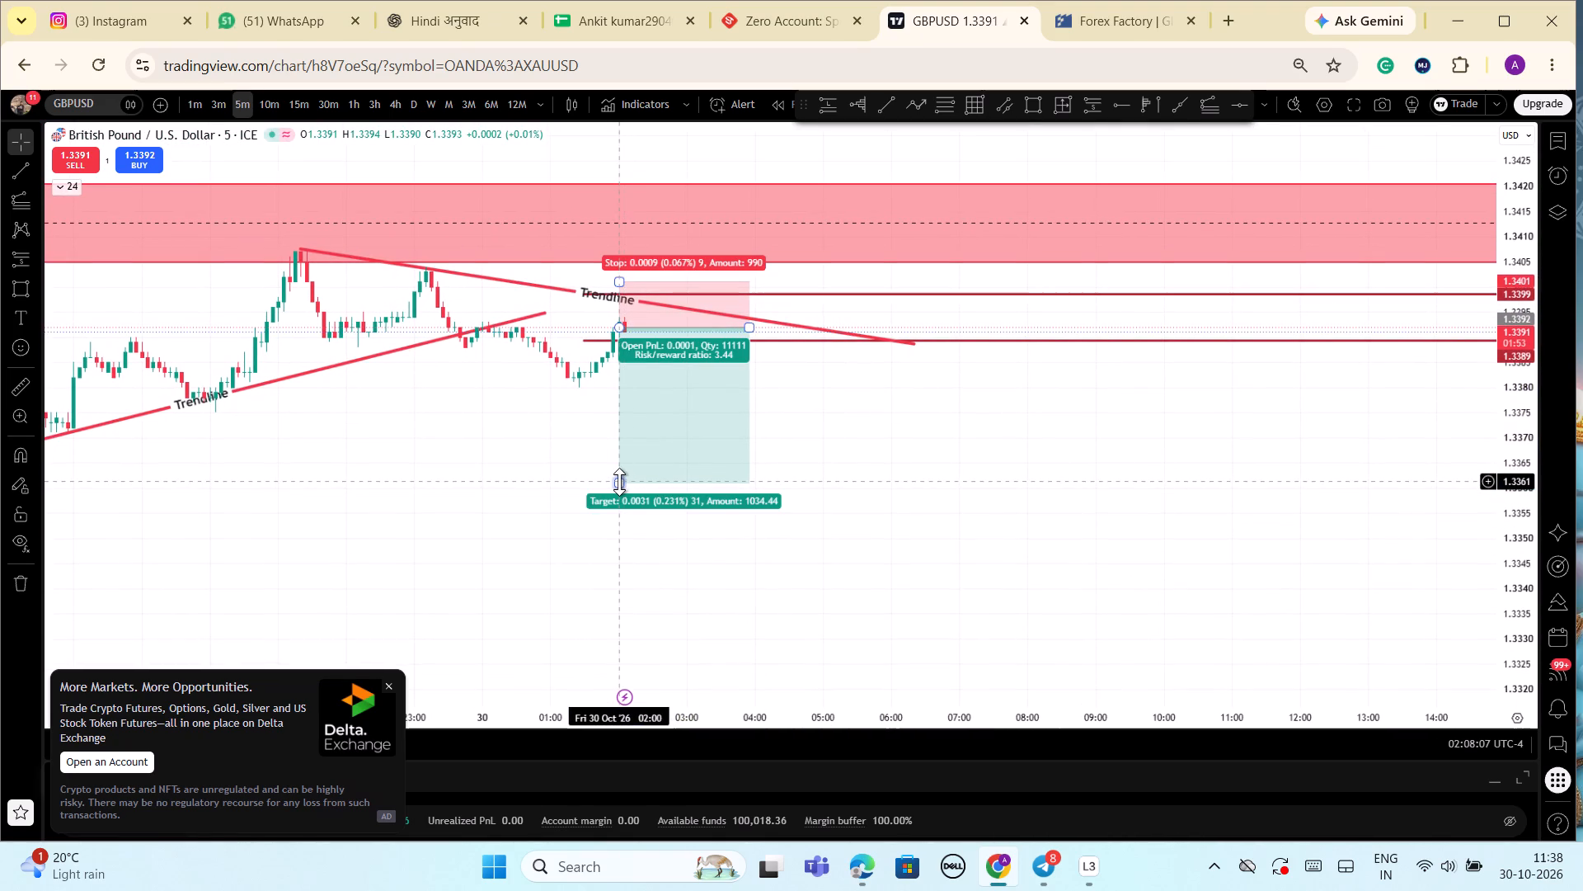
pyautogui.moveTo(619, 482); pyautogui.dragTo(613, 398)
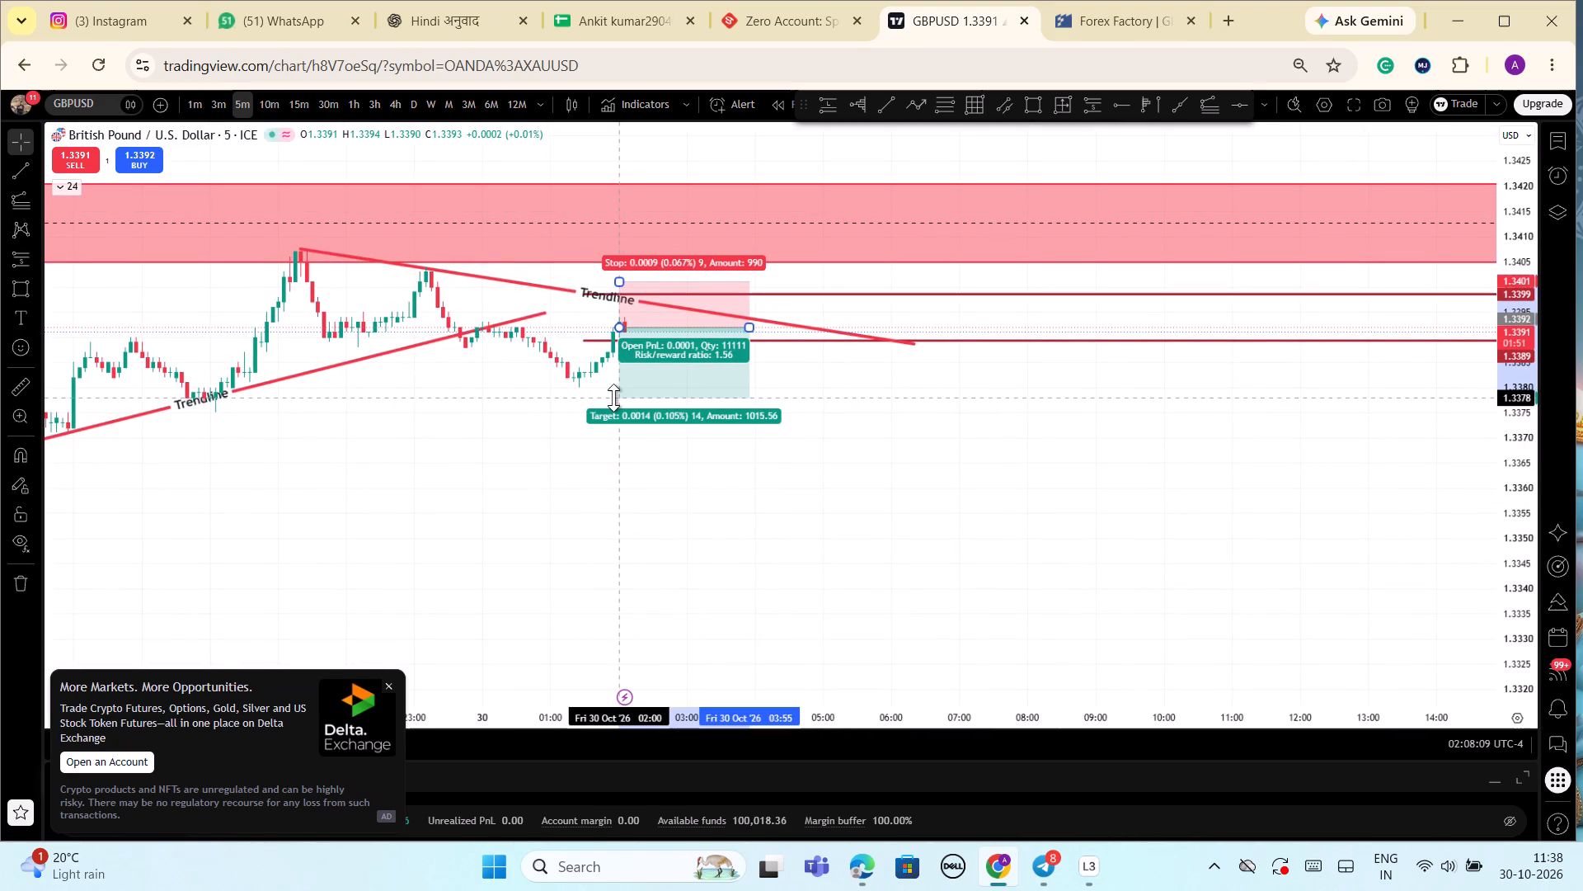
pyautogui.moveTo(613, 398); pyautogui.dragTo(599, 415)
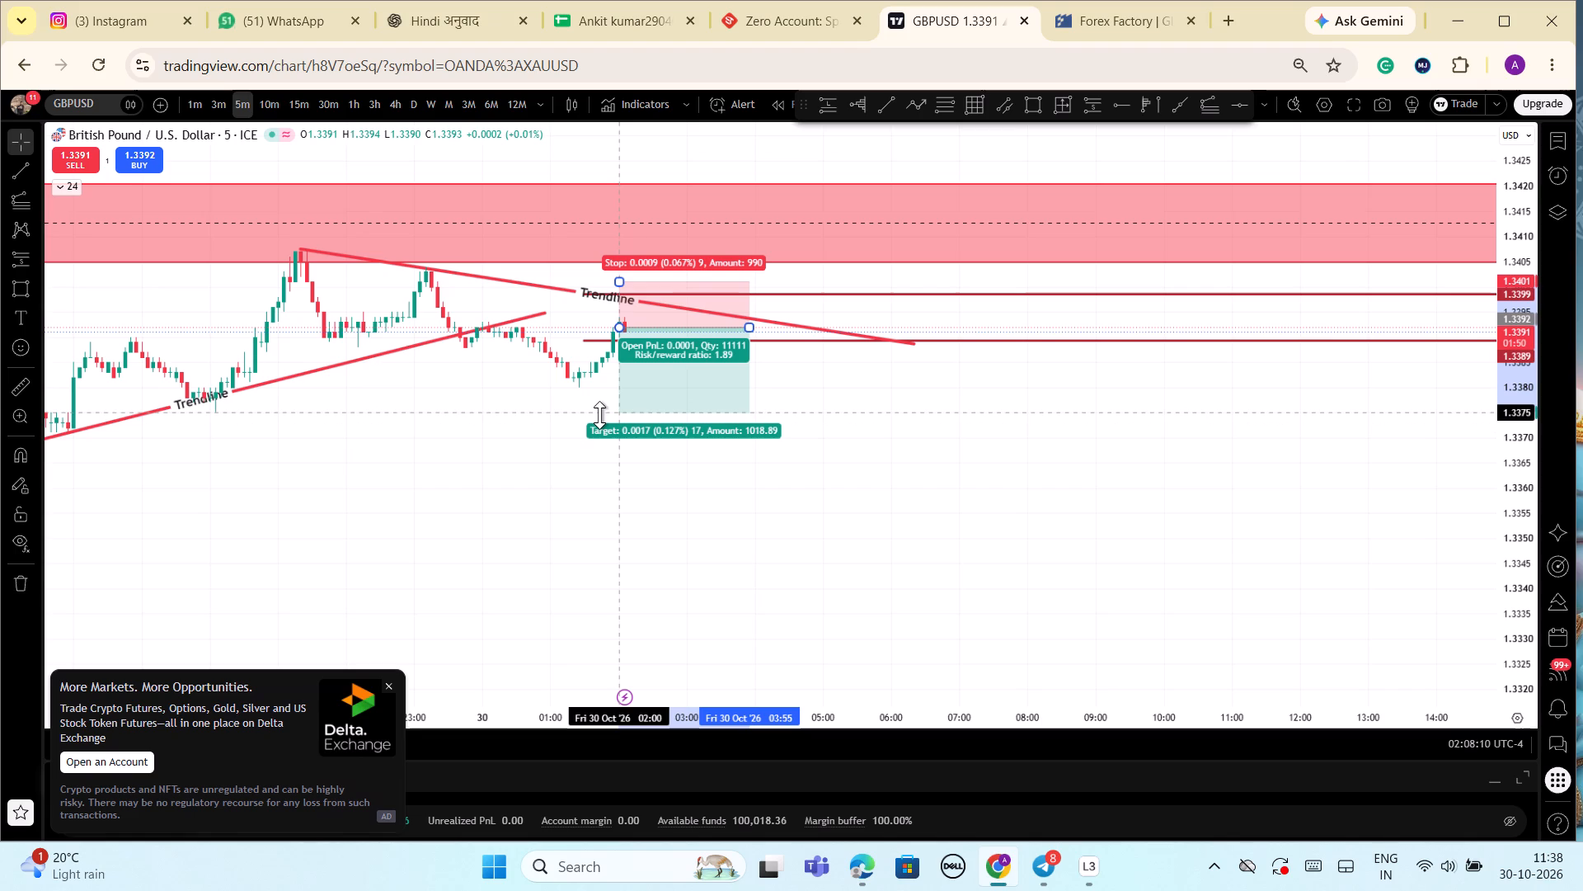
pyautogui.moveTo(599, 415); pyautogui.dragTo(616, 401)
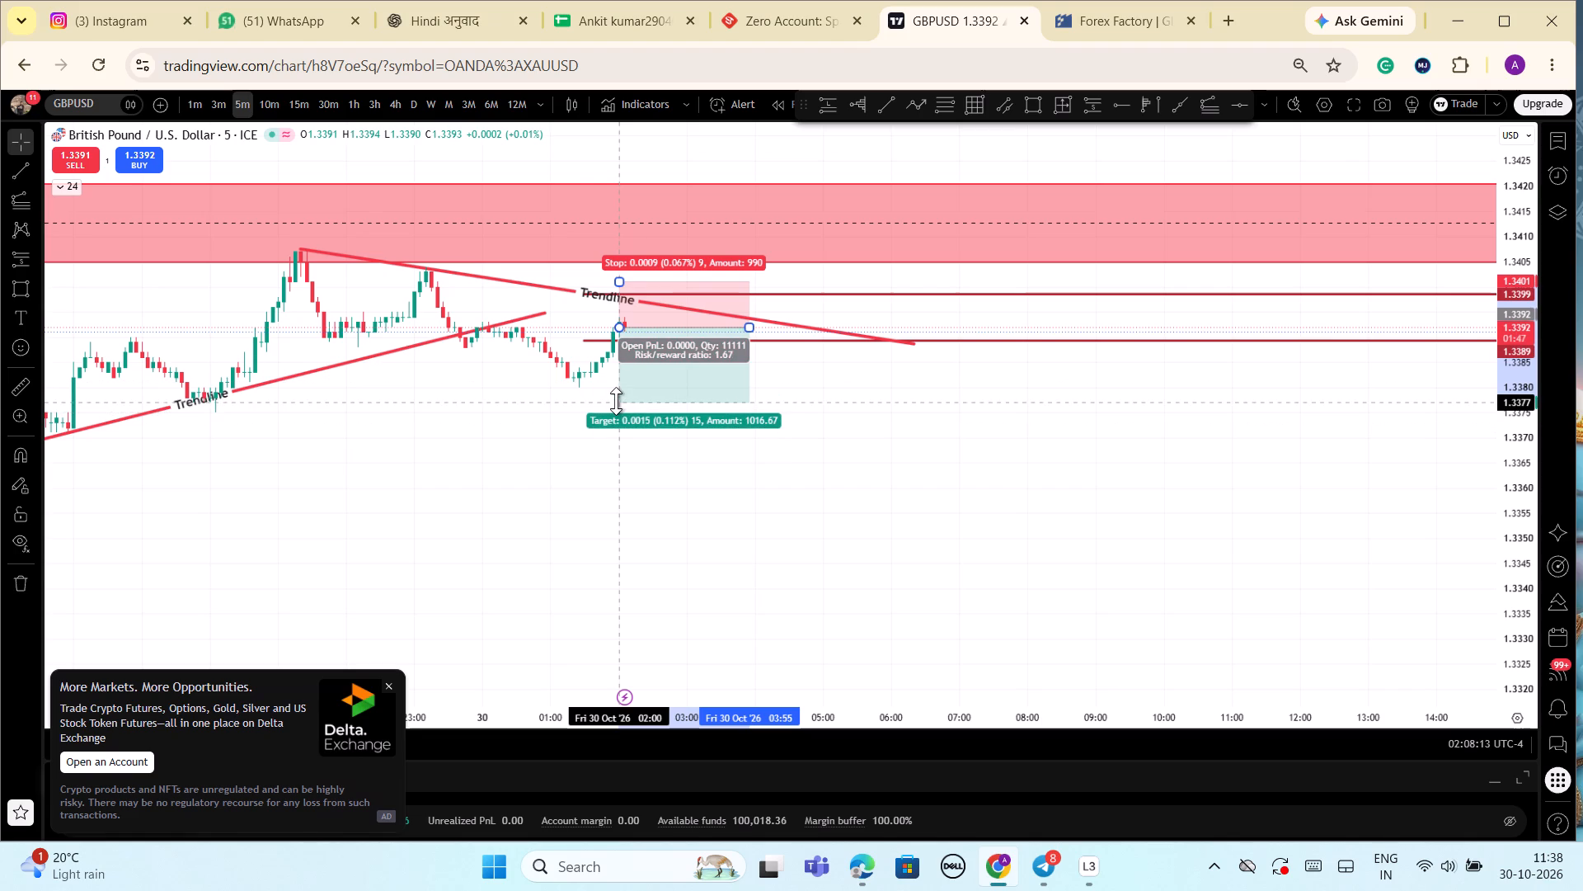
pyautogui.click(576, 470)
# Tighten the short position's stop to 1.3395, just above the latest 5-minute candles.
pyautogui.scroll(-2, 946, 507)
pyautogui.moveTo(1520, 592); pyautogui.dragTo(1521, 511)
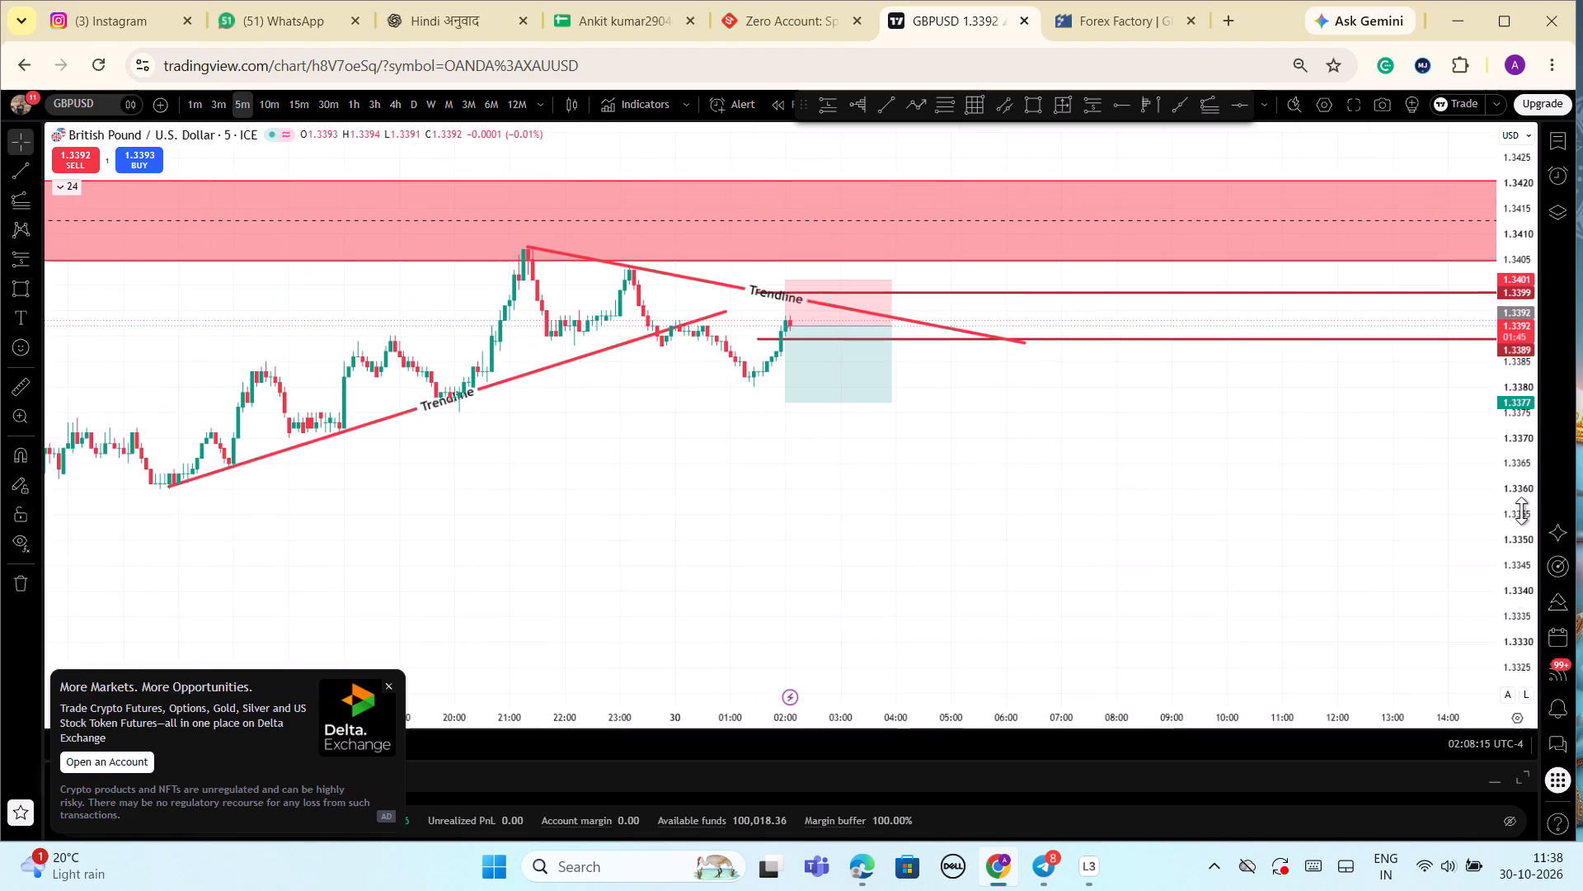
pyautogui.moveTo(1521, 511); pyautogui.dragTo(1536, 326)
pyautogui.scroll(2, 1026, 422)
pyautogui.moveTo(958, 441); pyautogui.dragTo(959, 469)
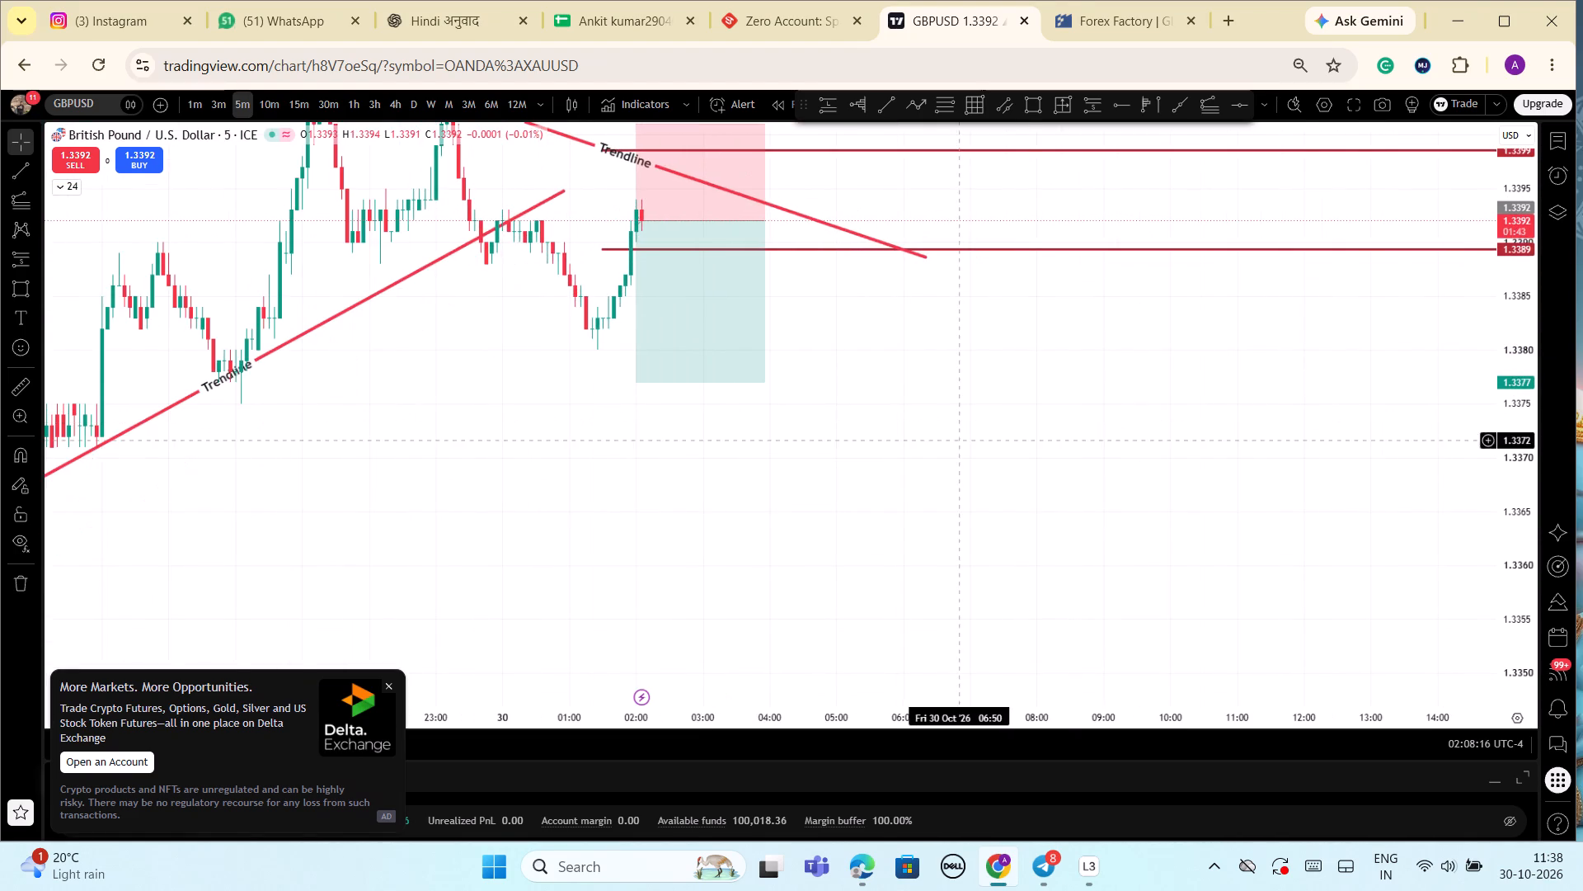
pyautogui.moveTo(959, 469); pyautogui.dragTo(981, 629)
pyautogui.moveTo(659, 271); pyautogui.dragTo(655, 287)
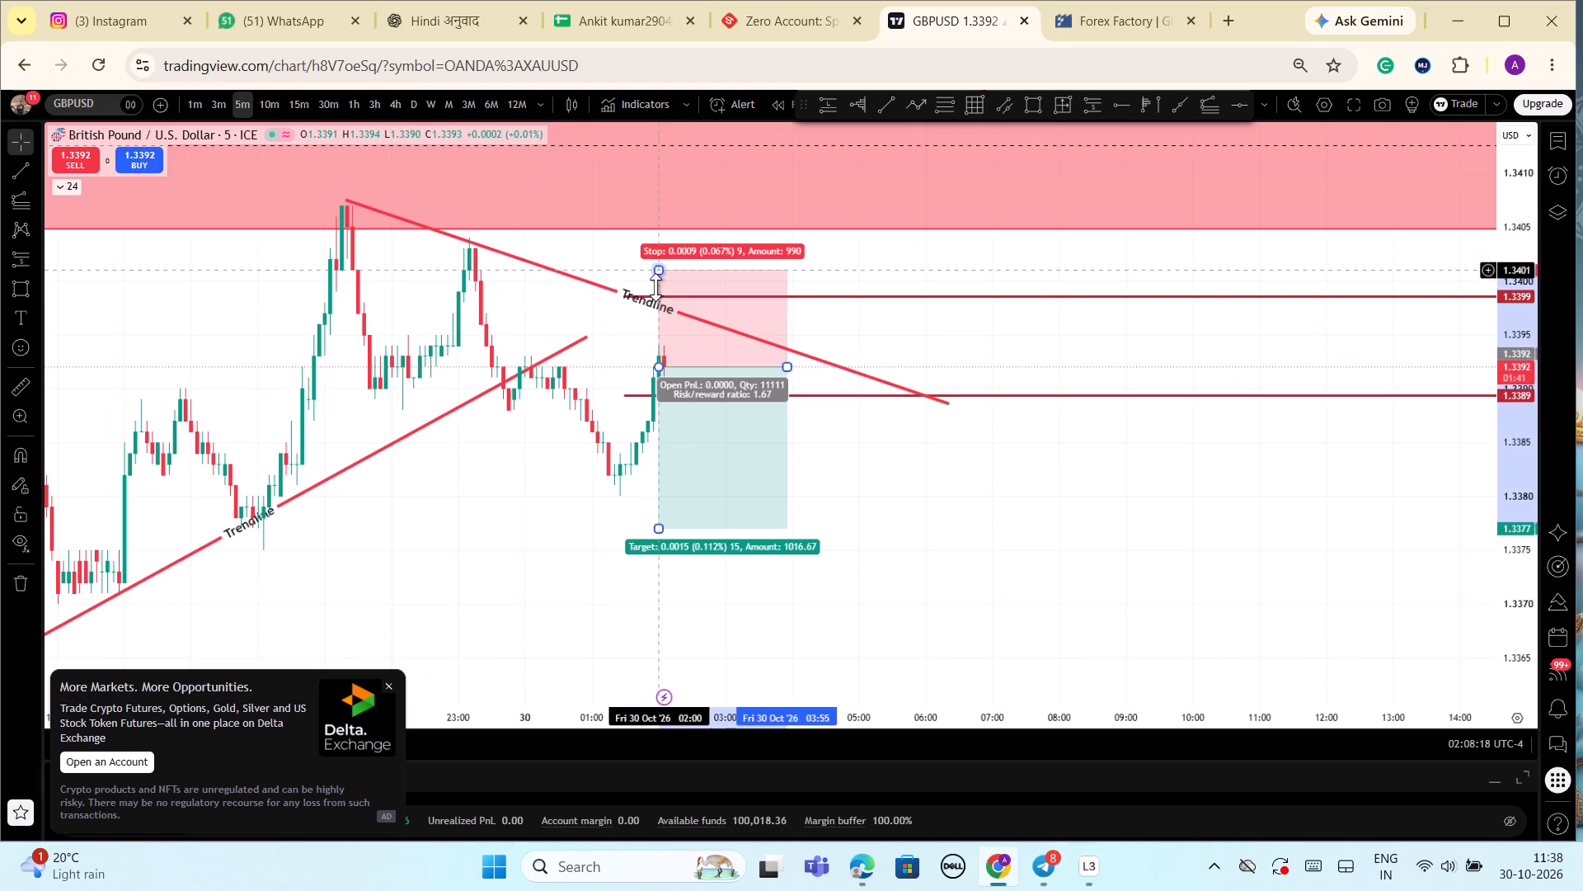
pyautogui.moveTo(655, 287); pyautogui.dragTo(665, 337)
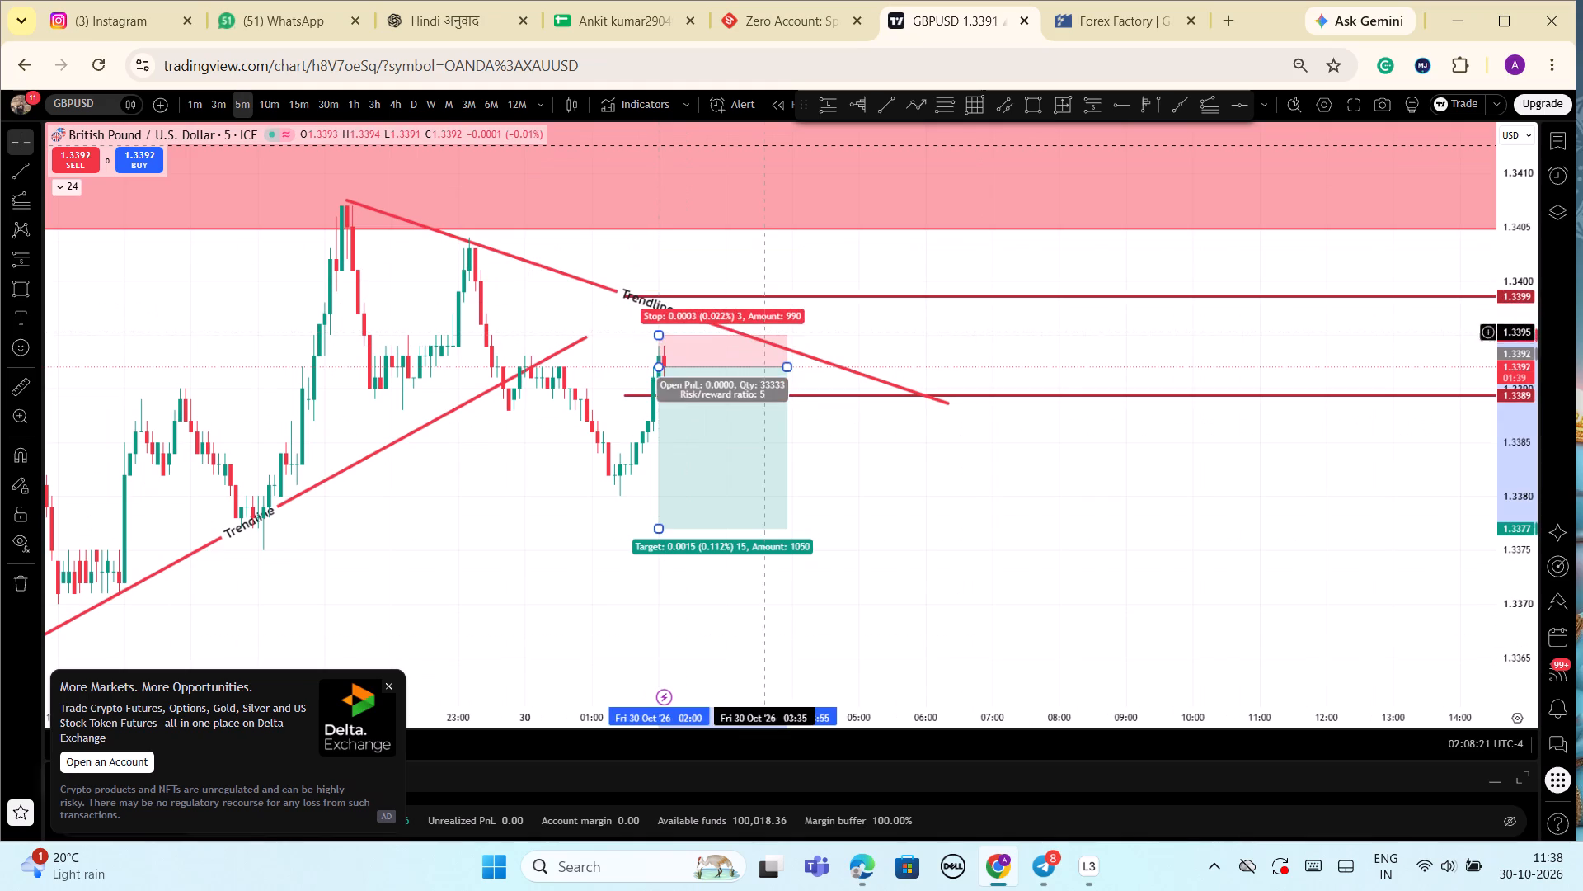
pyautogui.click(931, 357)
# Set the short position's target to 1.3382, near the recent low on the 5-minute chart.
pyautogui.scroll(-2, 1393, 494)
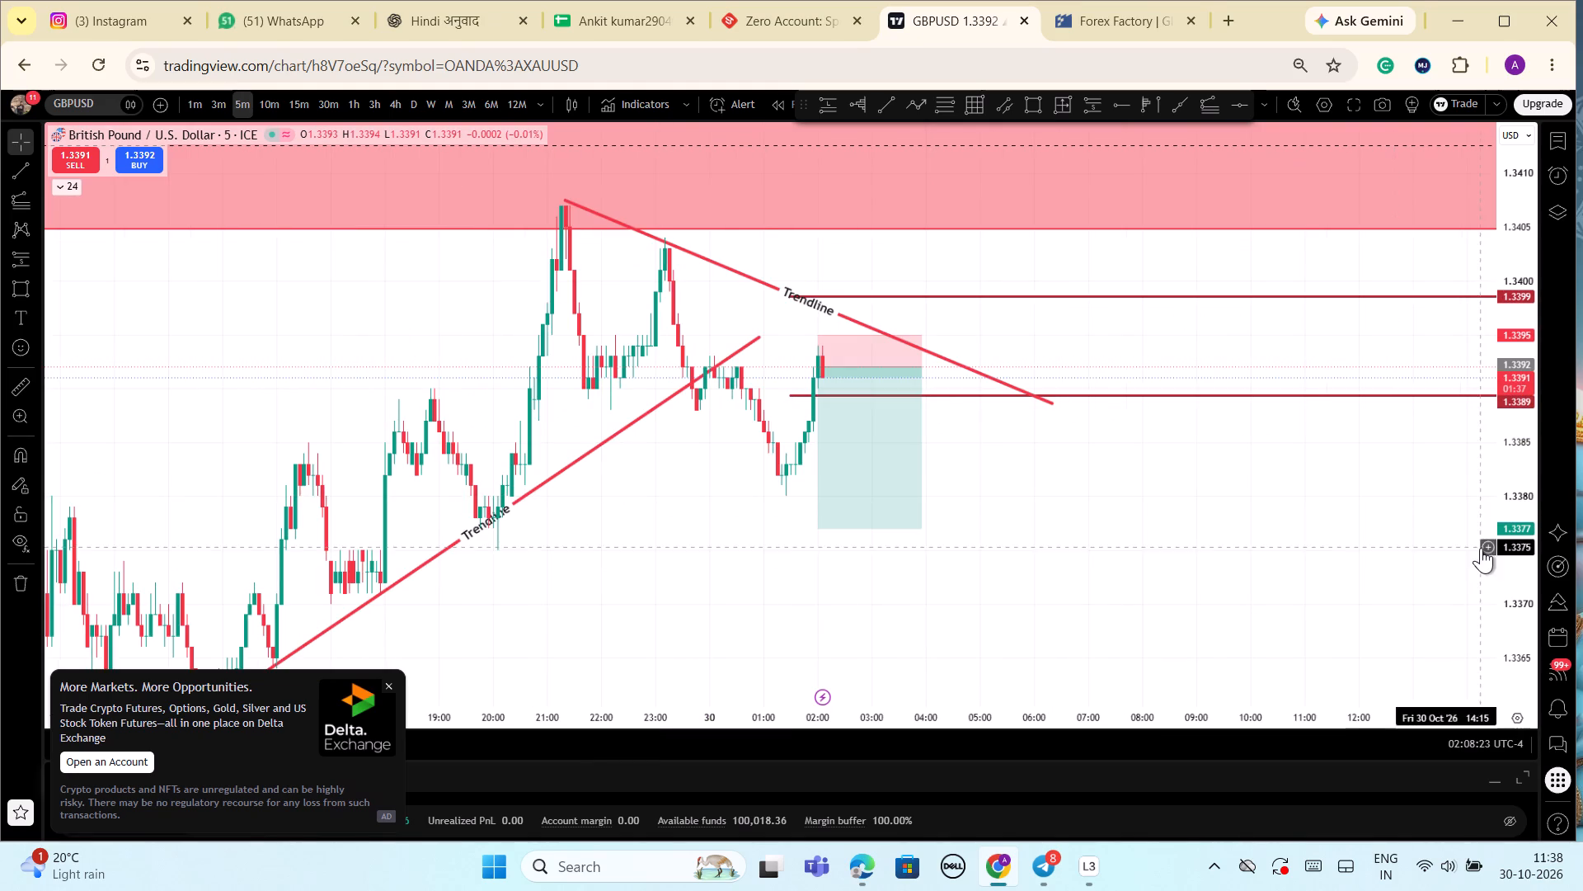
pyautogui.scroll(2, 957, 432)
pyautogui.moveTo(1516, 614); pyautogui.dragTo(1461, 409)
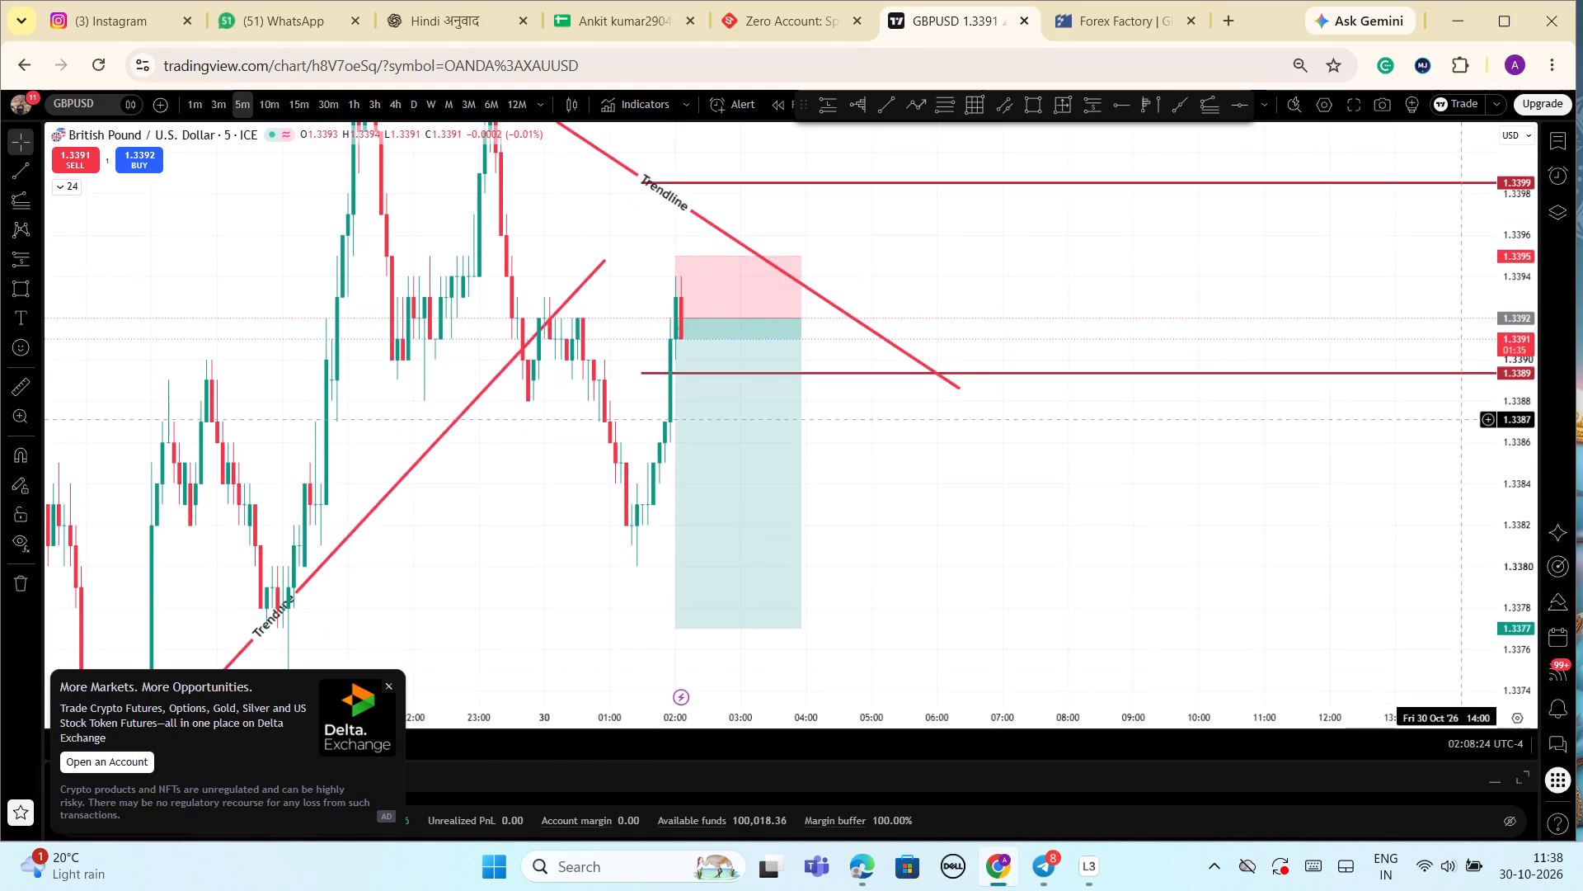
pyautogui.scroll(5, 1042, 552)
pyautogui.moveTo(645, 277); pyautogui.dragTo(1081, 250)
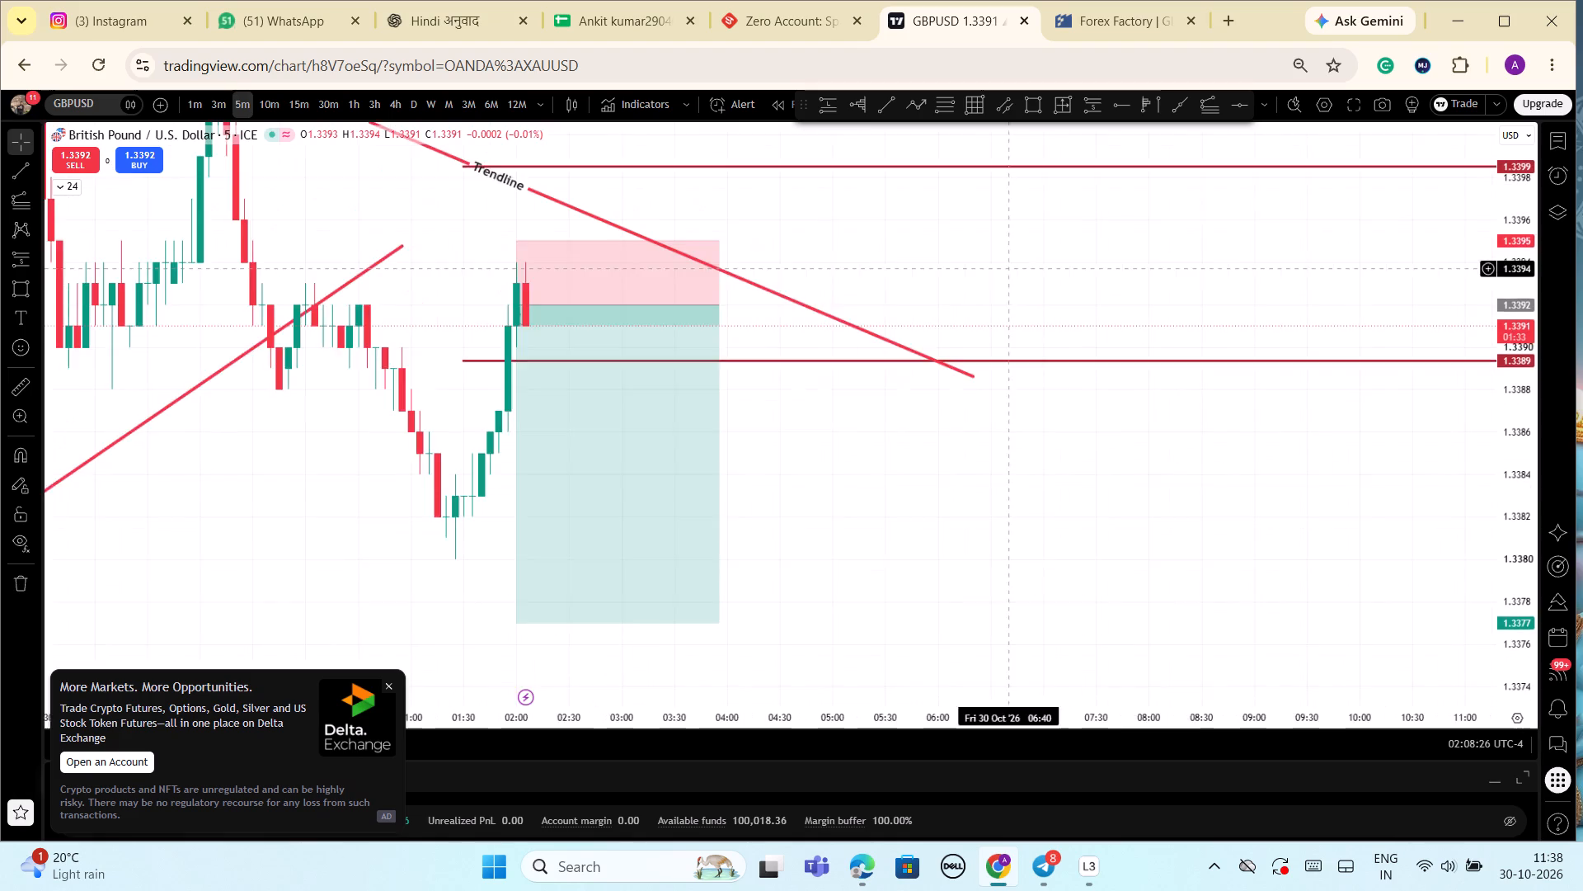
pyautogui.moveTo(1081, 250); pyautogui.dragTo(1175, 214)
pyautogui.moveTo(1510, 407); pyautogui.dragTo(1498, 601)
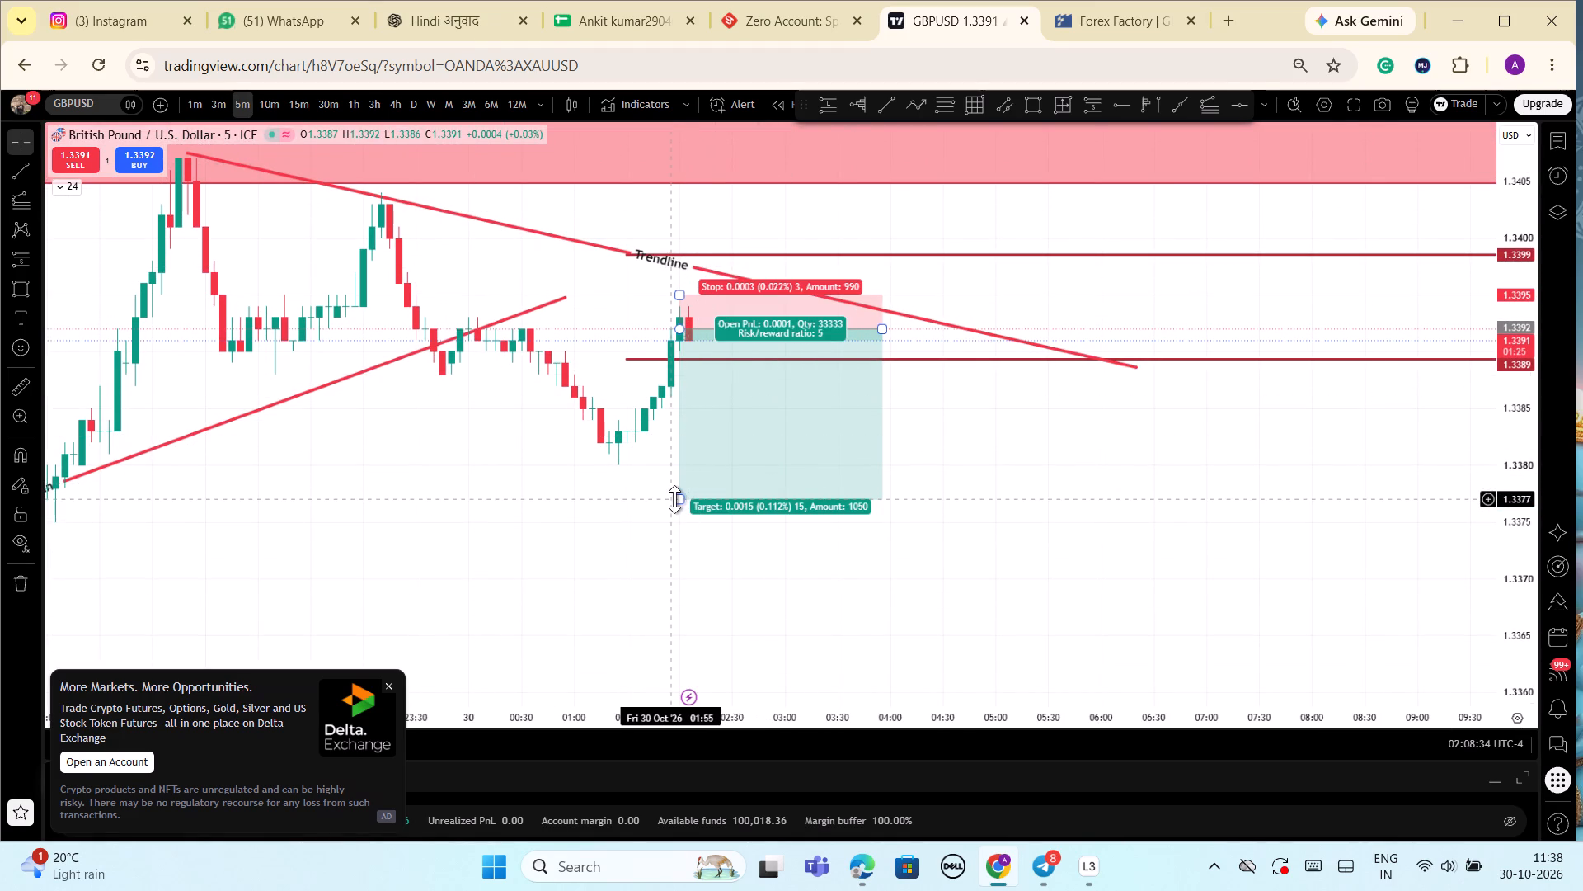
pyautogui.moveTo(674, 499); pyautogui.dragTo(676, 442)
pyautogui.click(627, 512)
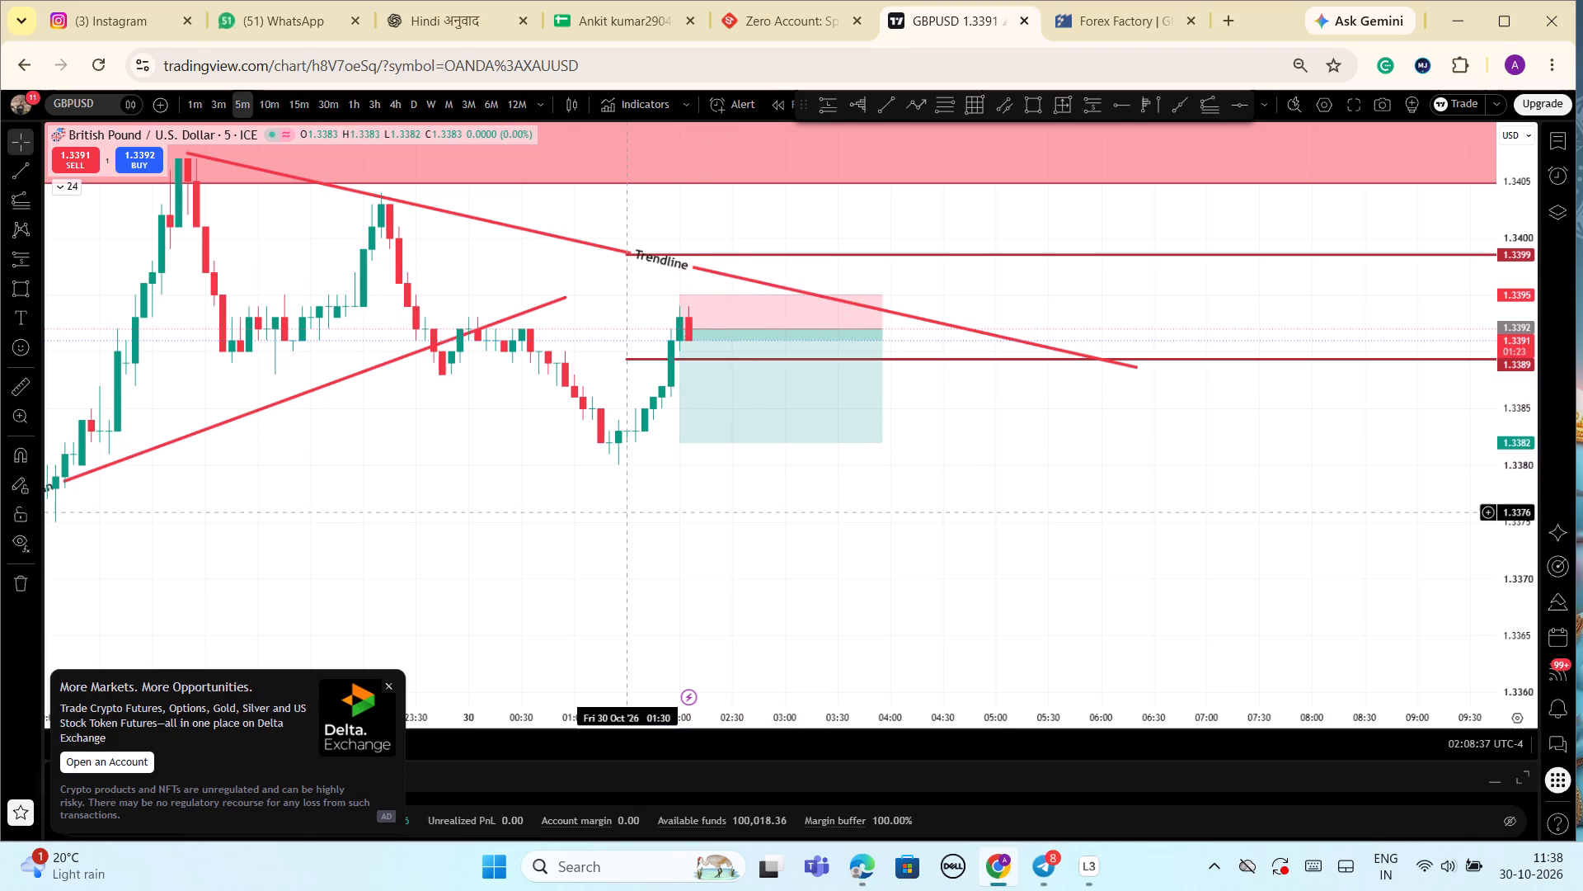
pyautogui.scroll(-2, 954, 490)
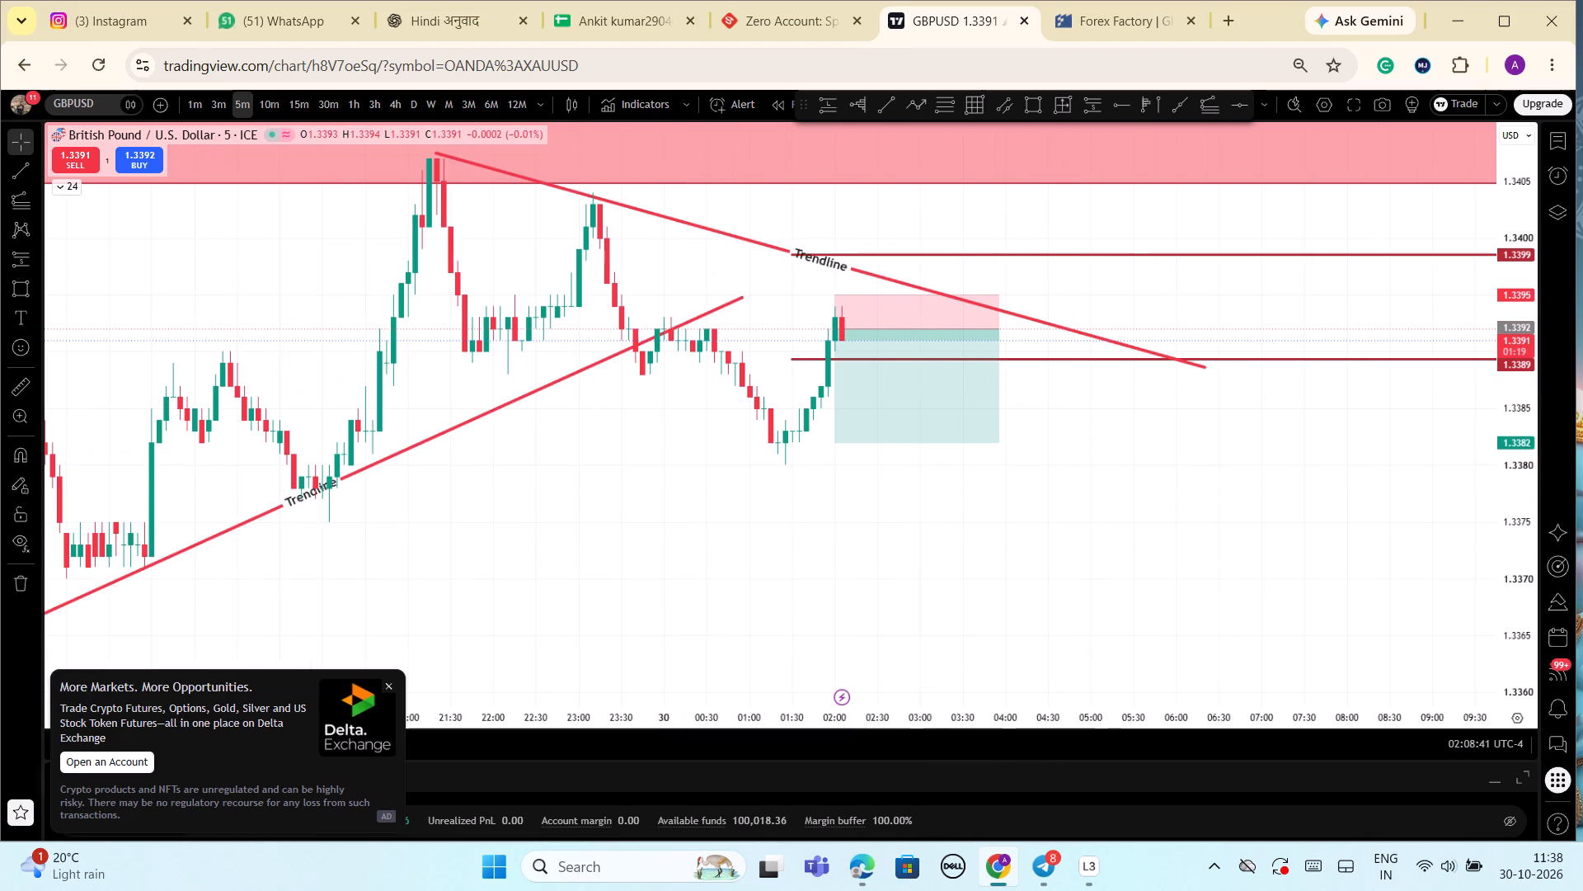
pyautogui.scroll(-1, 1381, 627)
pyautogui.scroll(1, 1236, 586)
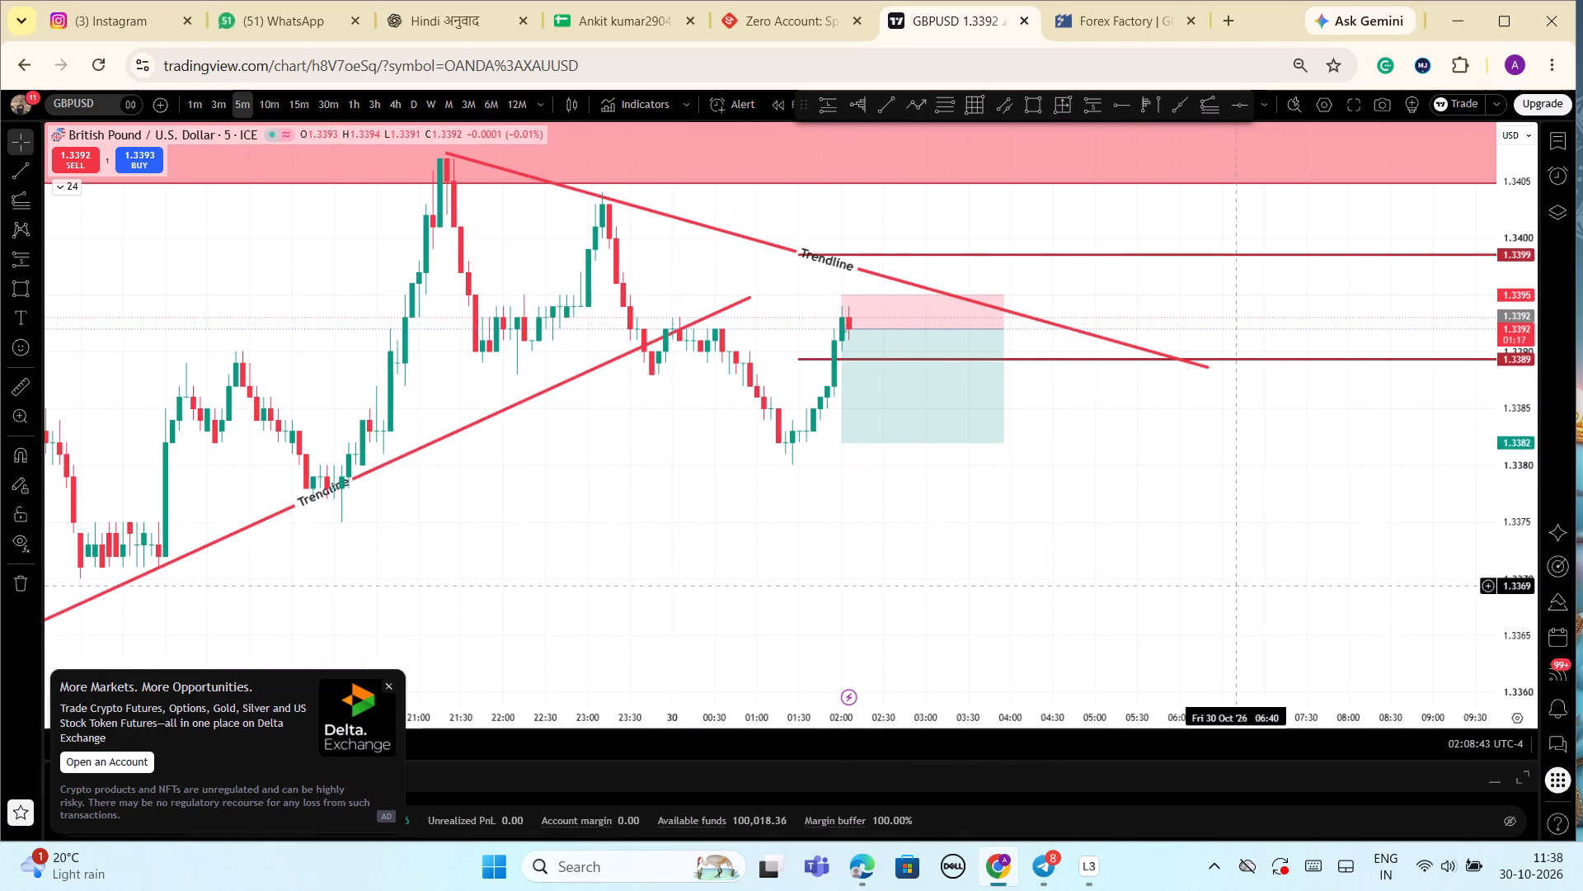
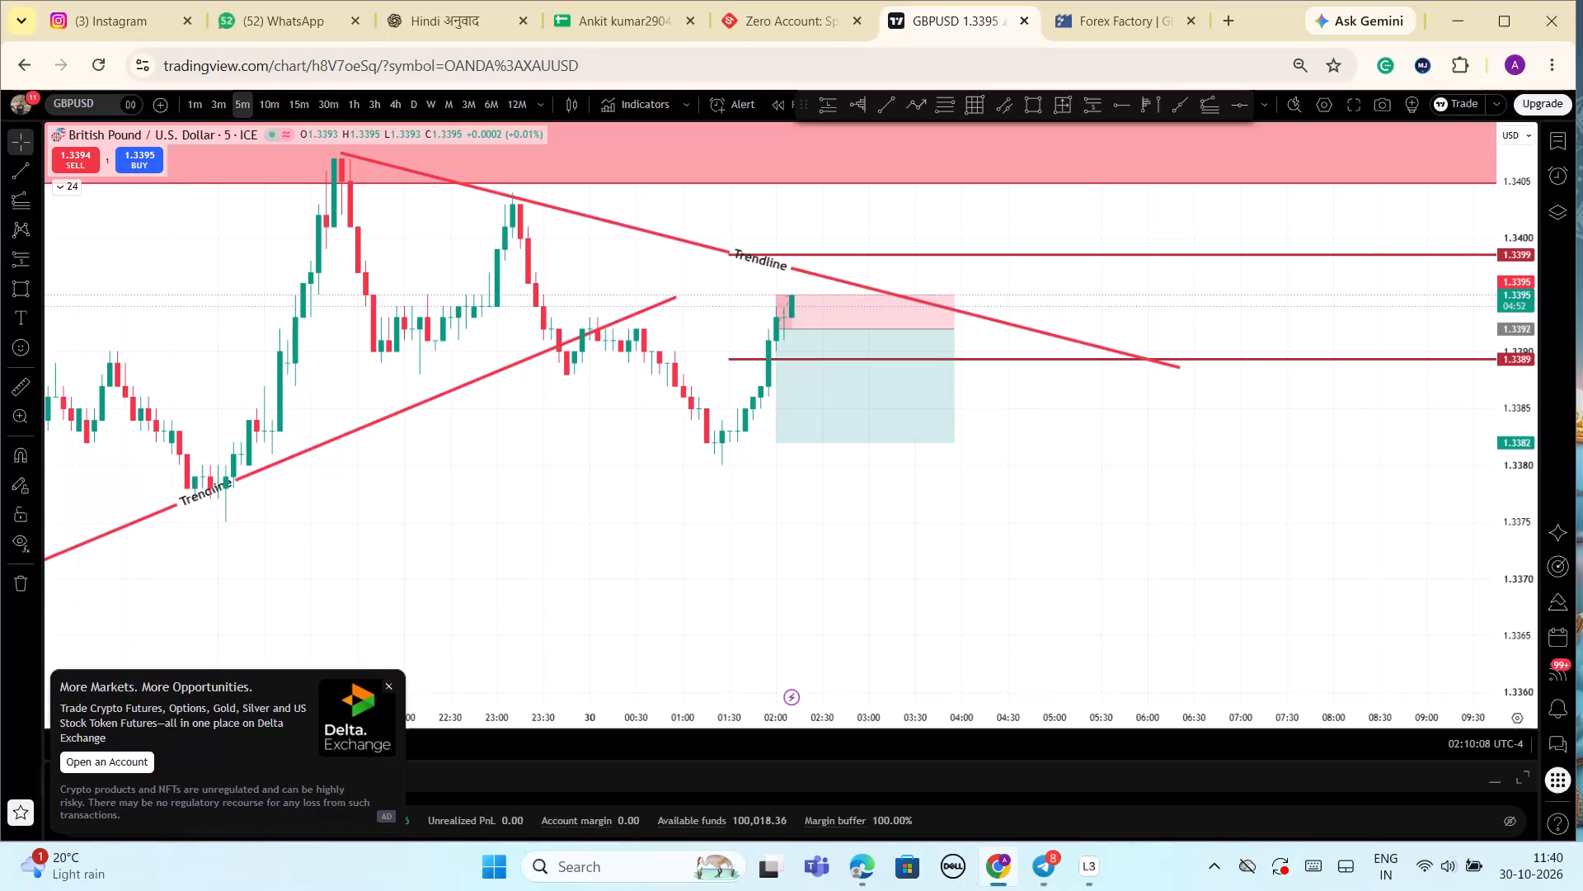
# Delete the short position drawing from the GBPUSD 5-minute chart.
pyautogui.click(875, 445)
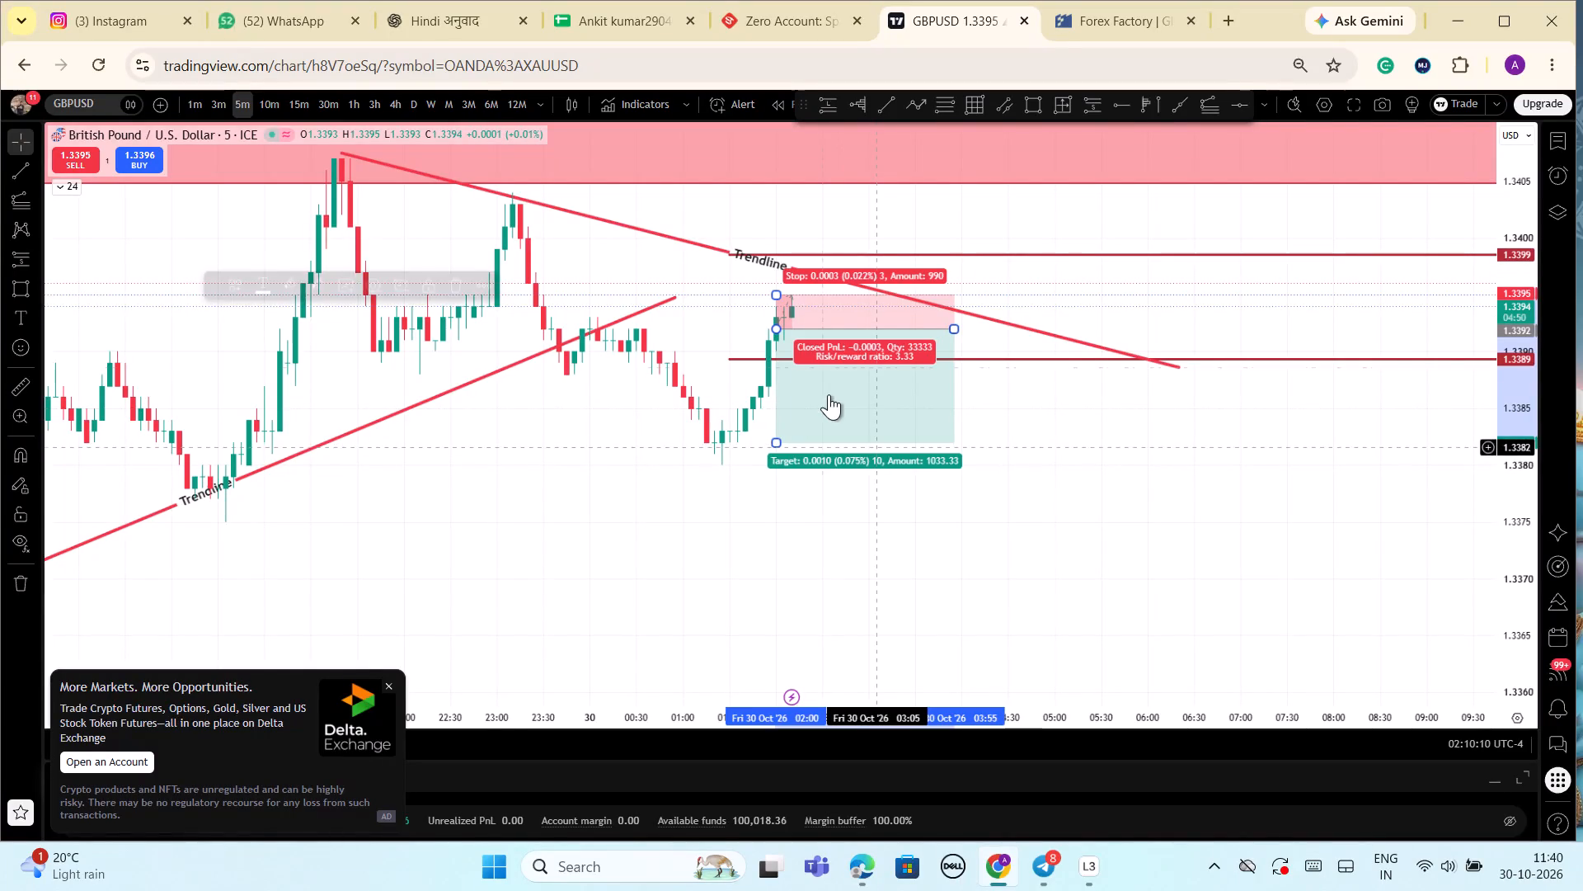
pyautogui.click(457, 291)
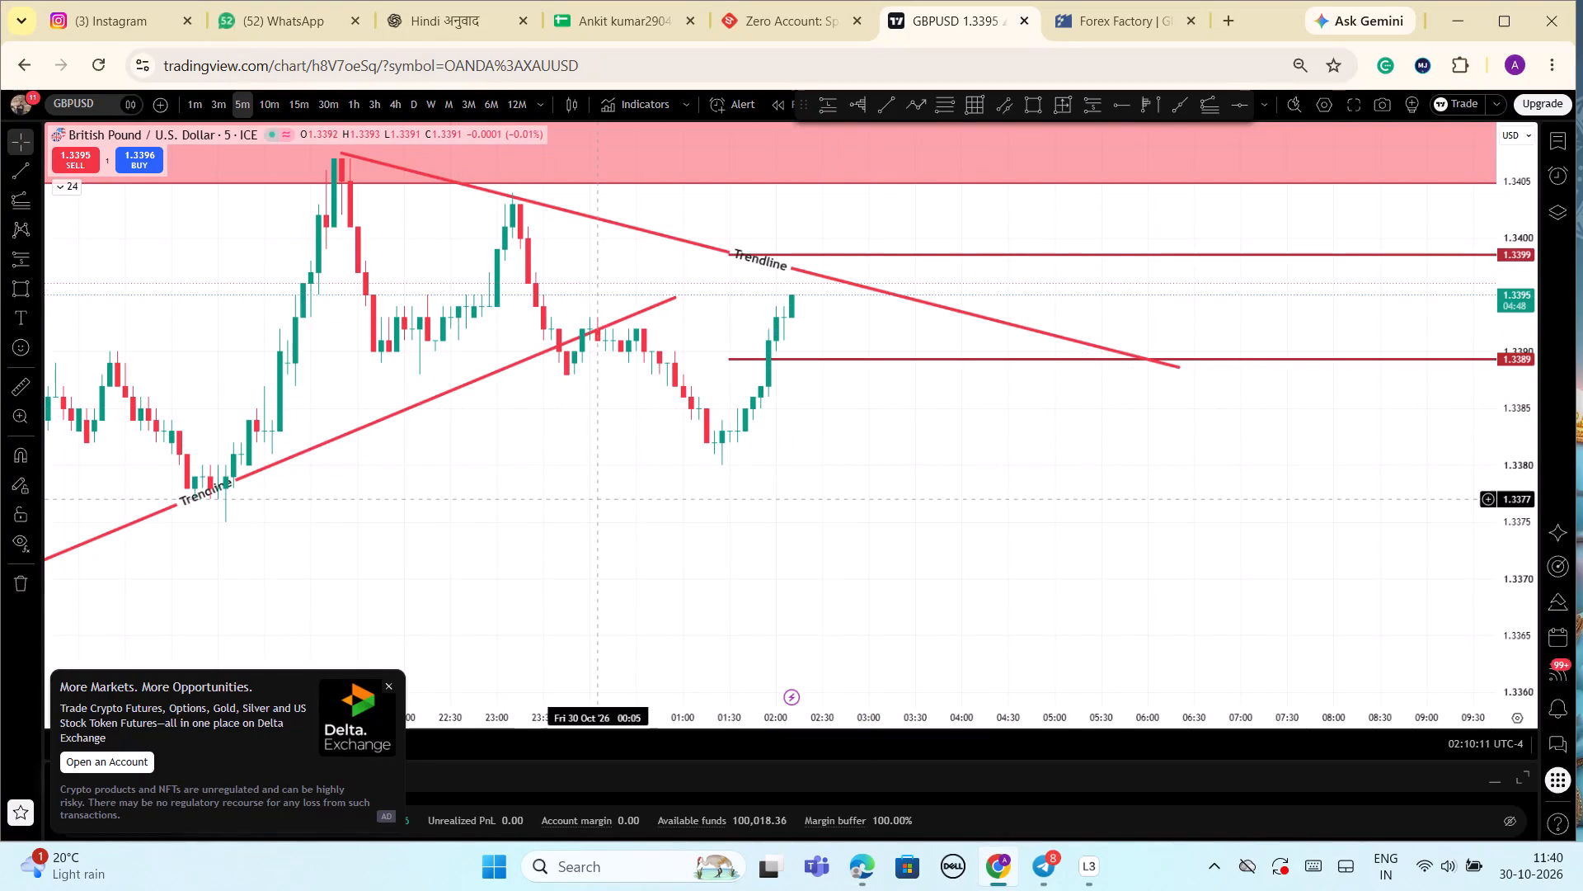
pyautogui.scroll(-2, 912, 641)
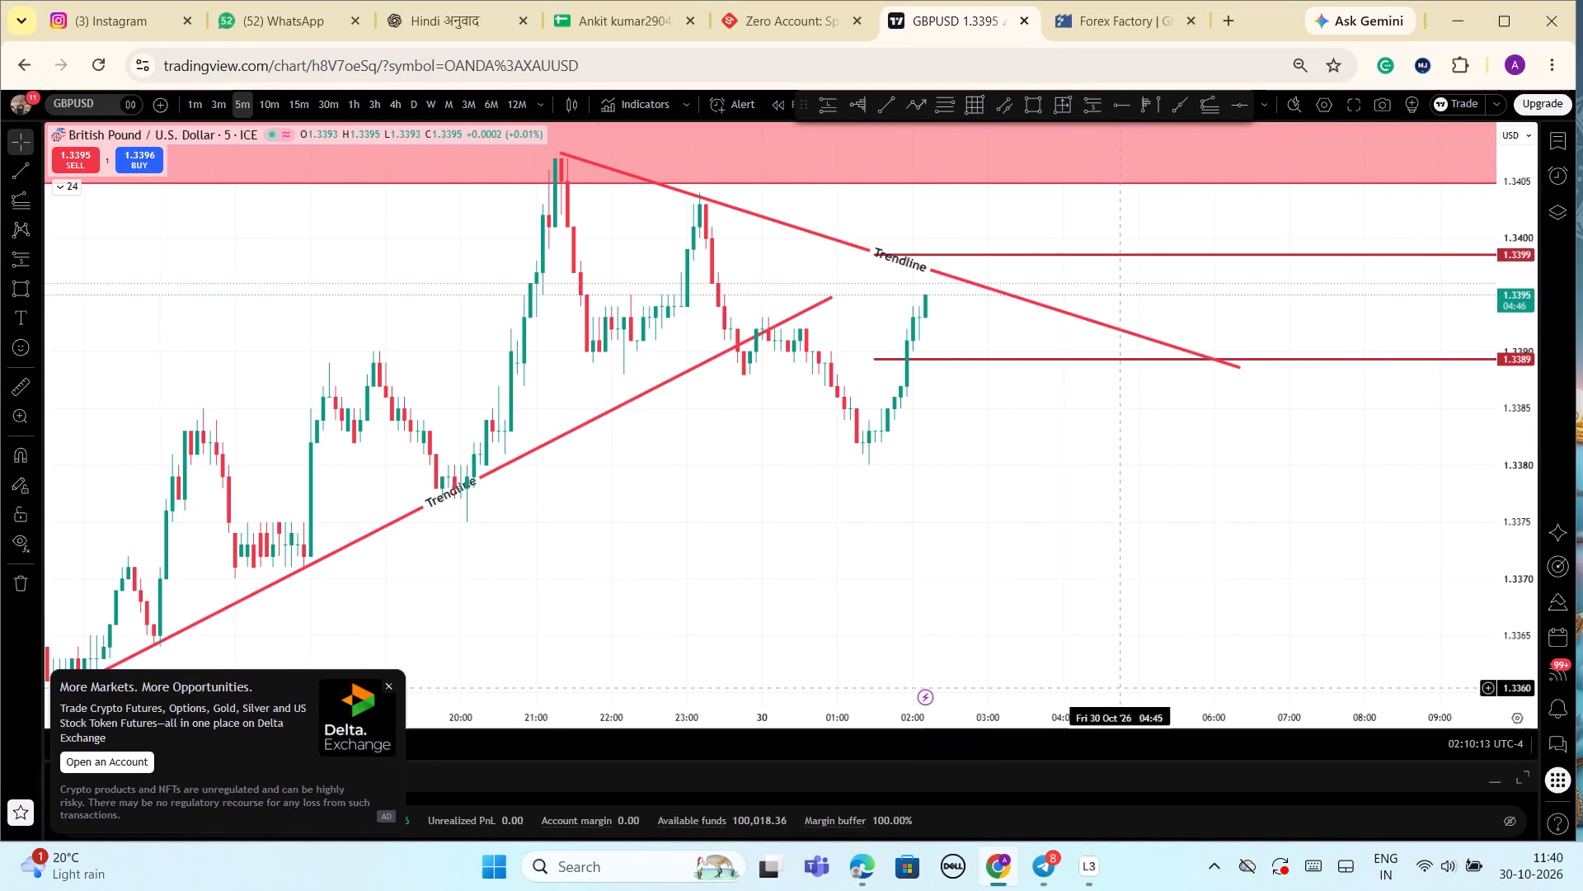
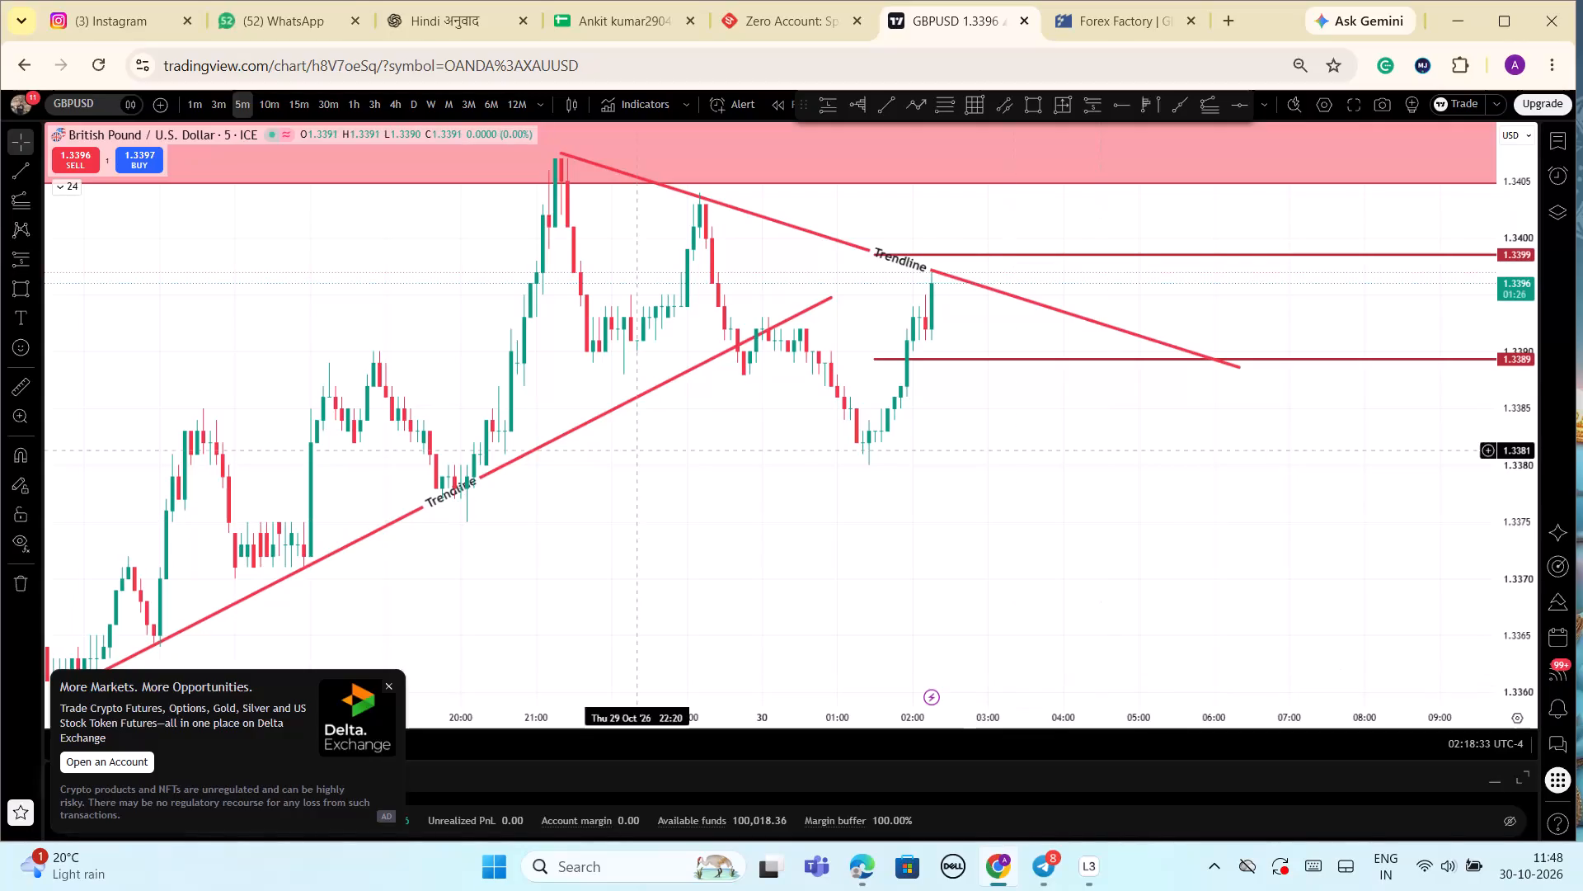
# Extend the far end of the descending trendline on the GBPUSD 5-minute chart to about 1.3390.
pyautogui.moveTo(1238, 365); pyautogui.dragTo(1252, 356)
pyautogui.click(1203, 446)
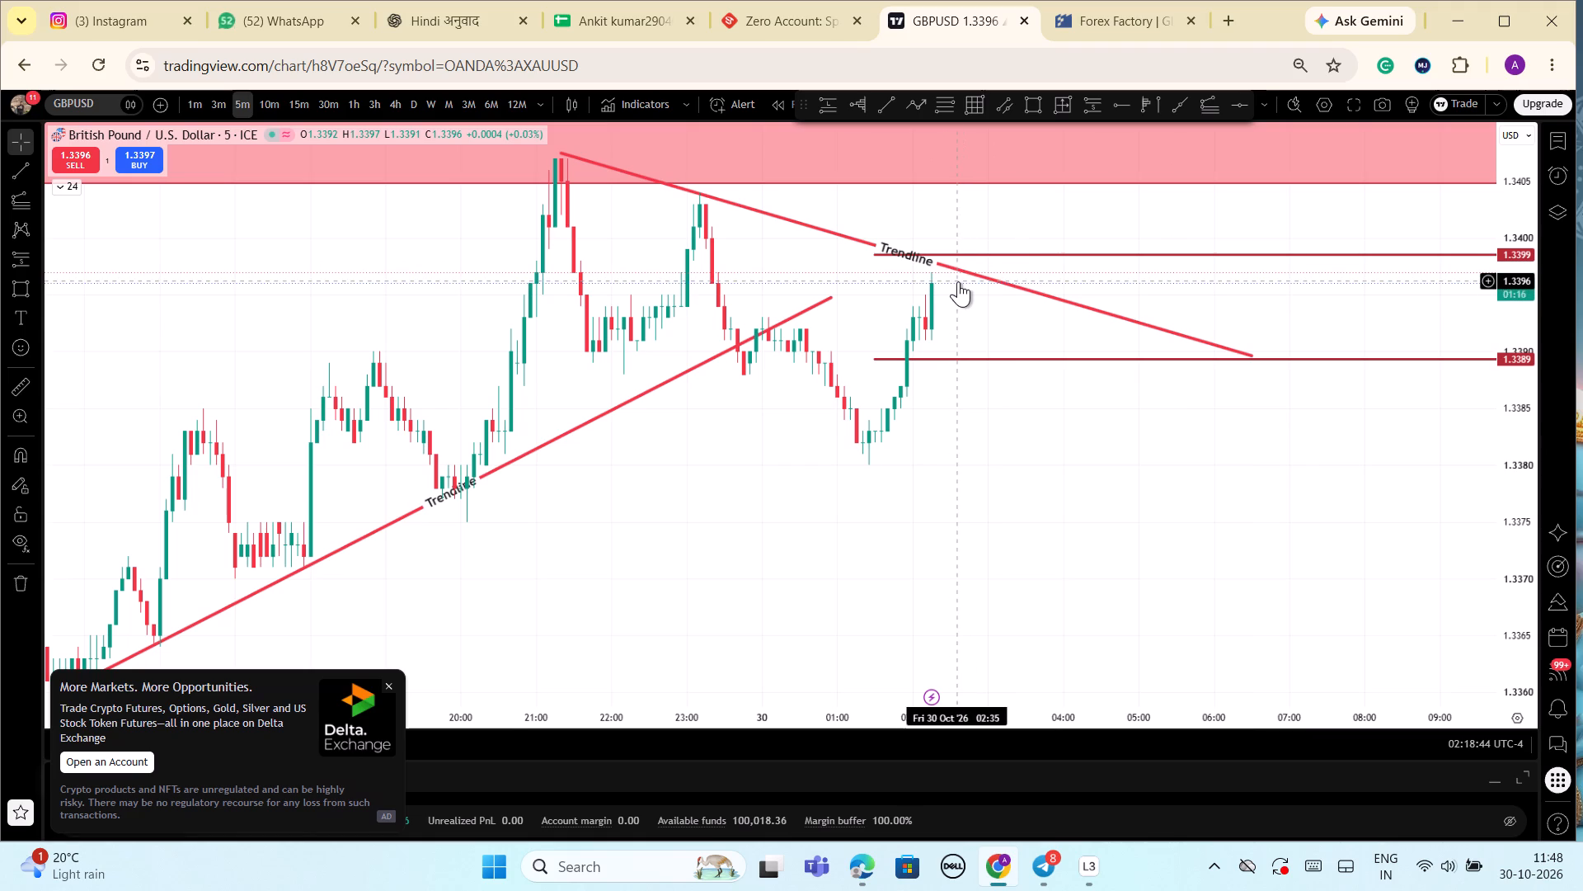
# Delete the horizontal ray at 1.3389 from the GBPUSD chart.
pyautogui.click(988, 356)
pyautogui.click(984, 363)
pyautogui.click(987, 364)
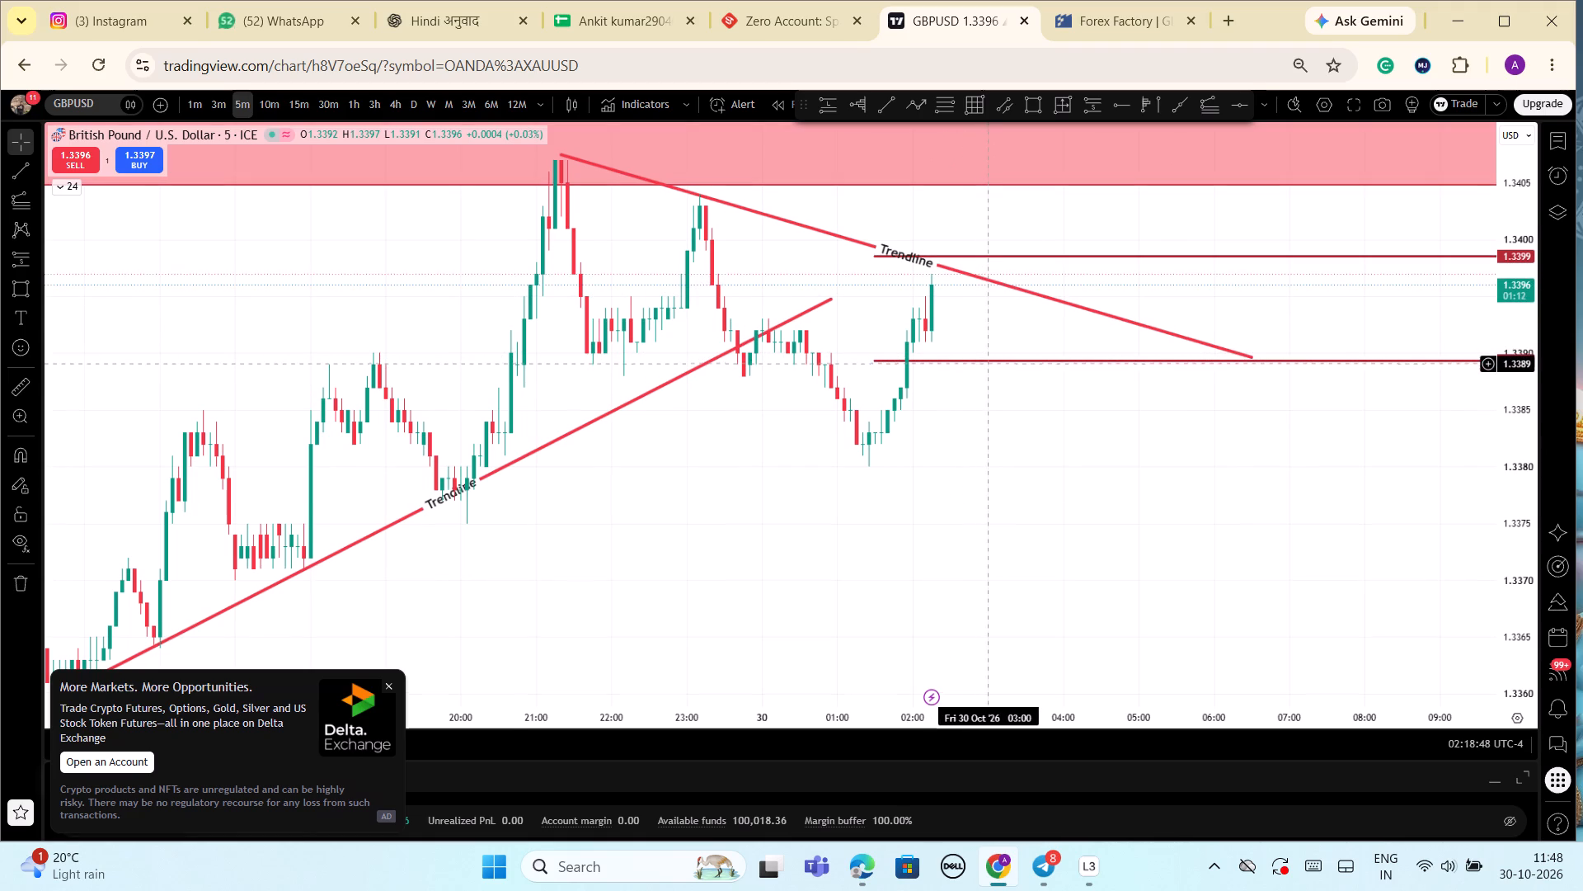
pyautogui.click(989, 361)
pyautogui.click(489, 289)
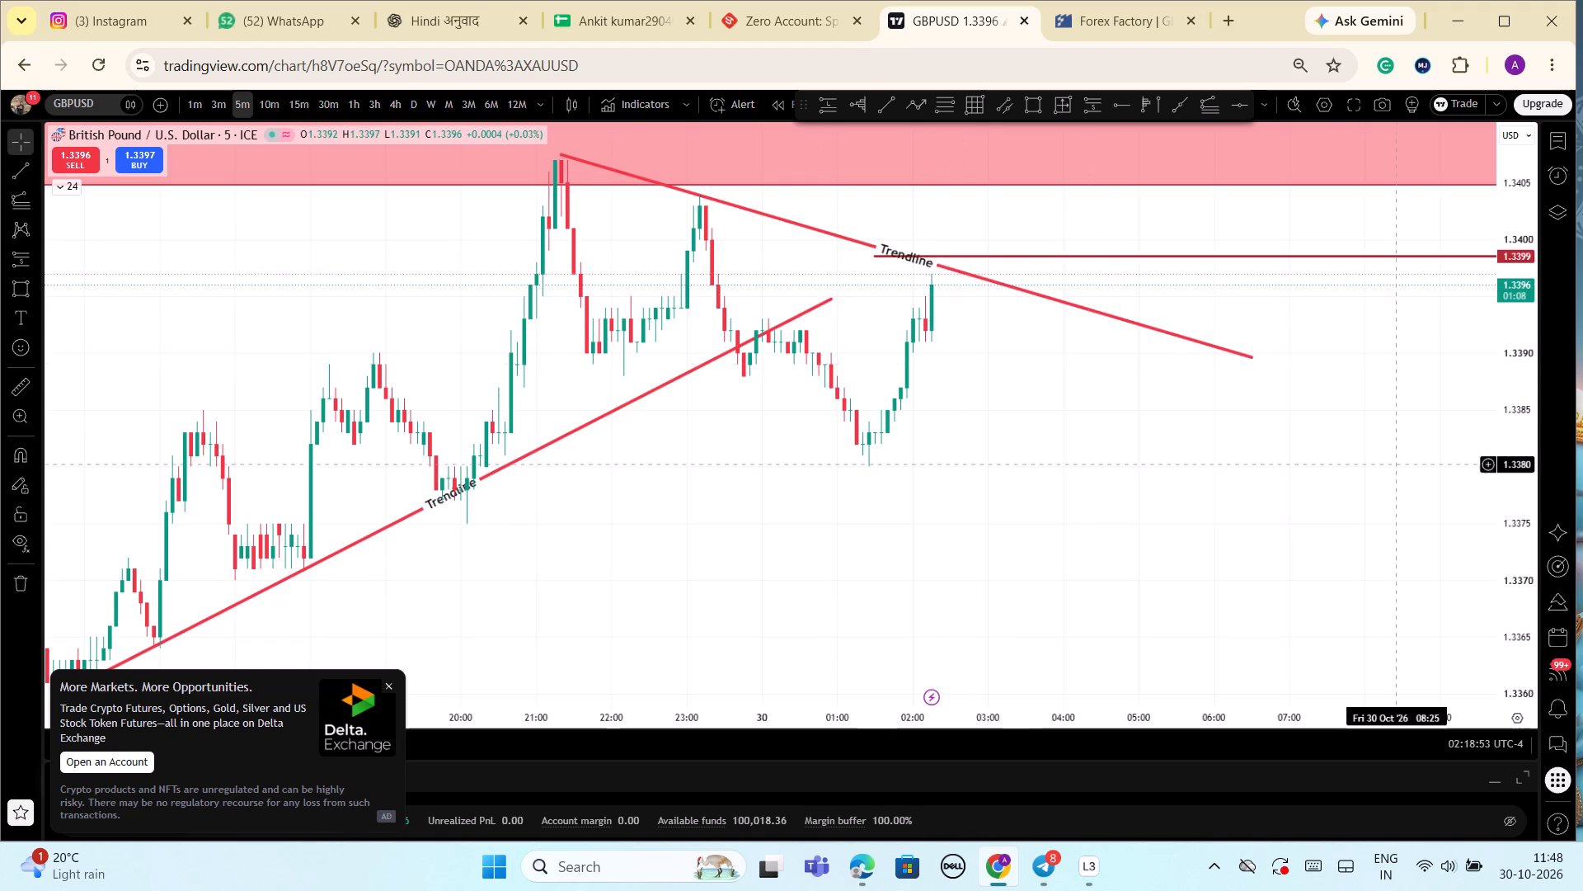
# Draw a short position starting at the latest candle, with entry at 1.3398, stop at 1.3402 and target at 1.3389.
pyautogui.scroll(-1, 1396, 464)
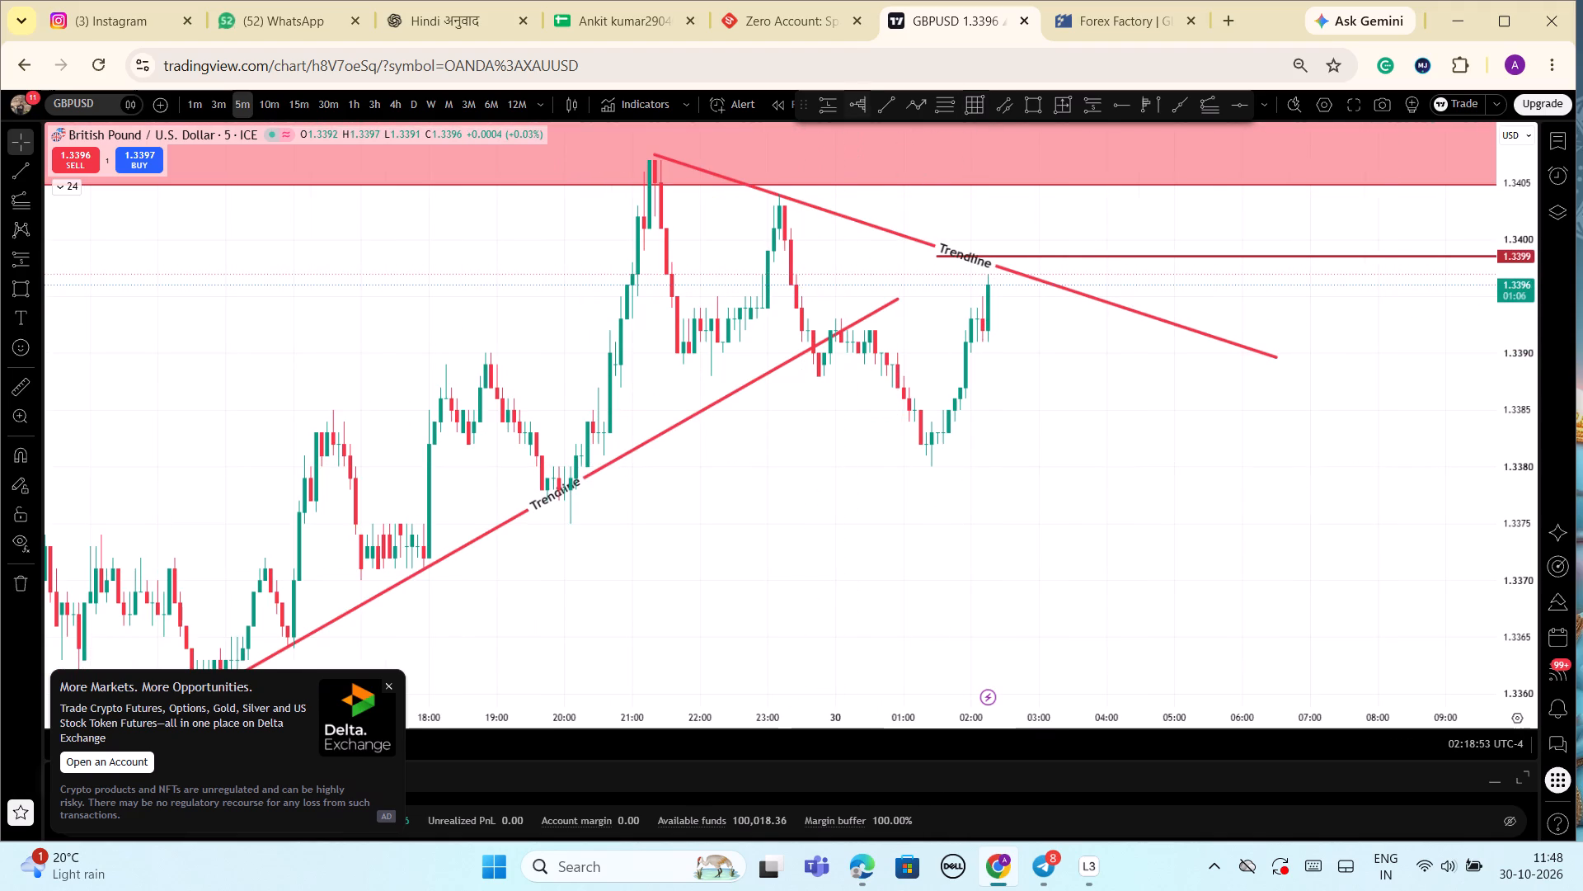
pyautogui.click(1099, 97)
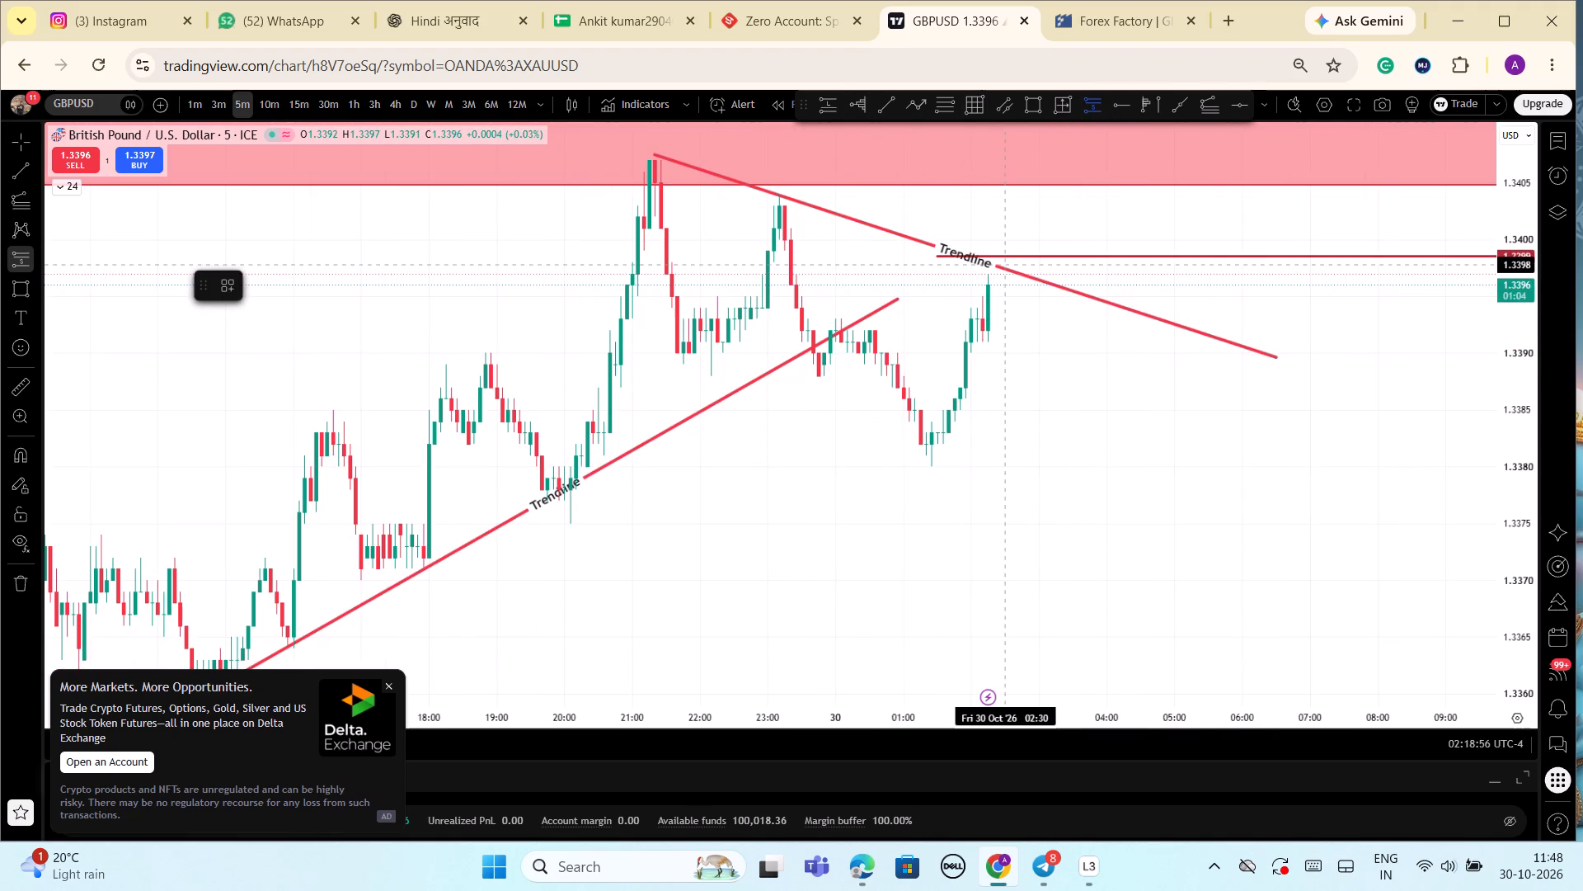
pyautogui.click(996, 264)
pyautogui.moveTo(996, 163); pyautogui.dragTo(1004, 214)
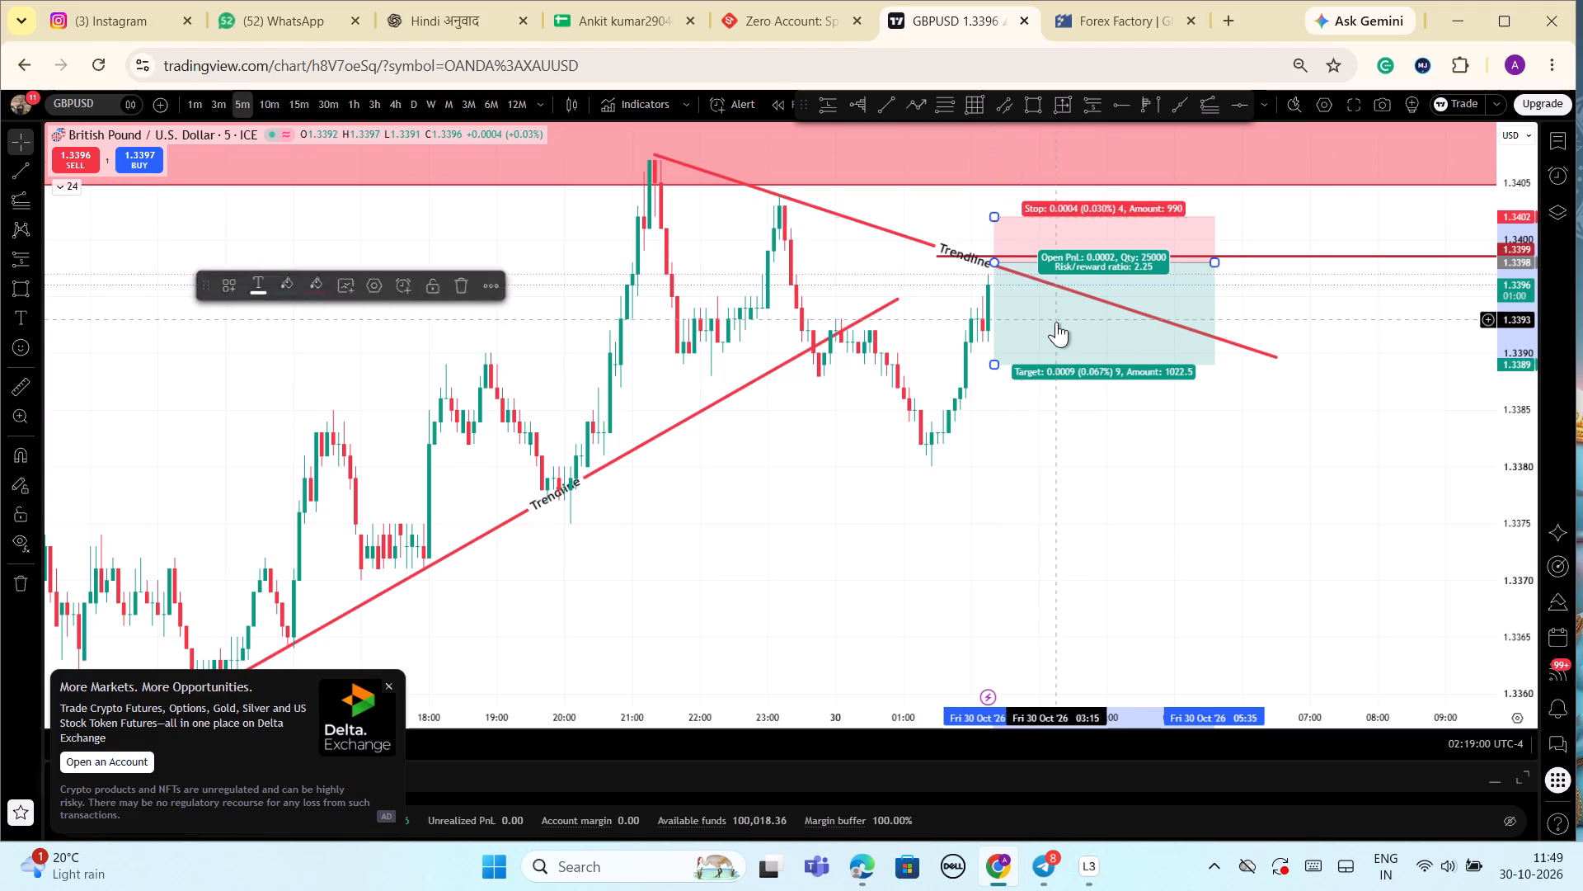
pyautogui.moveTo(1056, 322); pyautogui.dragTo(1035, 320)
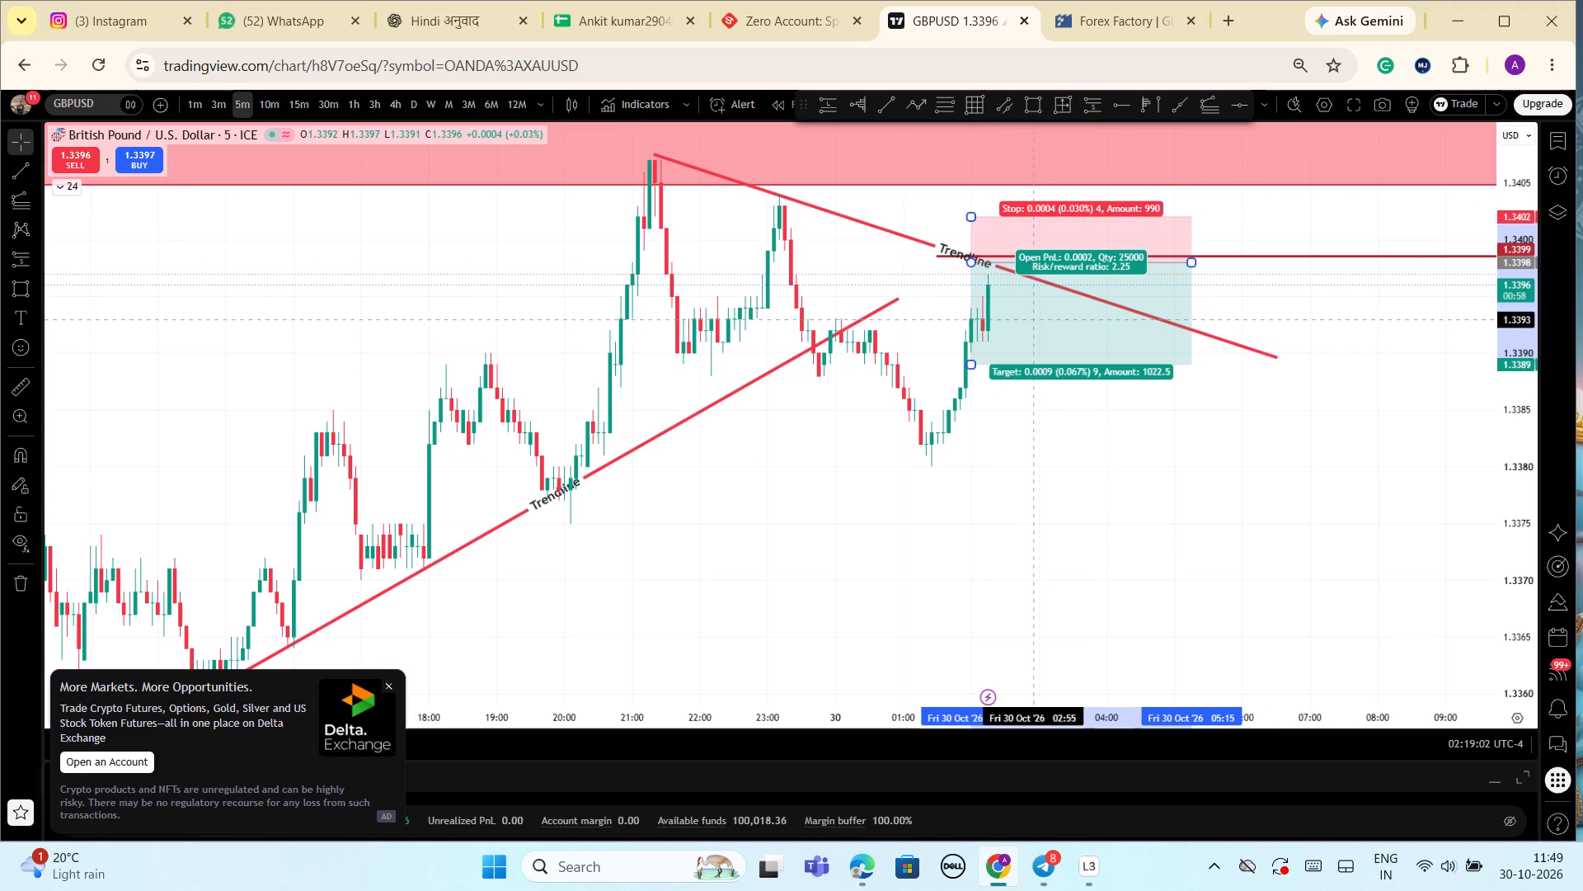
pyautogui.moveTo(1035, 320); pyautogui.dragTo(1044, 328)
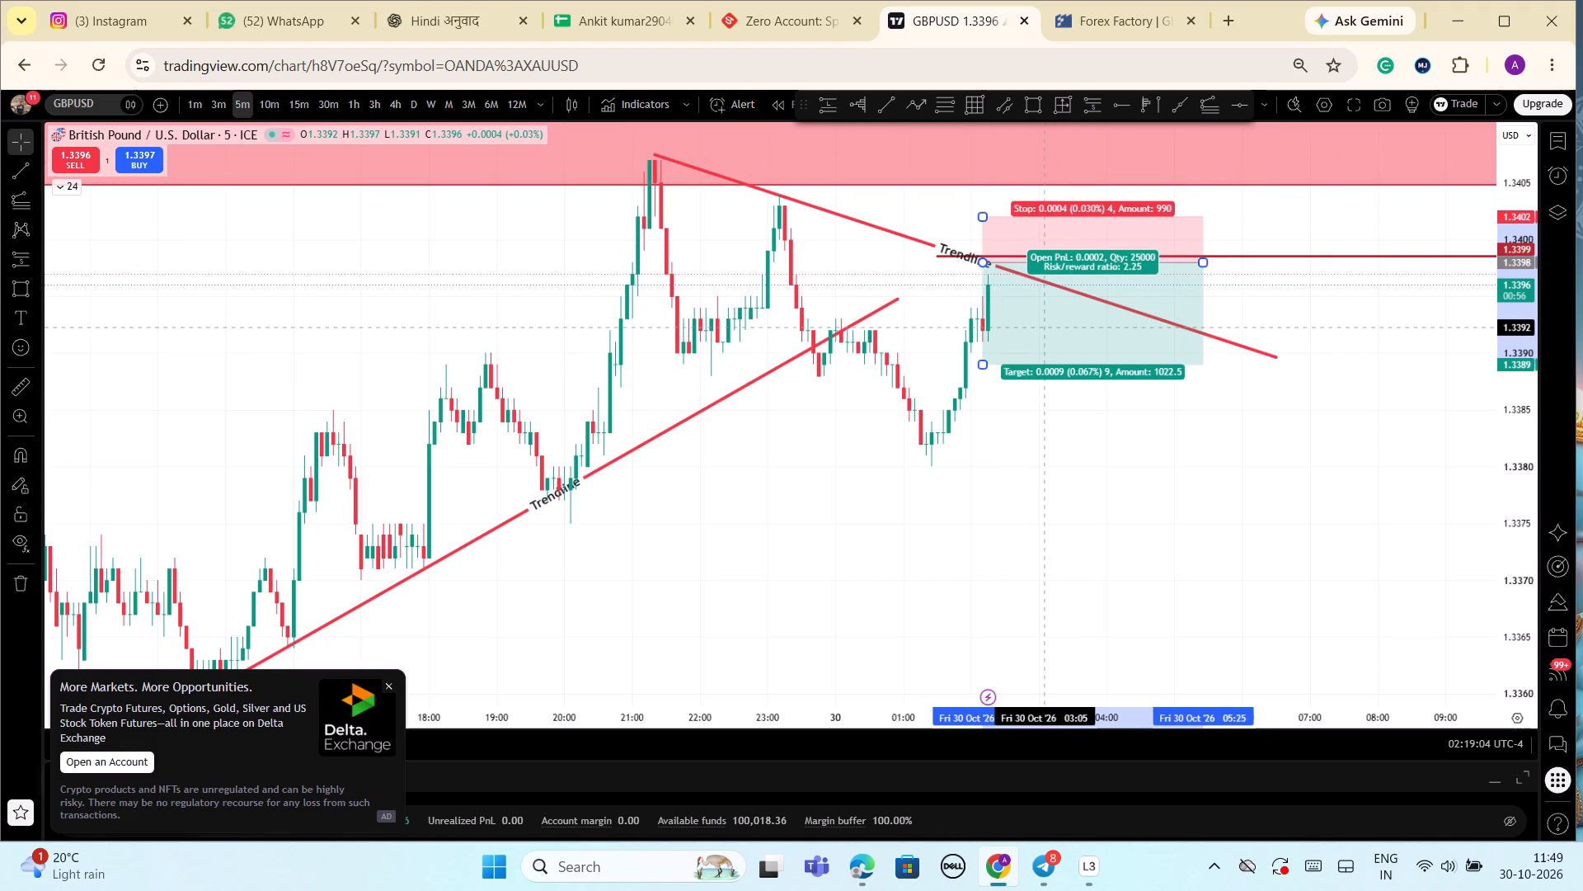
pyautogui.moveTo(1044, 328); pyautogui.dragTo(1042, 326)
pyautogui.click(1031, 449)
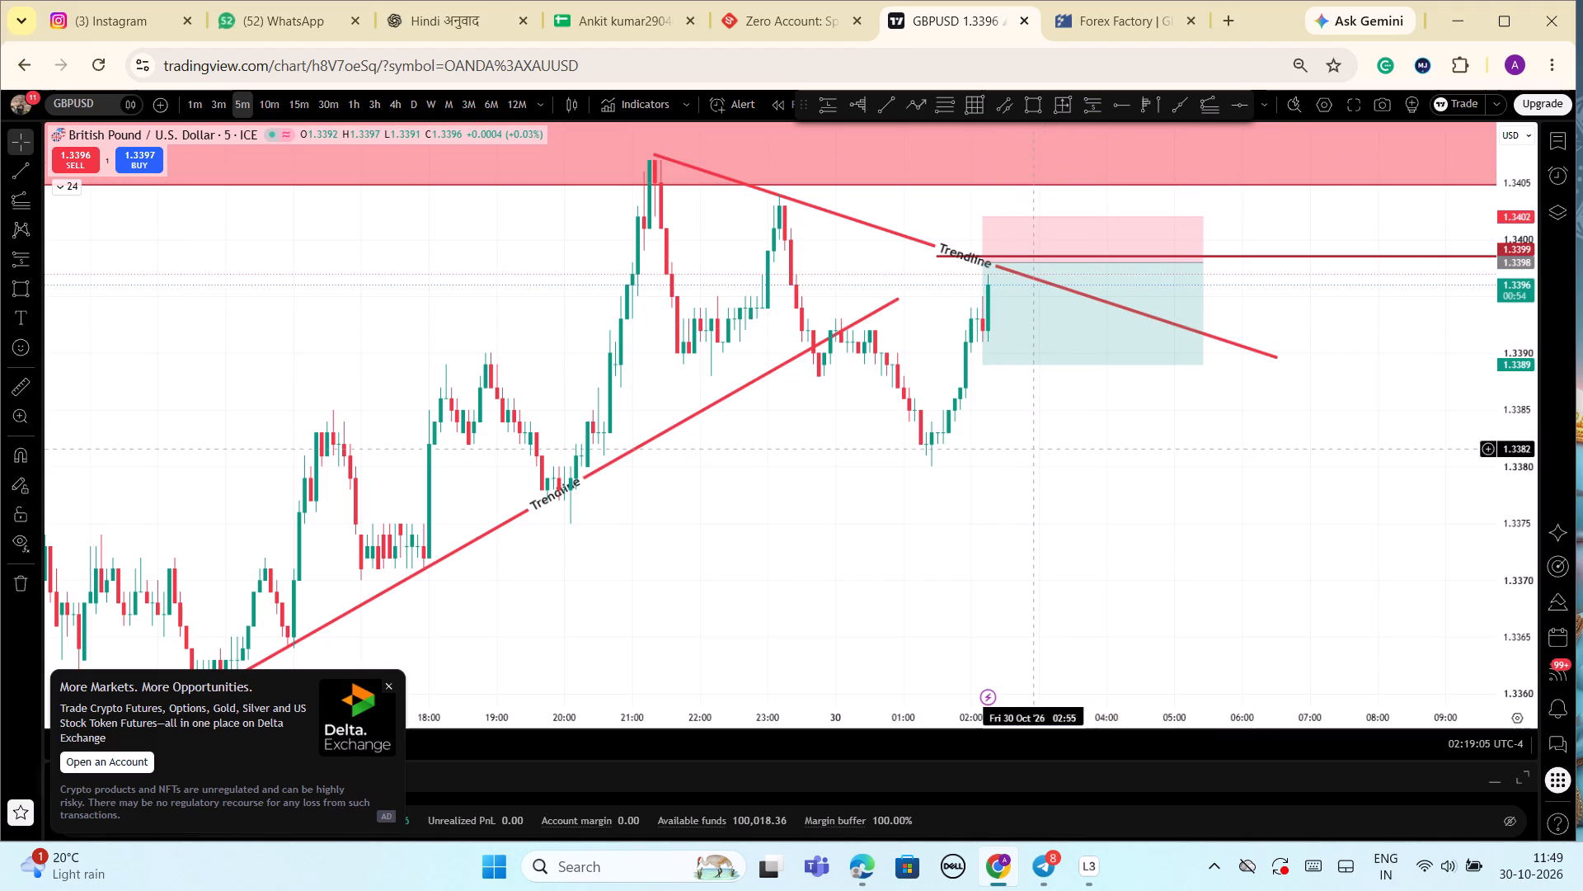